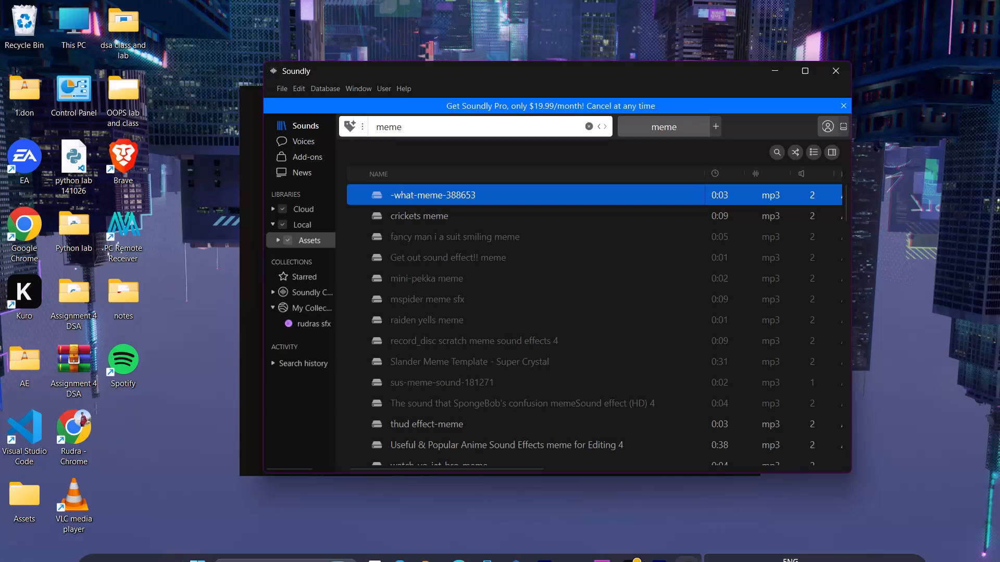
Close the extra Soundly video window and narrow and reposition the Soundly library window over Premiere Pro.
{"action": "left_click", "coordinate": [651, 551]}
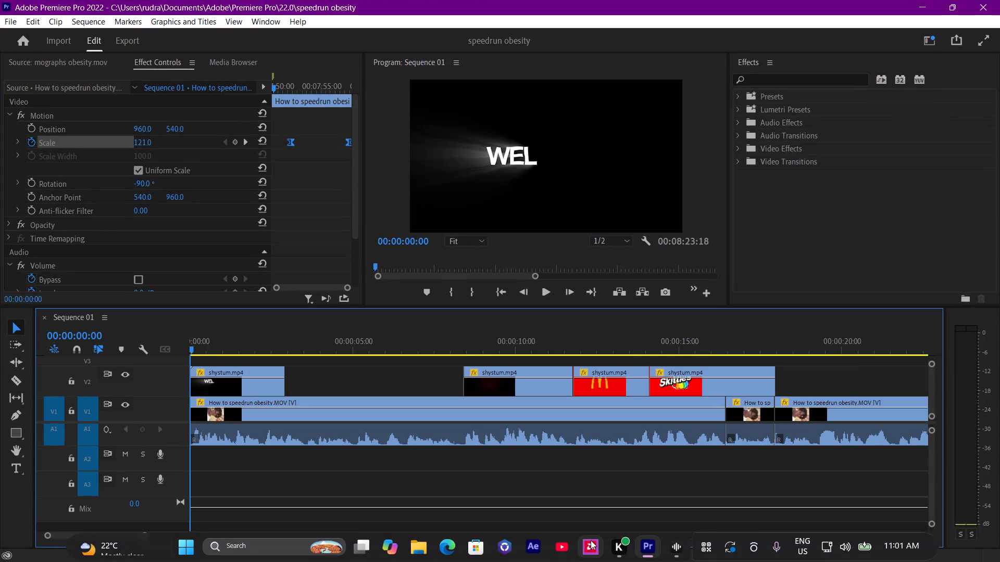
{"action": "left_click", "coordinate": [675, 557]}
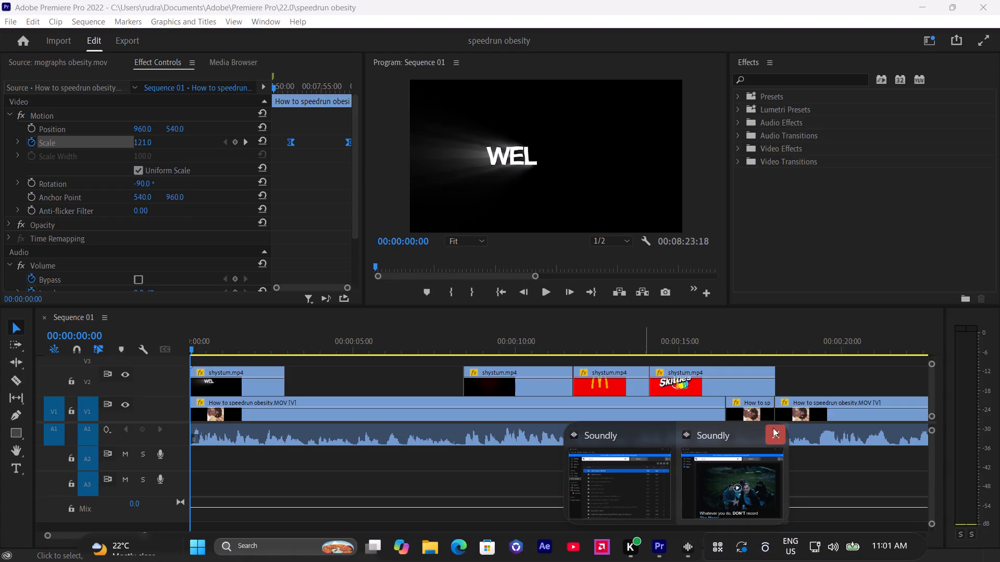
{"action": "left_click", "coordinate": [776, 432]}
{"action": "left_click", "coordinate": [697, 487]}
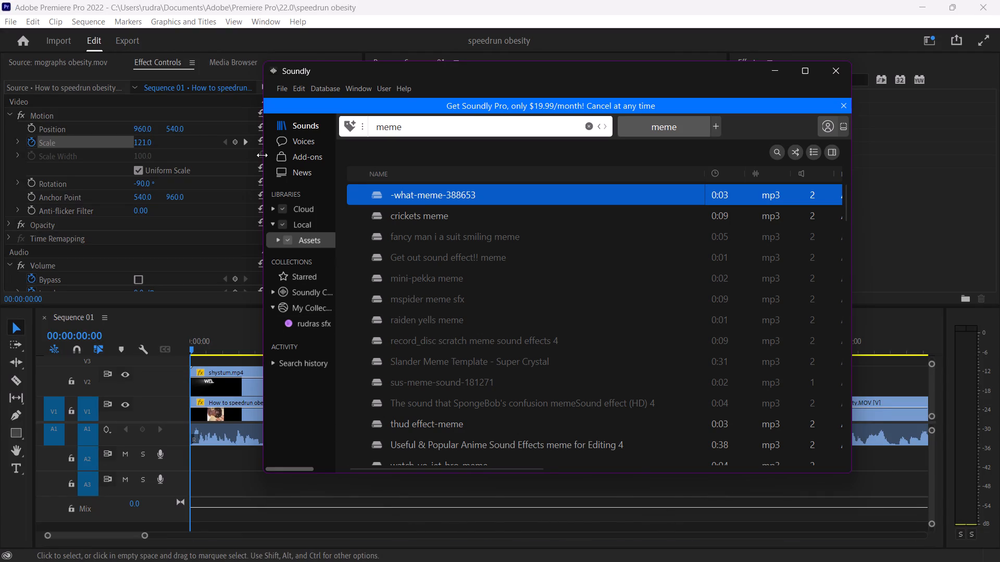
{"action": "left_click_drag", "start_coordinate": [260, 155], "coordinate": [341, 157]}
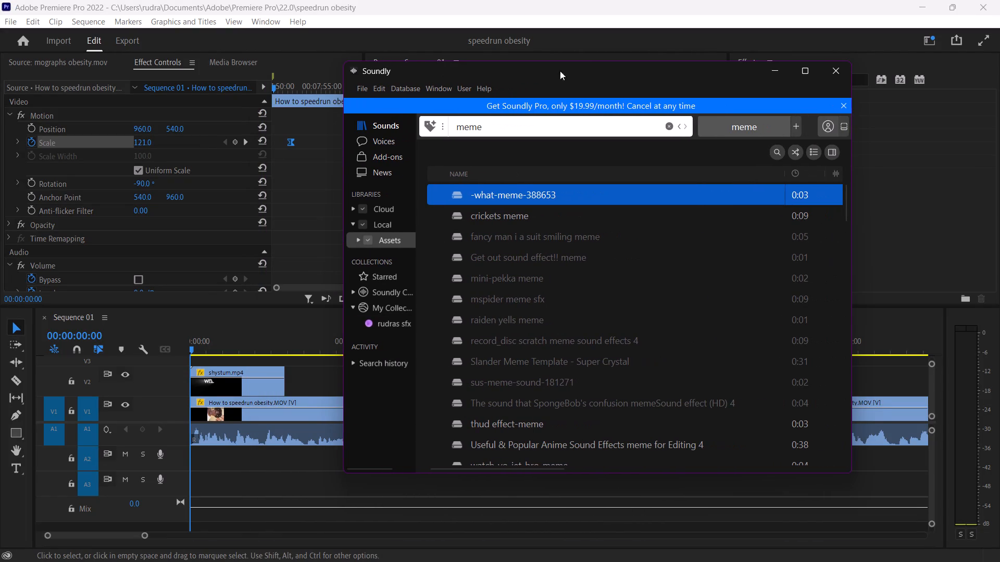
{"action": "left_click_drag", "start_coordinate": [594, 73], "coordinate": [701, 59]}
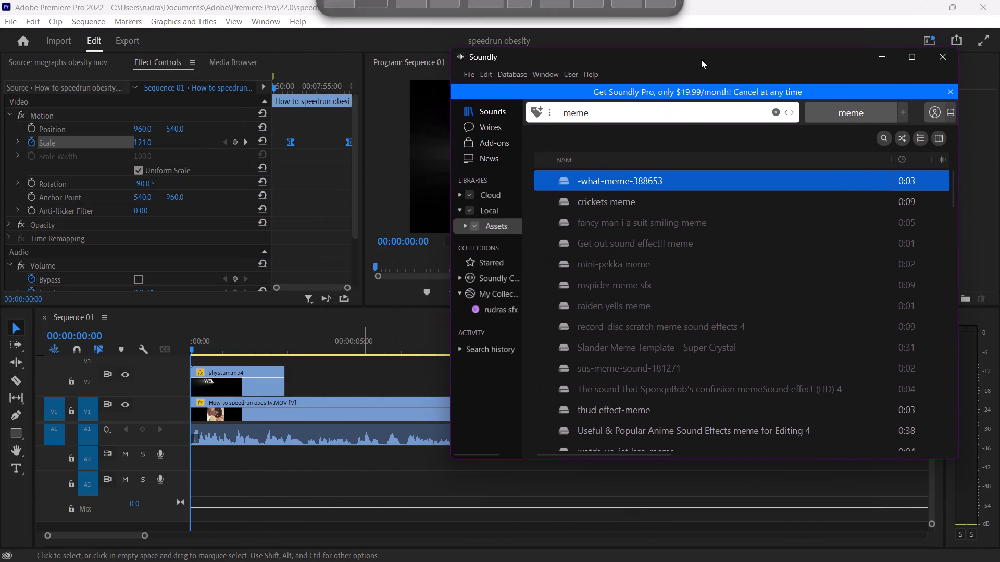
Switch to Premiere Pro, play back the opening of Sequence 01 and return the playhead to the start.
{"action": "left_click", "coordinate": [395, 6]}
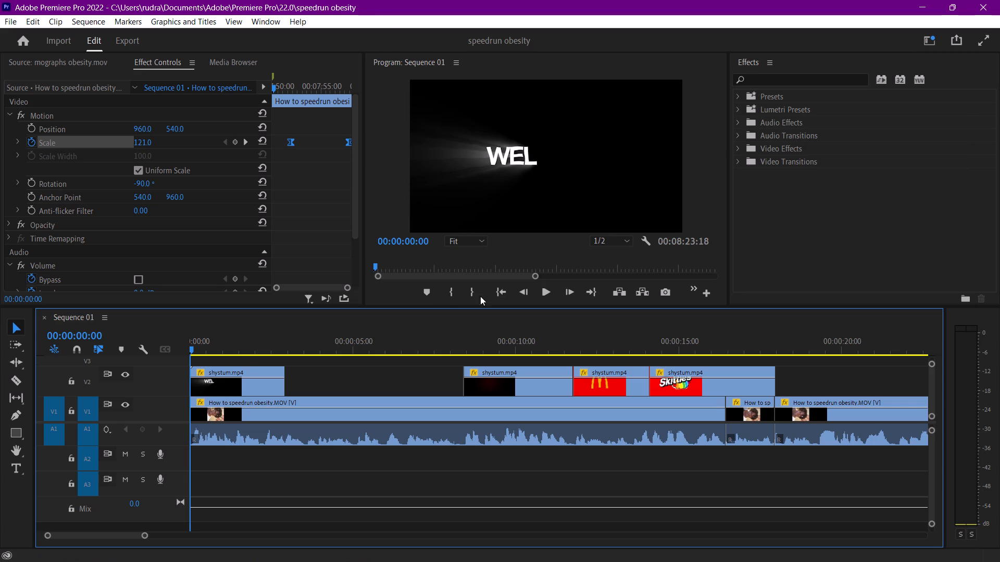
{"action": "key", "text": "space"}
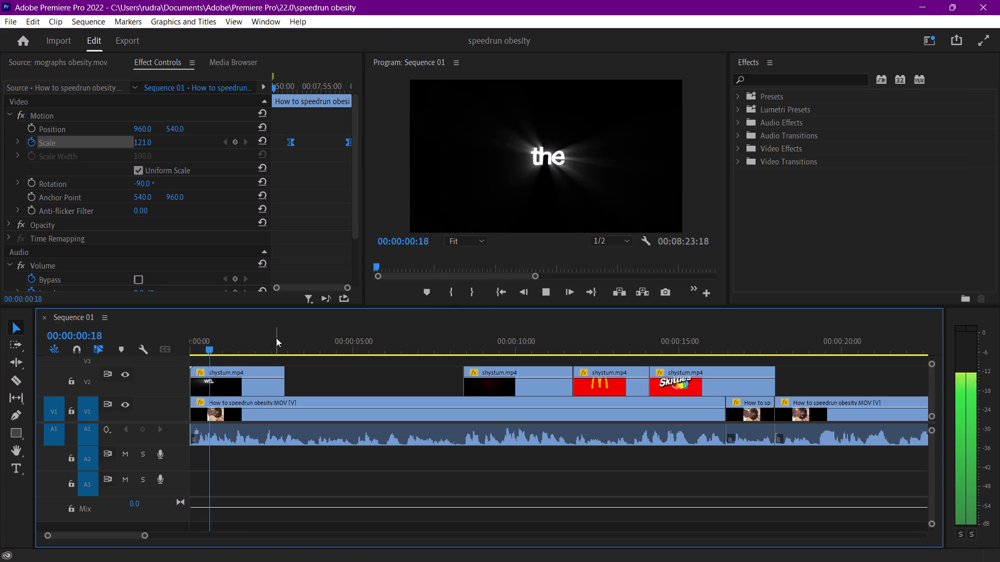
{"action": "key", "text": "space"}
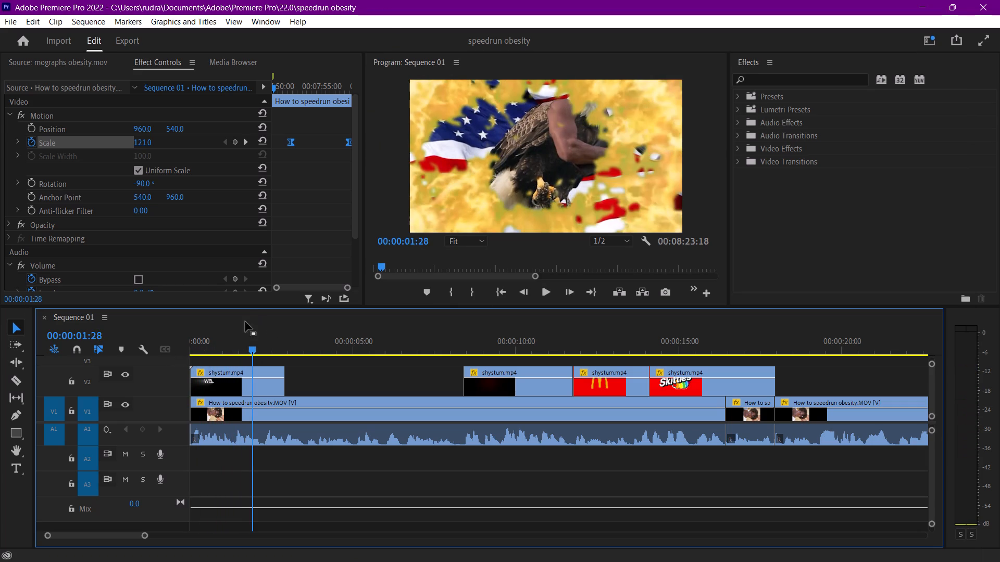
{"action": "left_click_drag", "start_coordinate": [244, 352], "coordinate": [148, 343]}
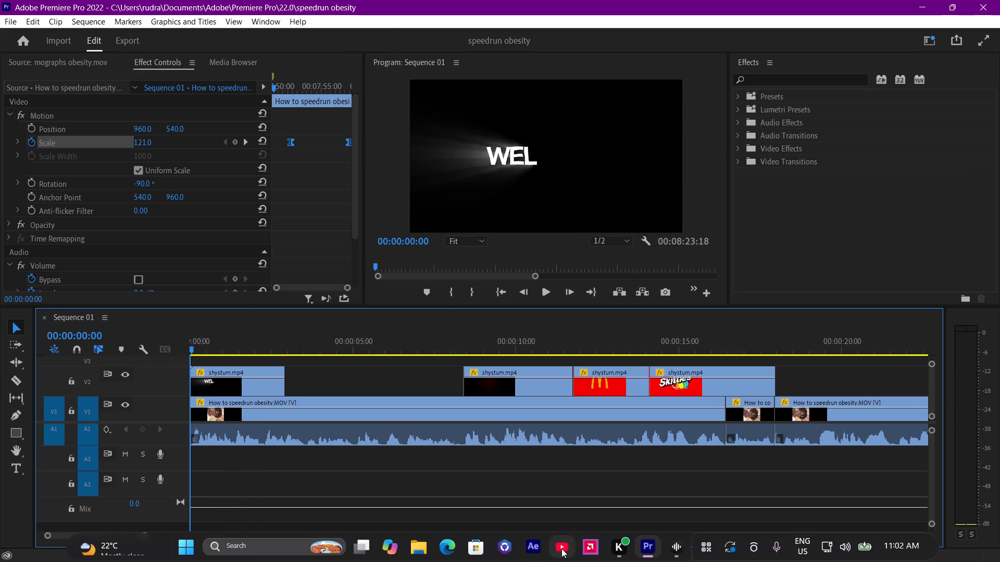
Switch to Soundly and replace the existing search with "mouse".
{"action": "left_click", "coordinate": [680, 554]}
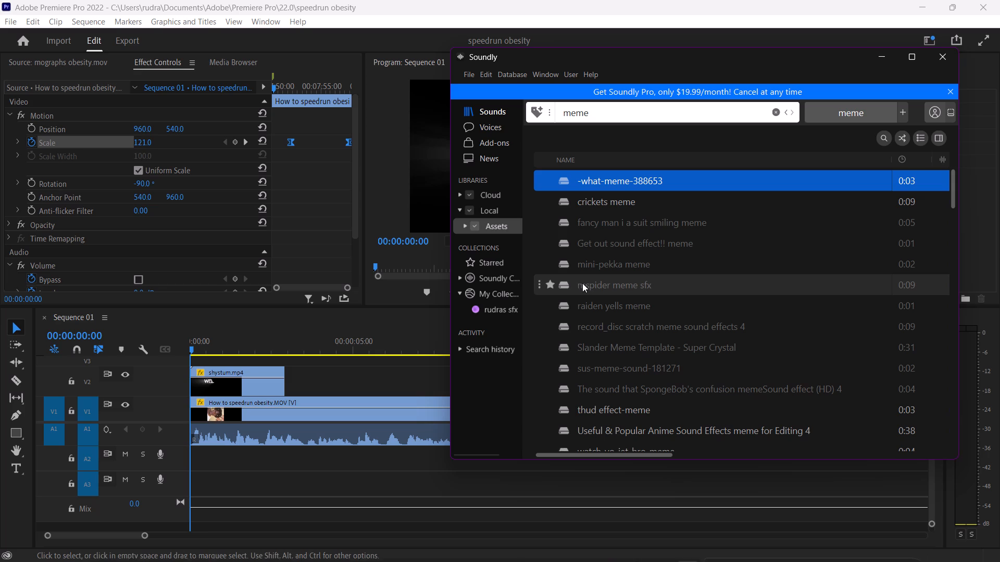
{"action": "left_click", "coordinate": [776, 112]}
{"action": "left_click", "coordinate": [695, 108]}
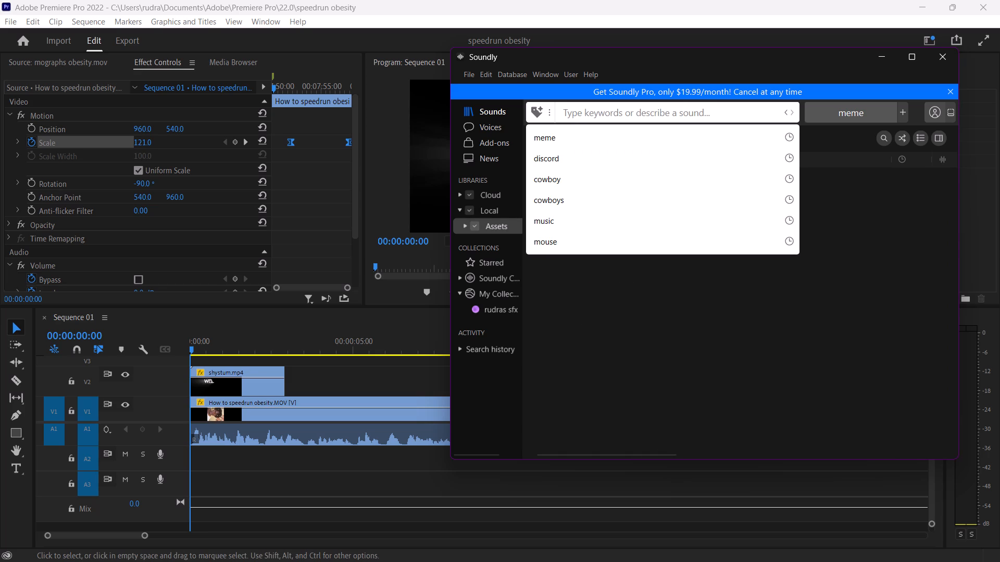
{"action": "type", "text": "mouse"}
{"action": "key", "text": "Return"}
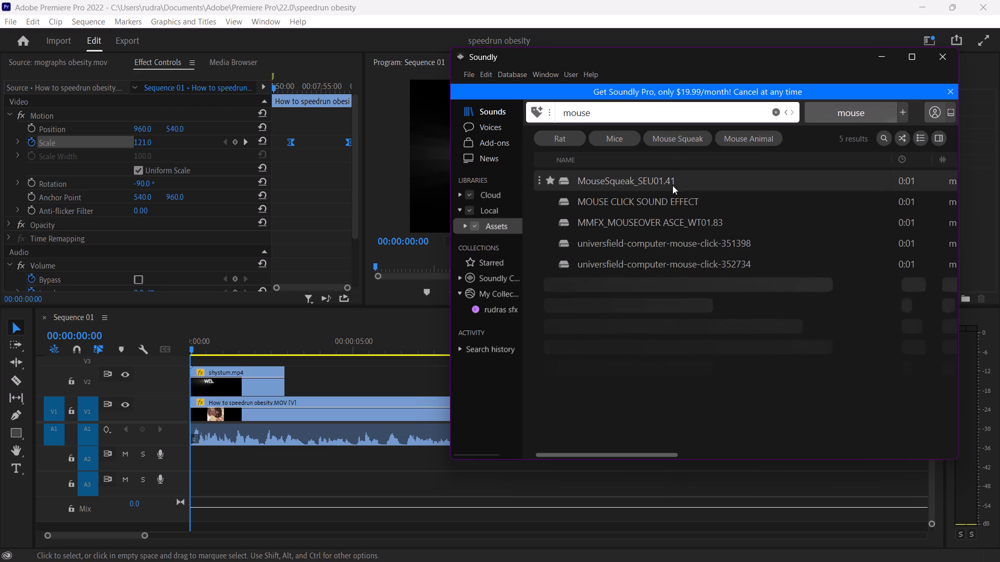
Audition MOUSE CLICK SOUND EFFECT, MMFX_MOUSEOVER ASCE_WT01.83 and universfield-computer-mouse-click-351398.
{"action": "left_click", "coordinate": [666, 202]}
{"action": "key", "text": "space"}
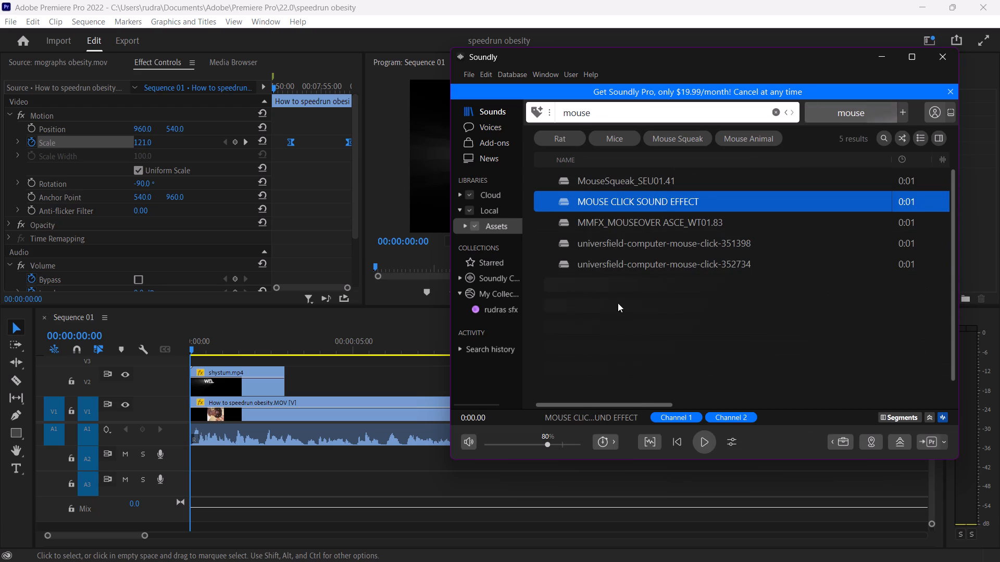
{"action": "left_click", "coordinate": [652, 231]}
{"action": "key", "text": "space"}
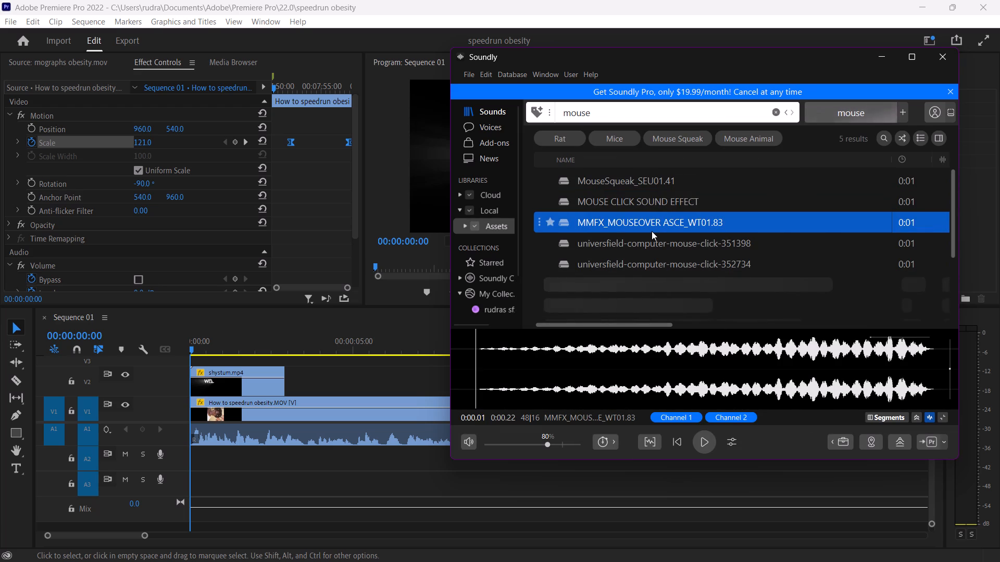
{"action": "left_click", "coordinate": [646, 243]}
{"action": "key", "text": "space"}
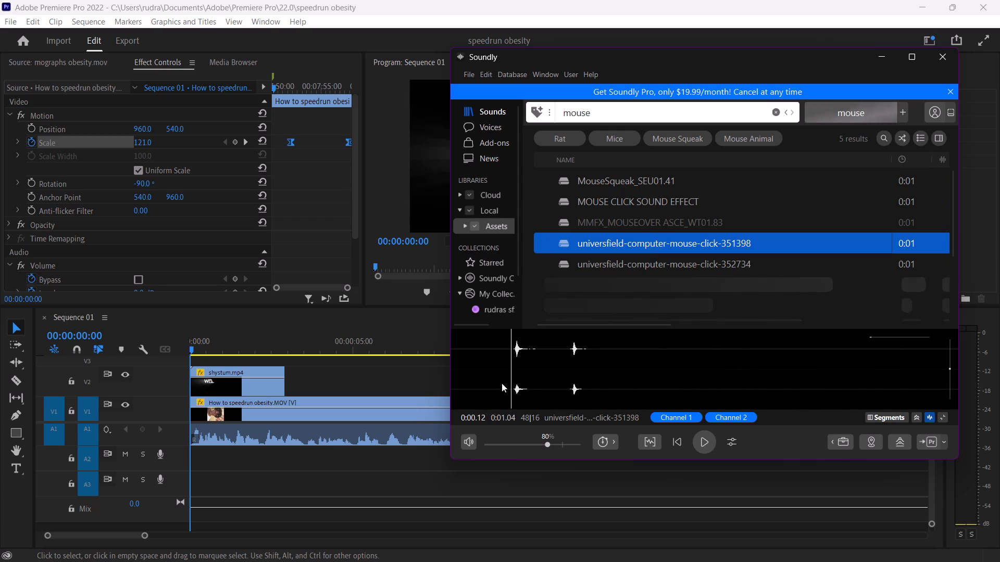
Select the first click in the universfield-computer-mouse-click-351398 waveform and place it on track A2 near the start of Sequence 01.
{"action": "left_click_drag", "start_coordinate": [505, 374], "coordinate": [536, 374]}
{"action": "left_click_drag", "start_coordinate": [521, 378], "coordinate": [284, 437]}
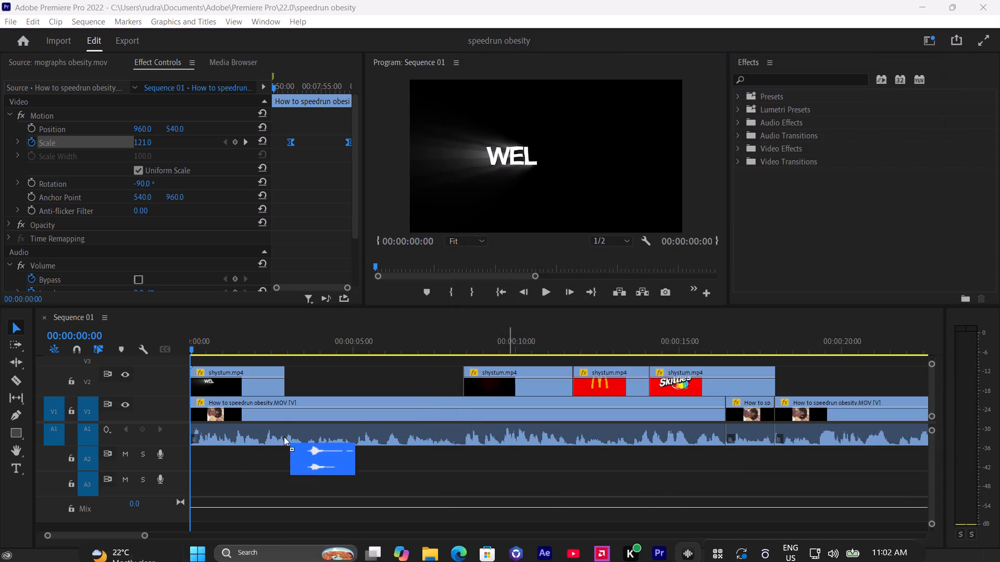
{"action": "left_click_drag", "start_coordinate": [284, 437], "coordinate": [192, 462]}
{"action": "left_click", "coordinate": [228, 483]}
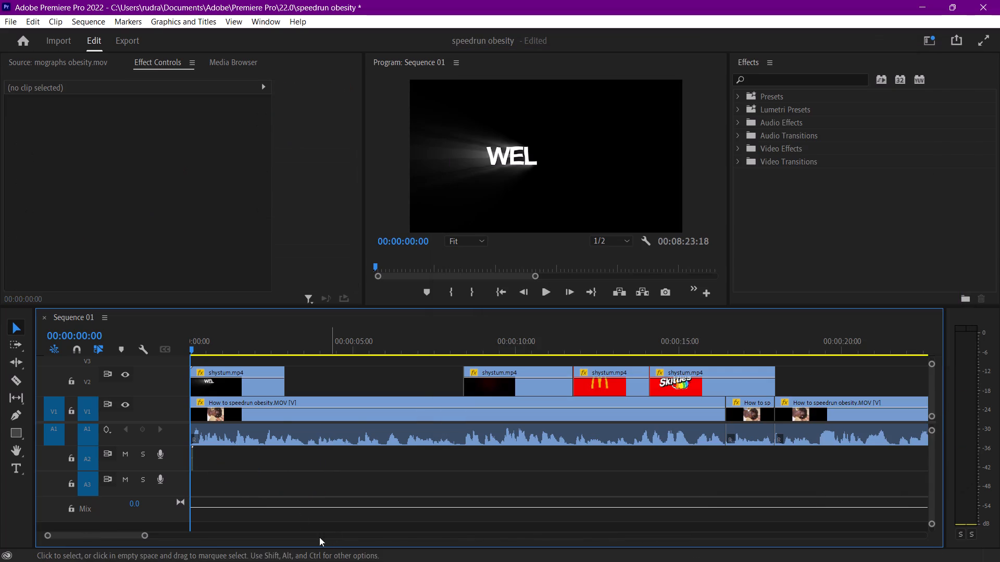
Play back the first frames of Sequence 01 twice to check the click sound's timing against the title.
{"action": "left_click_drag", "start_coordinate": [145, 534], "coordinate": [85, 535]}
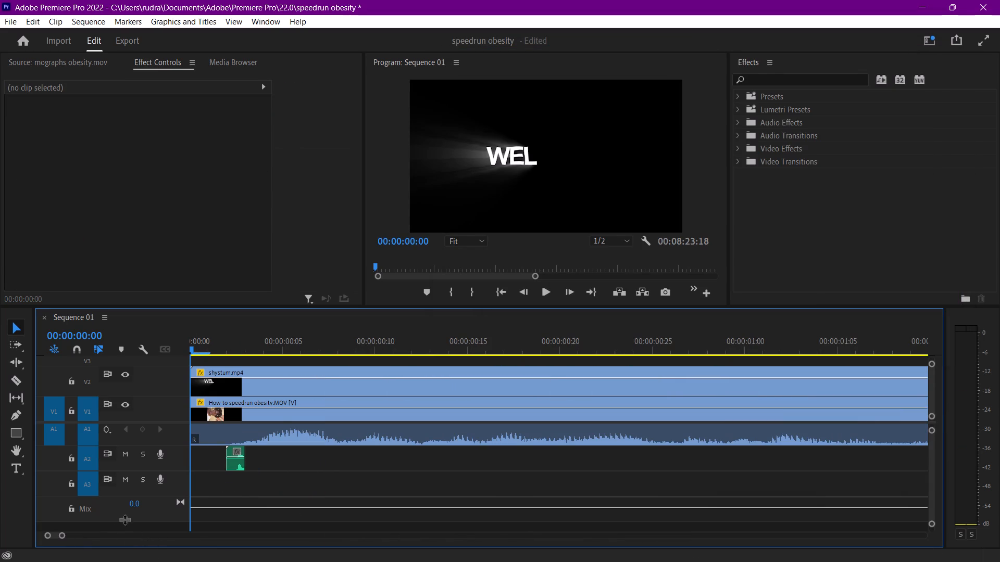
{"action": "key", "text": "space"}
{"action": "key", "text": "space"}
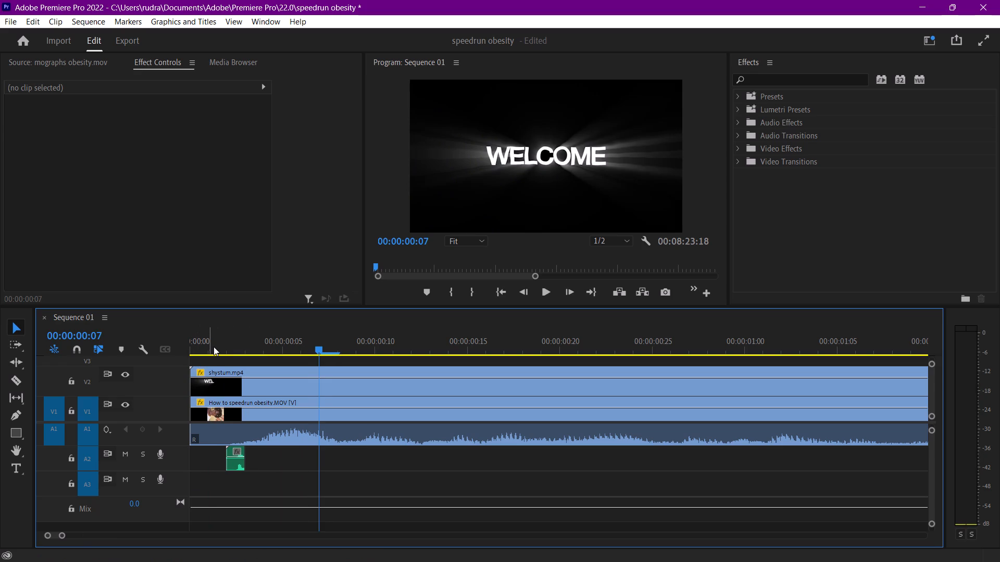
{"action": "left_click", "coordinate": [214, 347]}
{"action": "key", "text": "space"}
{"action": "key", "text": "space"}
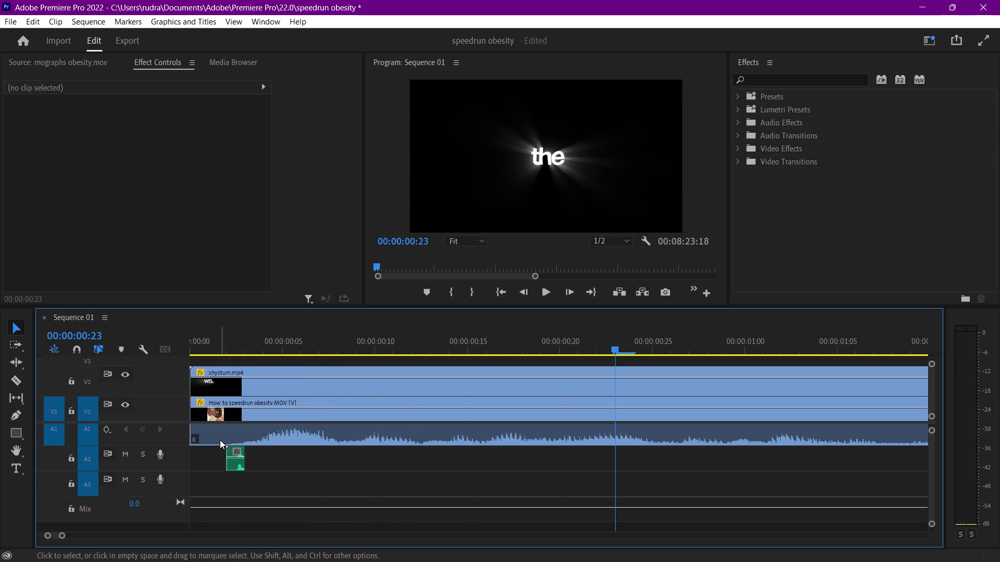
Copy the mouse-click clip on track A2 and move the original to the sequence start at 00:00:00:00.
{"action": "left_click", "coordinate": [238, 467]}
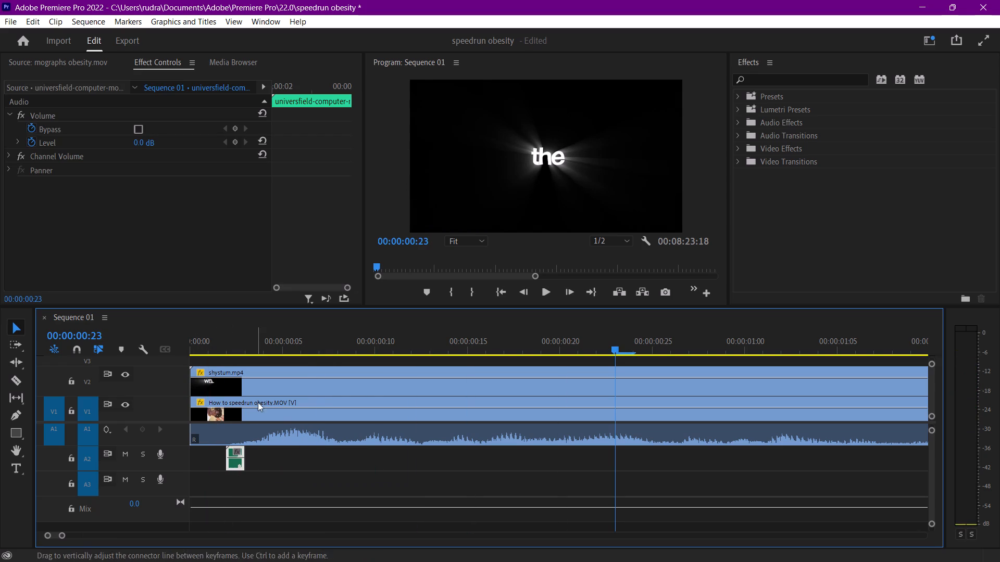
{"action": "key", "text": "ctrl+c"}
{"action": "left_click_drag", "start_coordinate": [299, 333], "coordinate": [283, 333]}
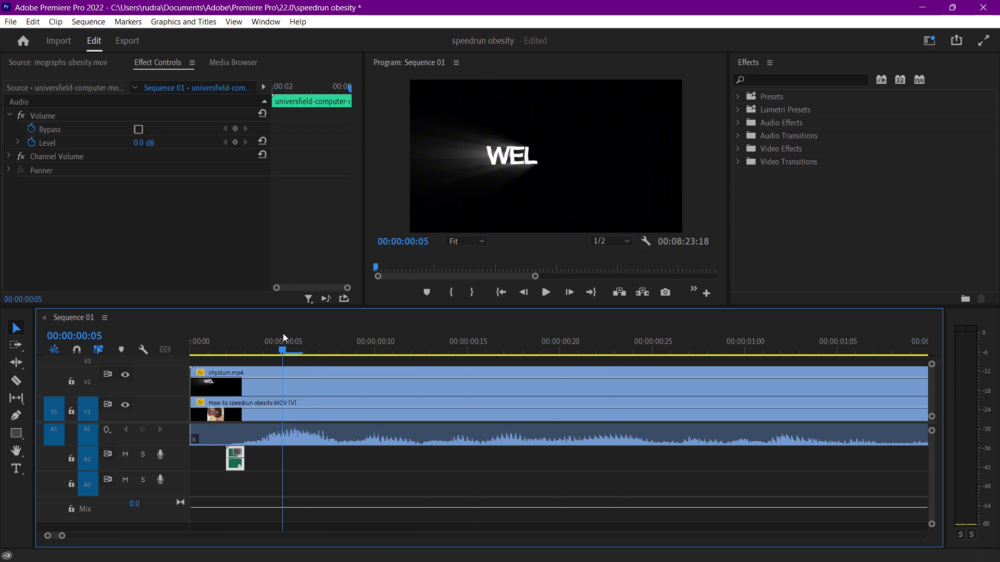
{"action": "left_click_drag", "start_coordinate": [283, 333], "coordinate": [315, 338]}
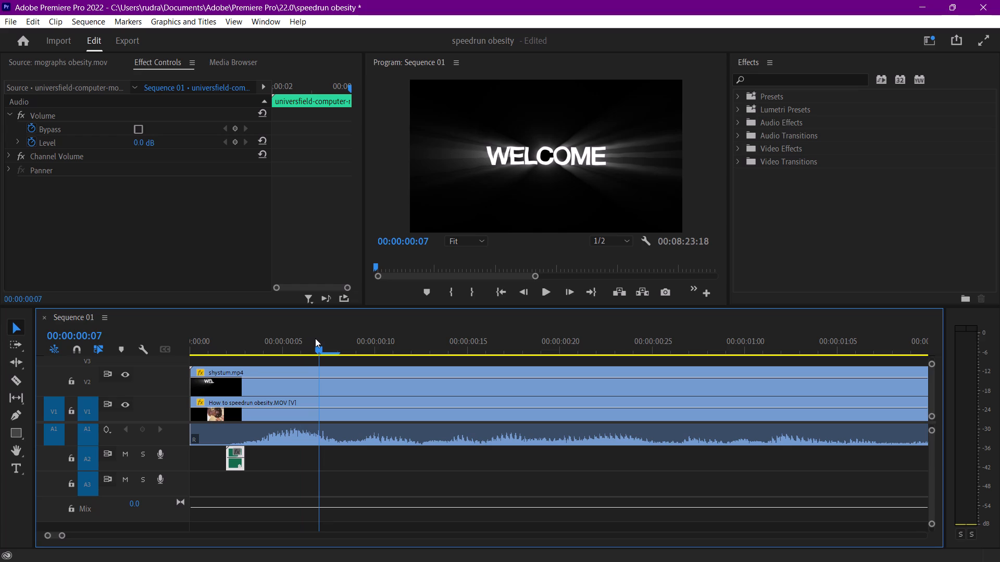
{"action": "left_click_drag", "start_coordinate": [315, 338], "coordinate": [192, 318]}
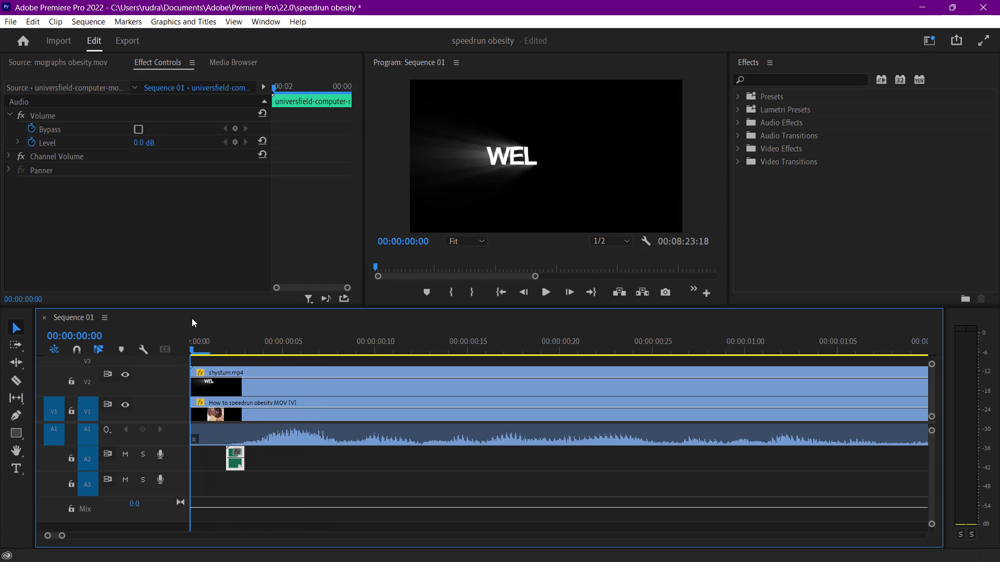
{"action": "left_click_drag", "start_coordinate": [192, 318], "coordinate": [189, 318]}
{"action": "left_click_drag", "start_coordinate": [238, 462], "coordinate": [195, 456]}
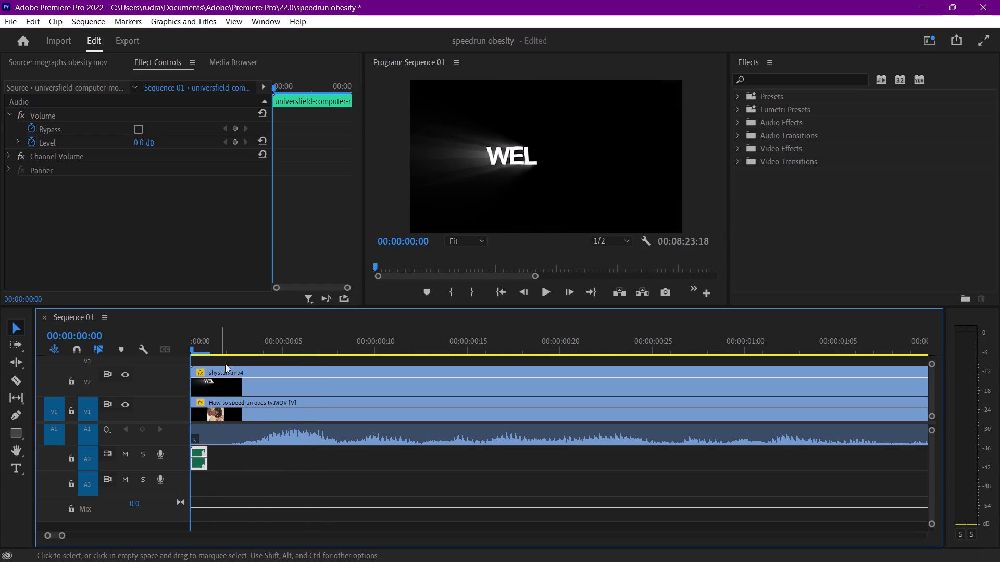
Paste a copy of the mouse-click clip on track A2 at 00:00:00:06, just before the title changes from "WEL" to "WELCOME".
{"action": "left_click_drag", "start_coordinate": [228, 348], "coordinate": [308, 353]}
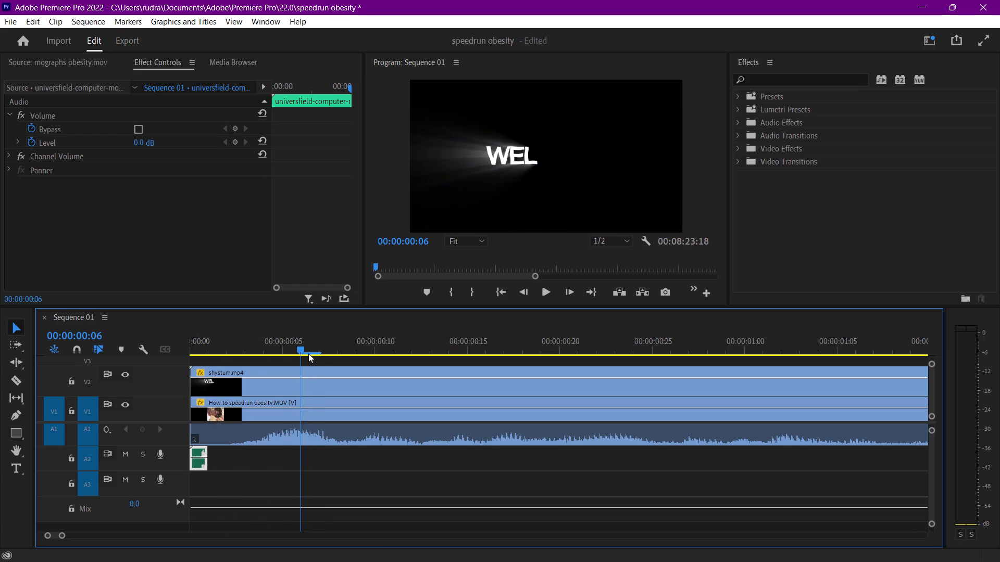
{"action": "left_click_drag", "start_coordinate": [308, 353], "coordinate": [318, 349]}
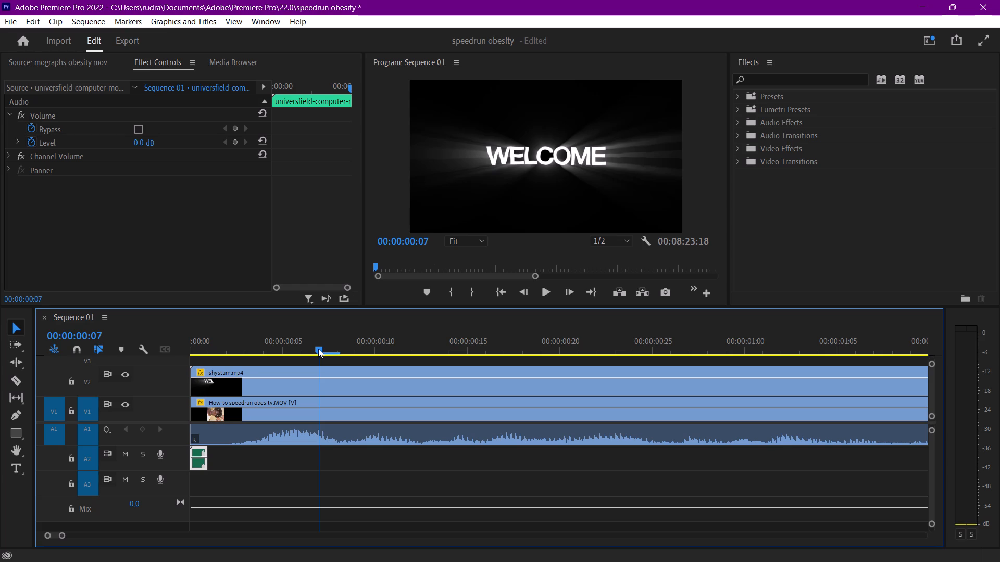
{"action": "left_click_drag", "start_coordinate": [318, 349], "coordinate": [313, 346]}
{"action": "left_click_drag", "start_coordinate": [313, 346], "coordinate": [310, 346]}
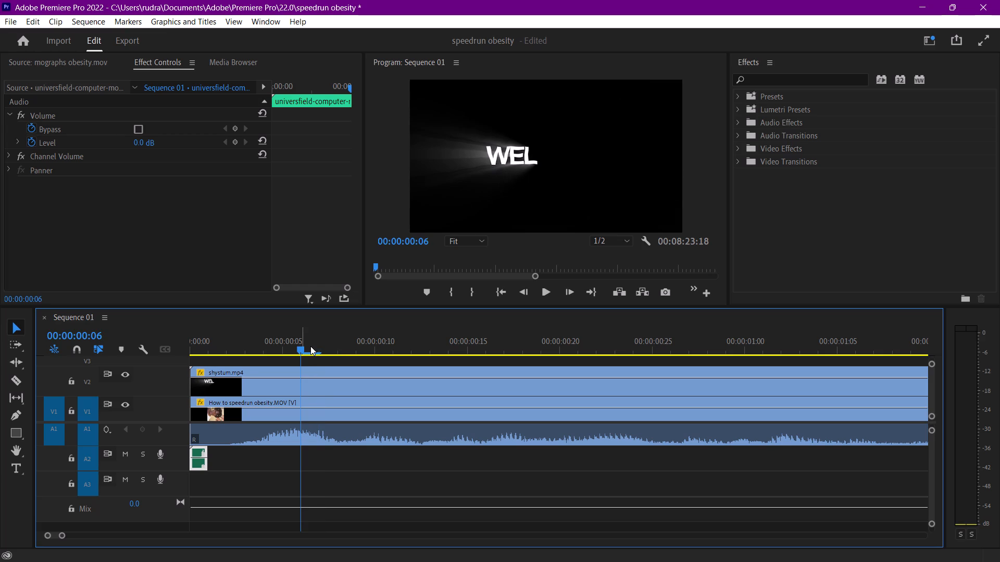
{"action": "key", "text": "ctrl+v"}
Paste another copy of the mouse-click clip on track A2 at 00:00:00:12.
{"action": "left_click_drag", "start_coordinate": [321, 346], "coordinate": [421, 351]}
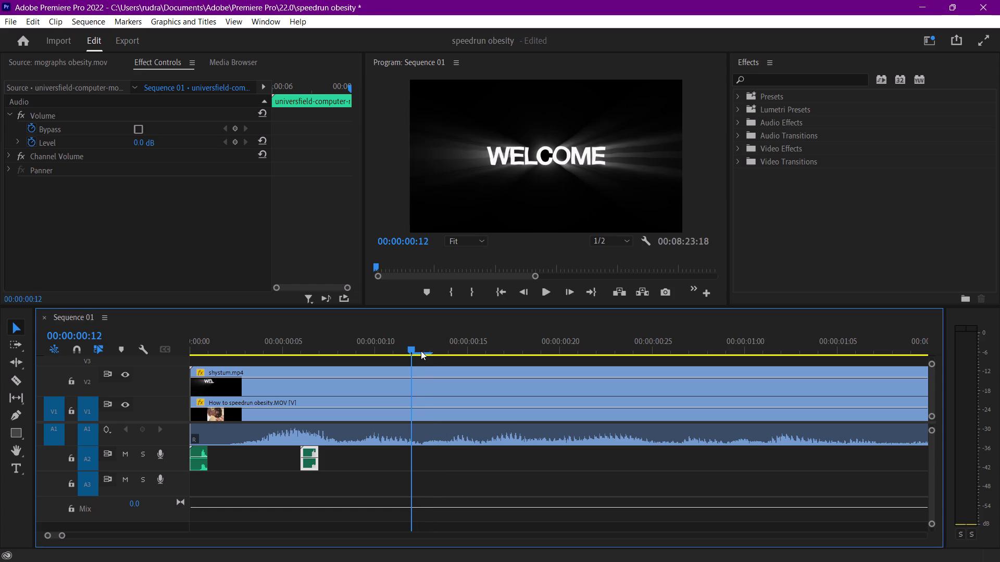
{"action": "left_click_drag", "start_coordinate": [421, 351], "coordinate": [418, 350]}
{"action": "key", "text": "ctrl+v"}
Play back the opening of Sequence 01 from the start to check the timing of the click sounds.
{"action": "left_click_drag", "start_coordinate": [418, 350], "coordinate": [381, 342]}
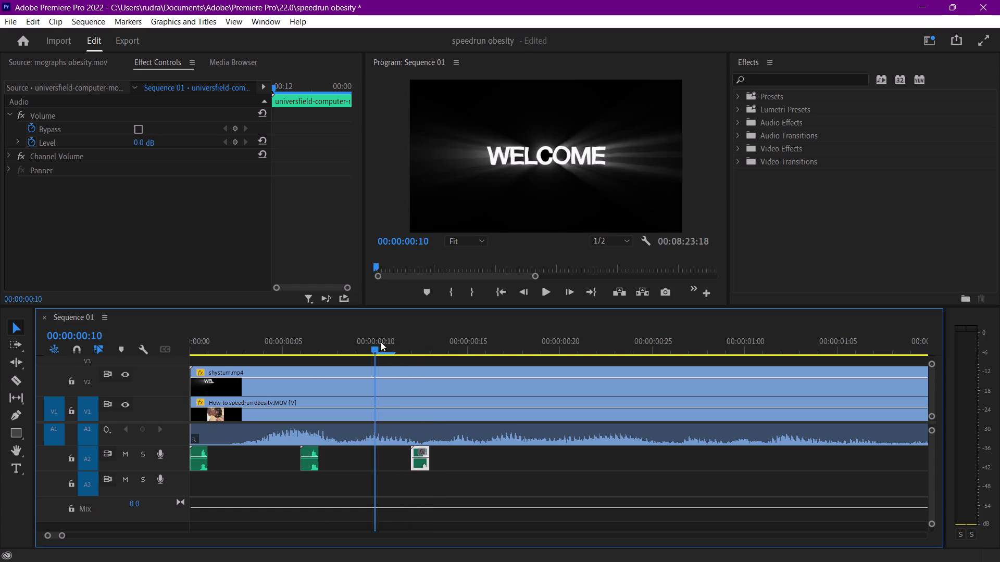
{"action": "left_click_drag", "start_coordinate": [381, 342], "coordinate": [111, 328]}
{"action": "key", "text": "space"}
{"action": "key", "text": "space"}
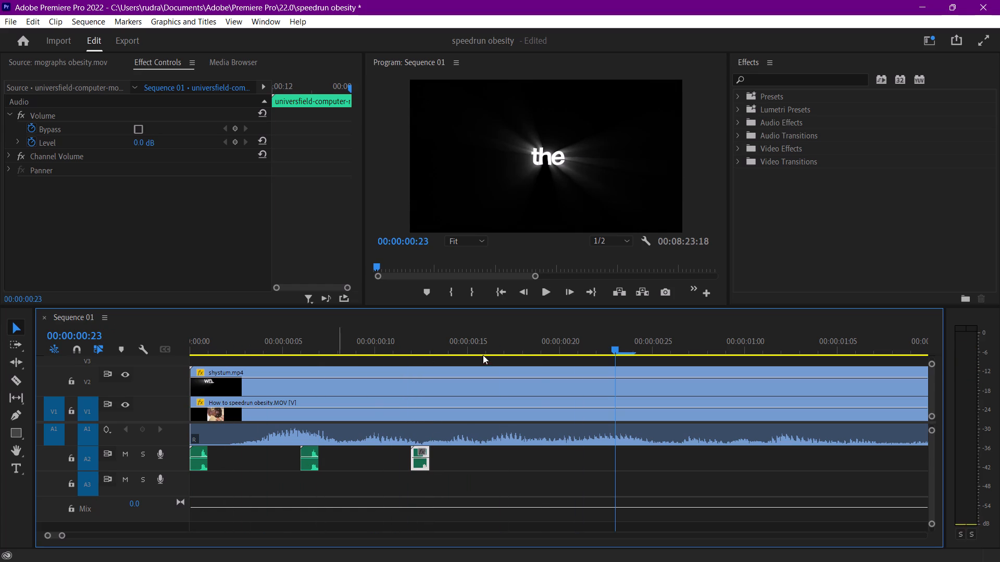
{"action": "key", "text": "space"}
{"action": "key", "text": "space"}
Paste a copy of the mouse-click clip on track A2 at 00:00:00:24.
{"action": "left_click_drag", "start_coordinate": [617, 347], "coordinate": [618, 346]}
{"action": "left_click_drag", "start_coordinate": [618, 346], "coordinate": [641, 346]}
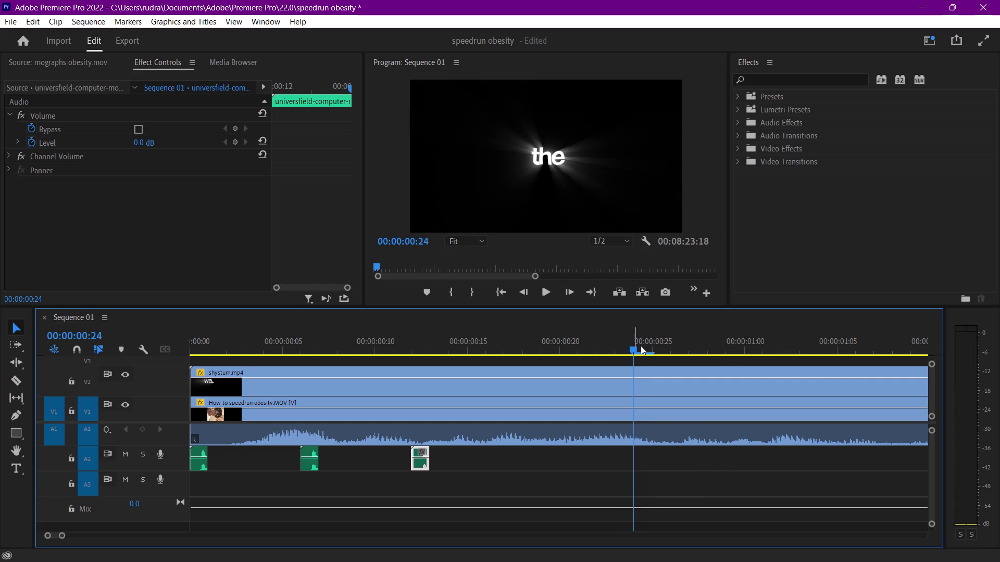
{"action": "key", "text": "ctrl+v"}
Play back Sequence 01 from the start to check the timing of the click sounds through the word "AMERICAN".
{"action": "left_click_drag", "start_coordinate": [641, 346], "coordinate": [0, 352]}
{"action": "key", "text": "space"}
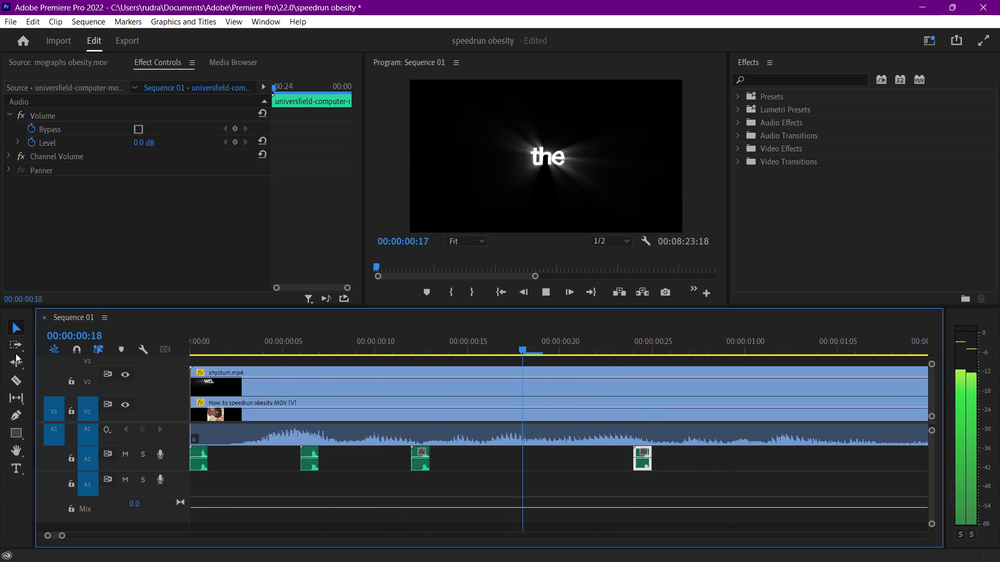
{"action": "key", "text": "space"}
{"action": "key", "text": "space"}
{"action": "key", "text": "space"}
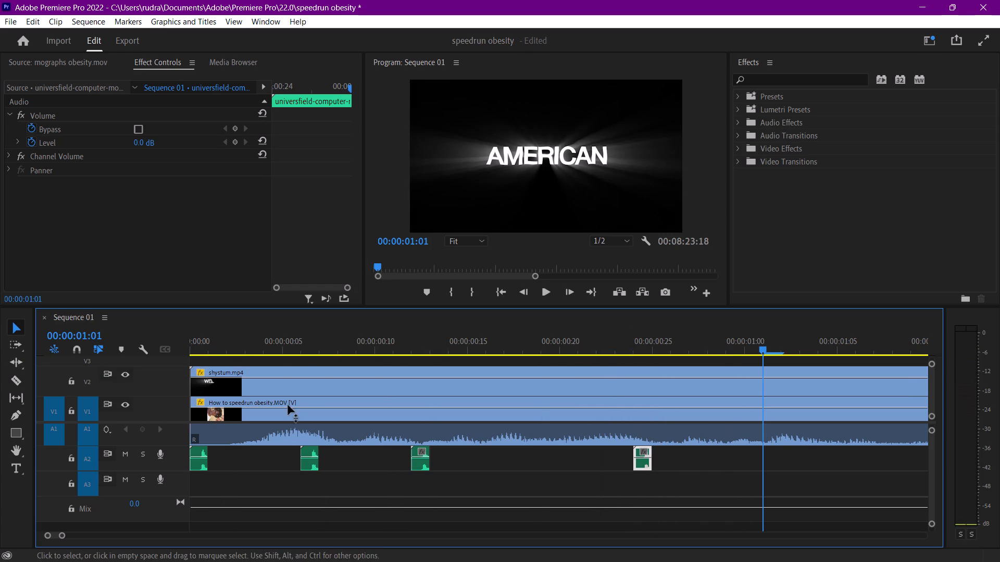
Switch to Soundly and search the local sound library for "radio".
{"action": "left_click_drag", "start_coordinate": [60, 536], "coordinate": [70, 536]}
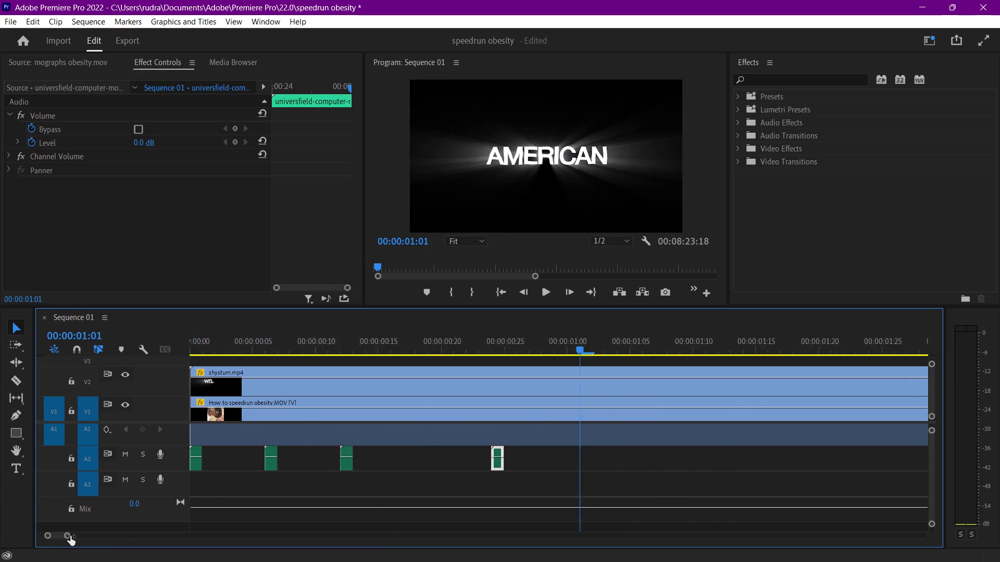
{"action": "left_click_drag", "start_coordinate": [70, 536], "coordinate": [97, 537]}
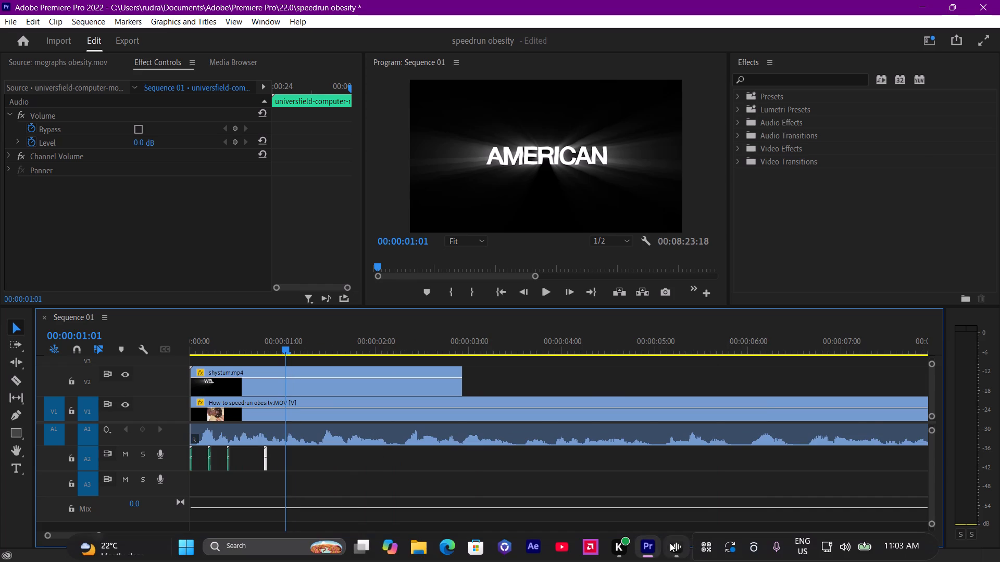
{"action": "left_click", "coordinate": [670, 543]}
{"action": "left_click_drag", "start_coordinate": [608, 113], "coordinate": [507, 113]}
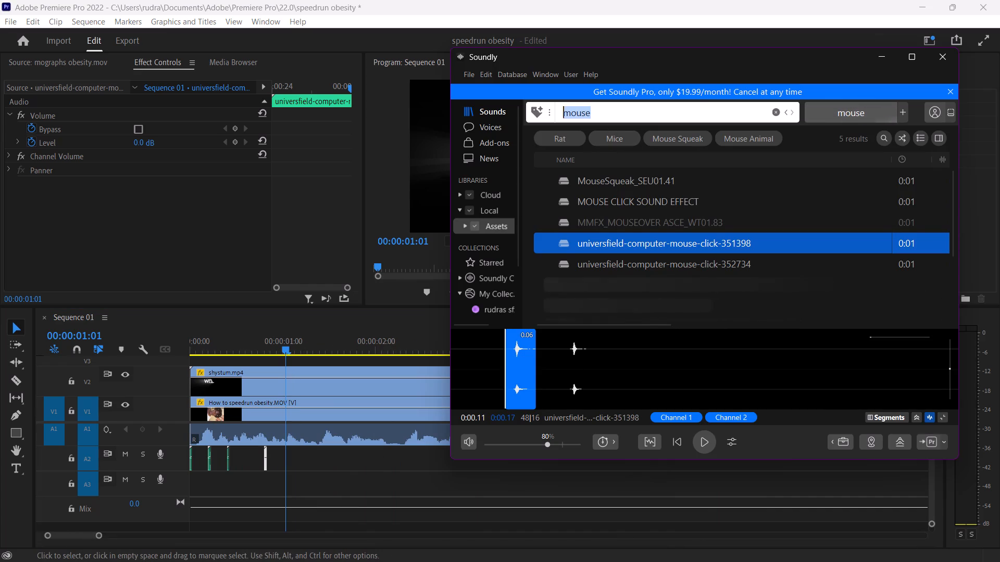
{"action": "left_click_drag", "start_coordinate": [507, 113], "coordinate": [504, 113]}
{"action": "type", "text": "radio"}
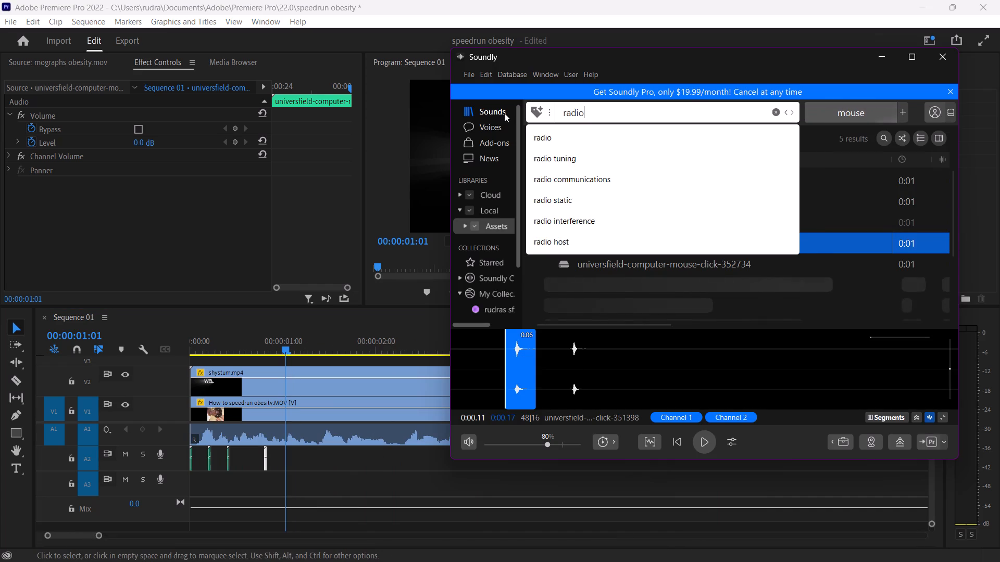
{"action": "left_click", "coordinate": [599, 133]}
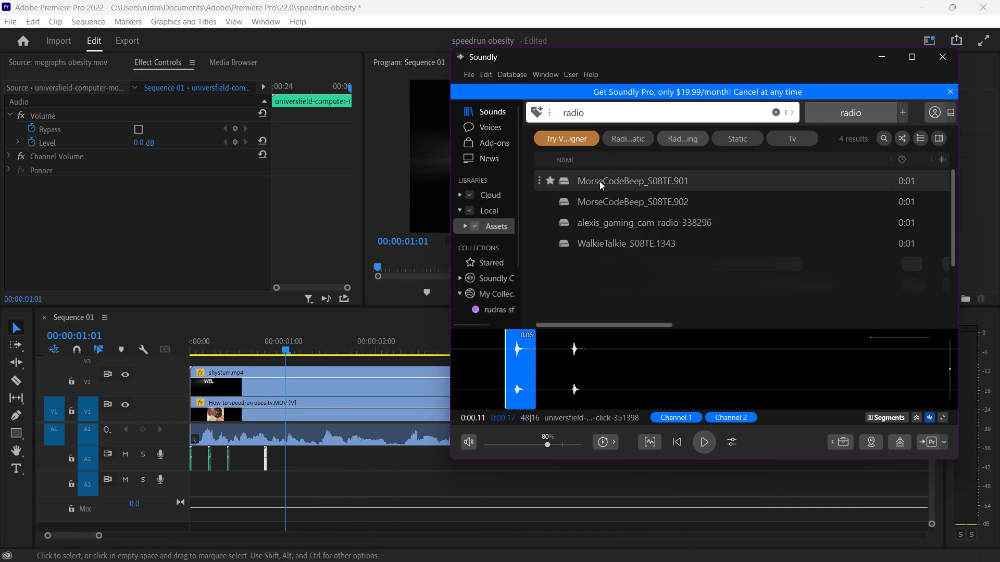
Add the beeping section of alexis_gaming_cam-radio-338296 to Premiere Pro track A2 at 00:00:01:01, where "AMERICAN" appears.
{"action": "left_click", "coordinate": [622, 228]}
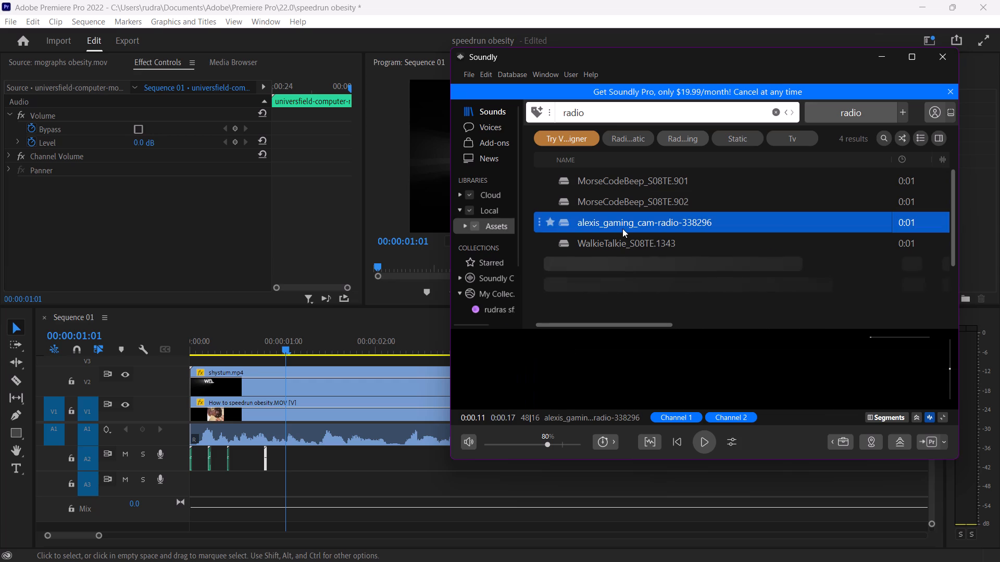
{"action": "key", "text": "space"}
{"action": "left_click_drag", "start_coordinate": [546, 375], "coordinate": [885, 422]}
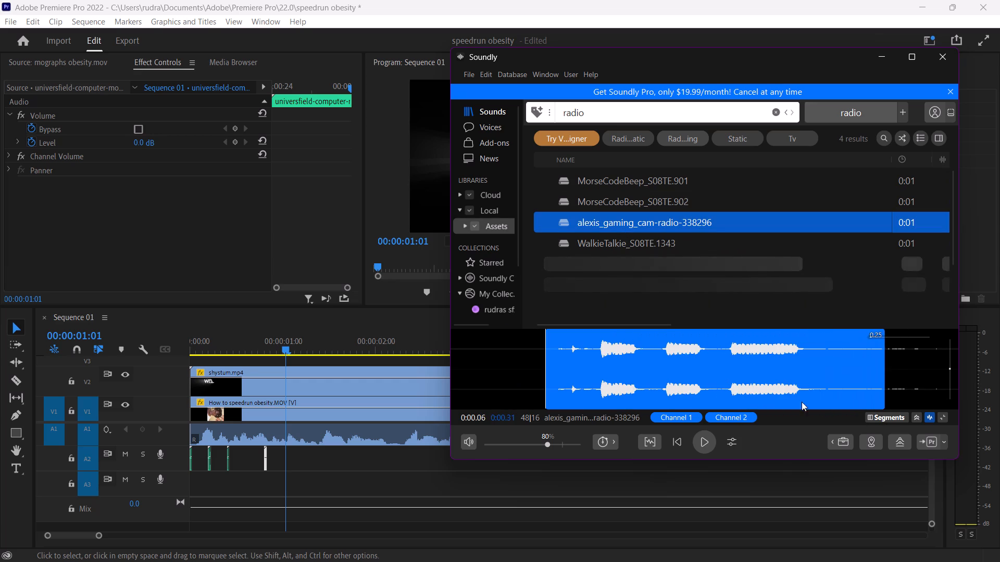
{"action": "left_click_drag", "start_coordinate": [736, 381], "coordinate": [285, 456]}
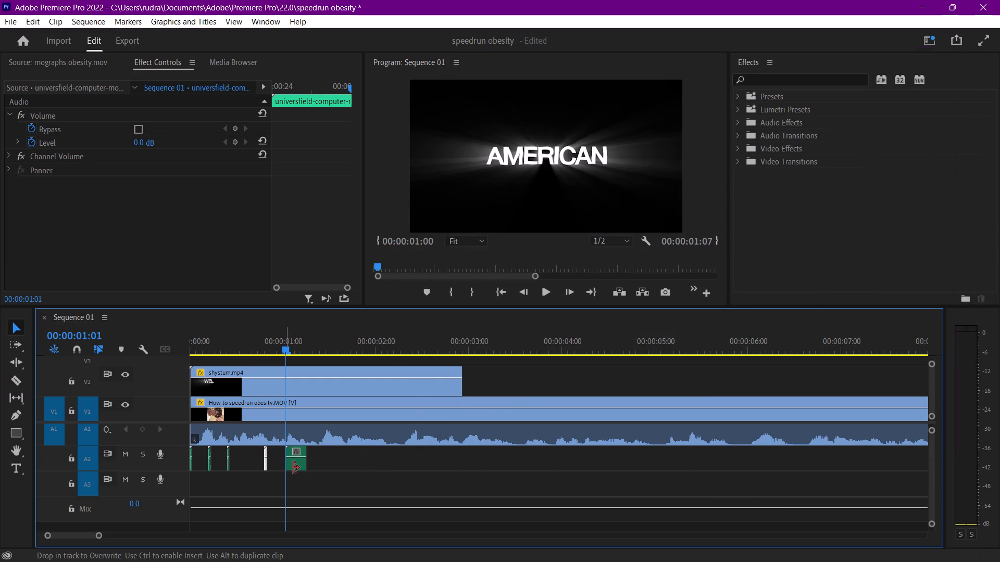
Play back the sequence from 00:00:01:01 to hear the radio sound against the title.
{"action": "left_click_drag", "start_coordinate": [102, 534], "coordinate": [83, 535]}
{"action": "key", "text": "space"}
{"action": "key", "text": "space"}
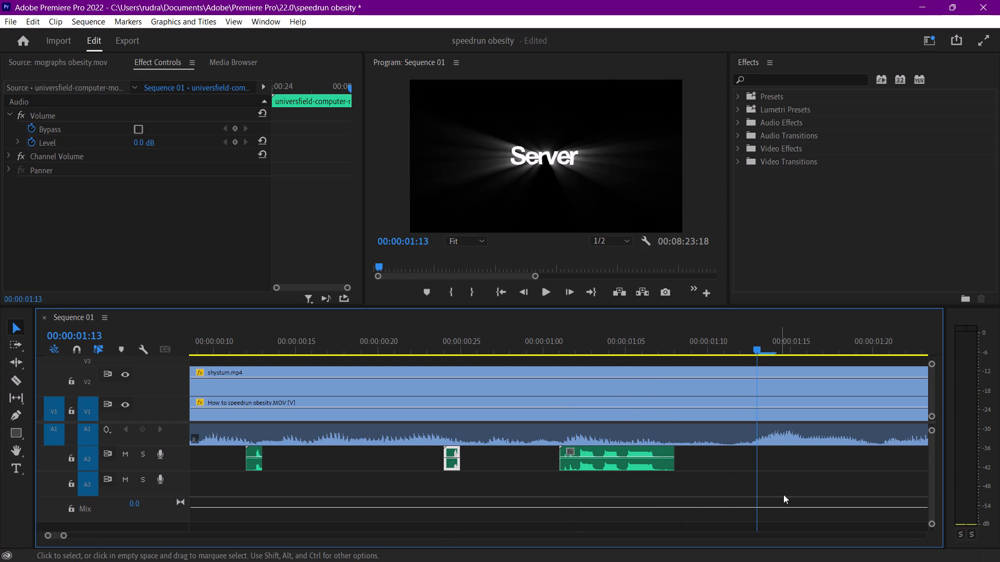
Select all the sound-effect clips on track A2 and adjust their audio gain by -12 dB.
{"action": "left_click_drag", "start_coordinate": [731, 468], "coordinate": [37, 456]}
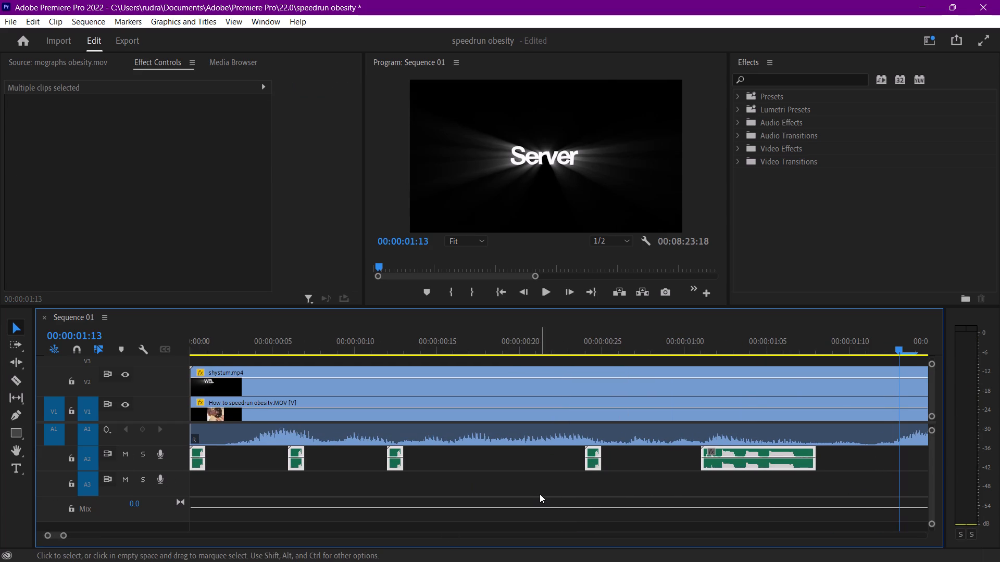
{"action": "type", "text": "g-"}
{"action": "type", "text": "12"}
{"action": "key", "text": "Return"}
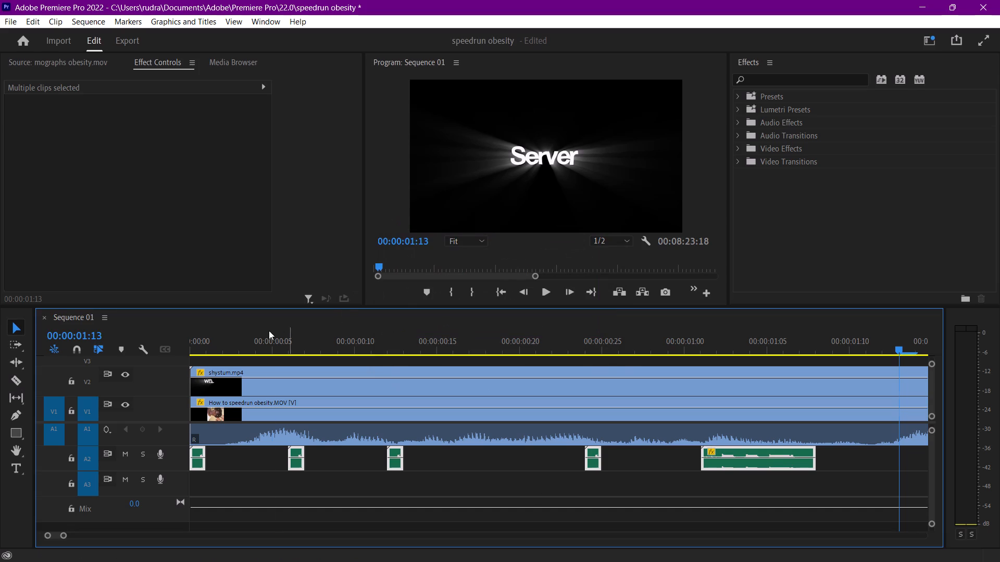
Play back the opening from the start to check the level of the adjusted sound effects.
{"action": "left_click_drag", "start_coordinate": [269, 330], "coordinate": [119, 337]}
{"action": "key", "text": "space"}
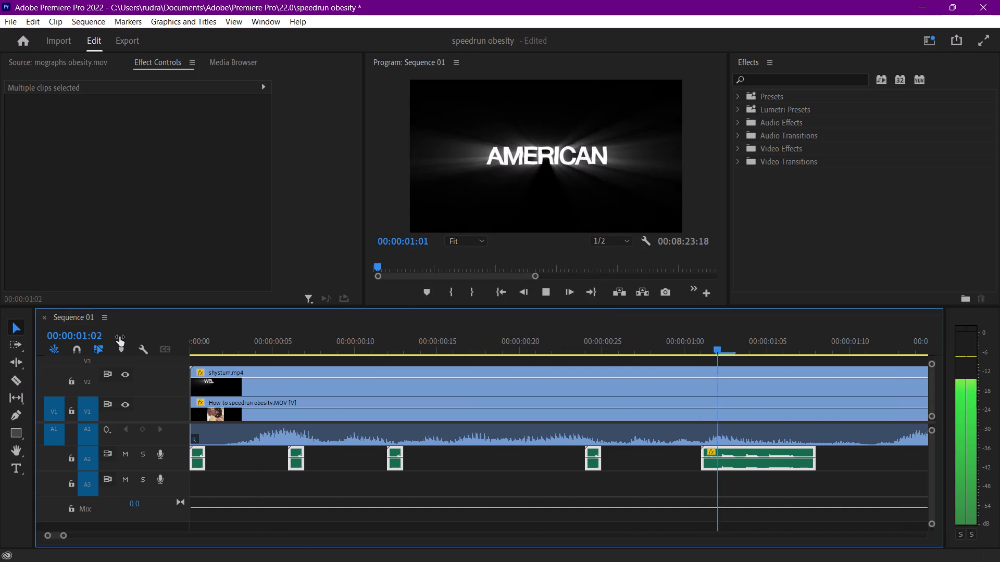
{"action": "key", "text": "space"}
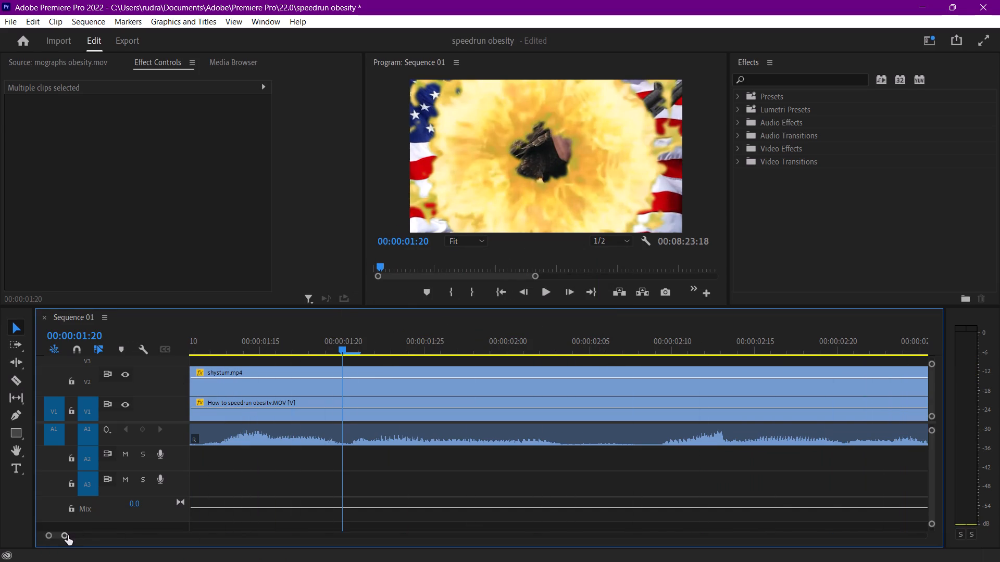
Deselect the clips, mute audio track A1 and reduce its track height.
{"action": "left_click_drag", "start_coordinate": [68, 535], "coordinate": [94, 537]}
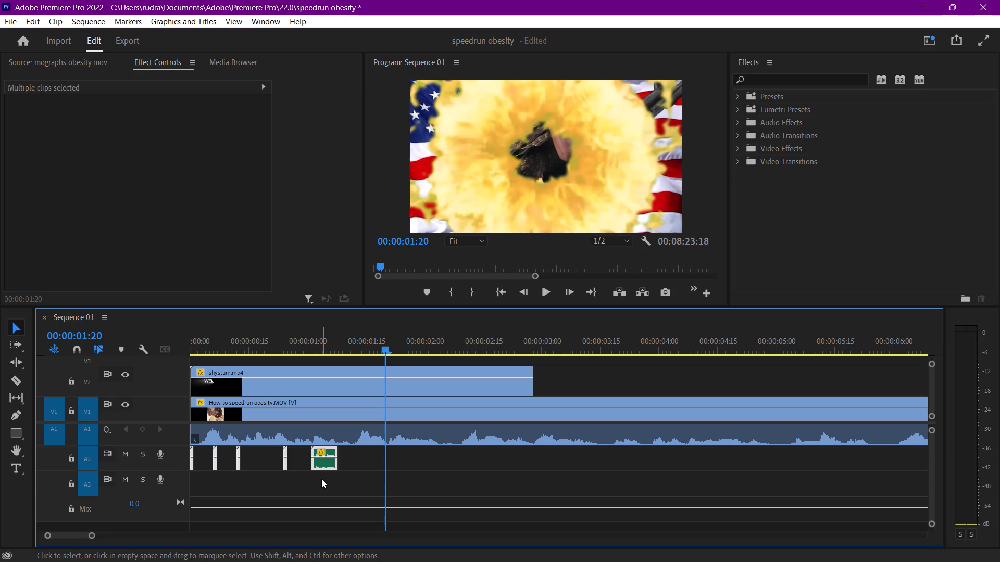
{"action": "left_click", "coordinate": [321, 479]}
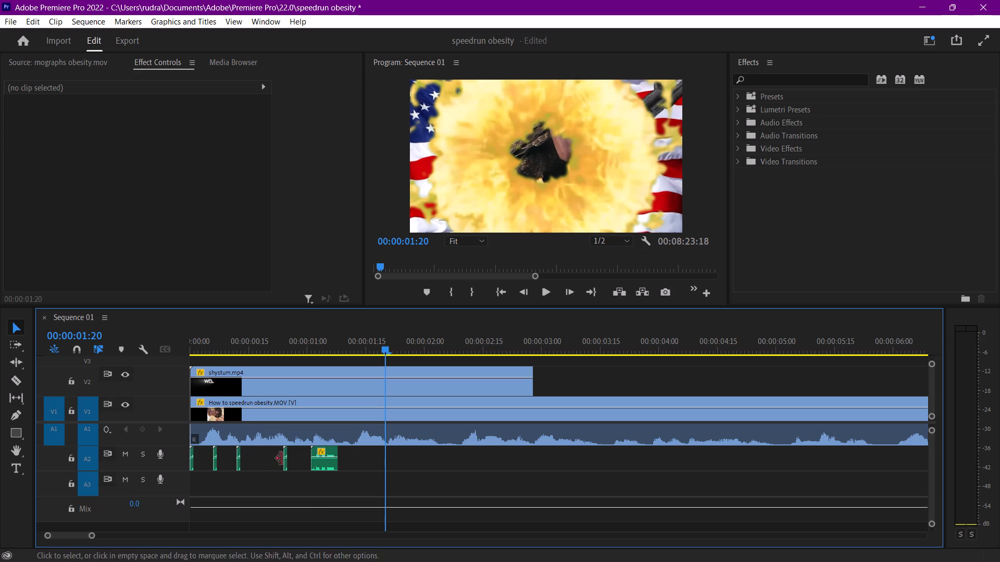
{"action": "scroll", "coordinate": [405, 474], "scroll_direction": "up", "scroll_amount": 6, "text": "ctrl"}
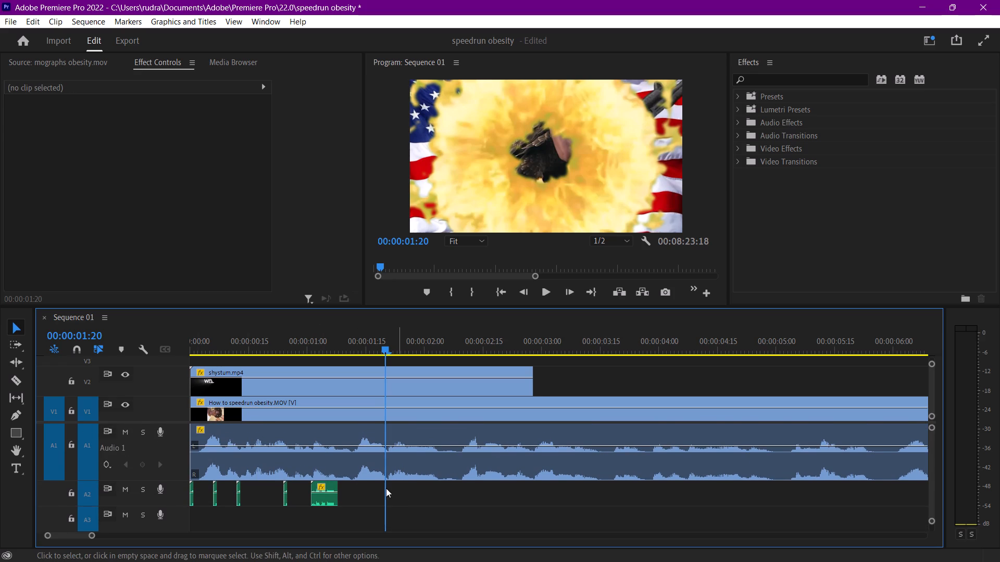
{"action": "left_click", "coordinate": [126, 429]}
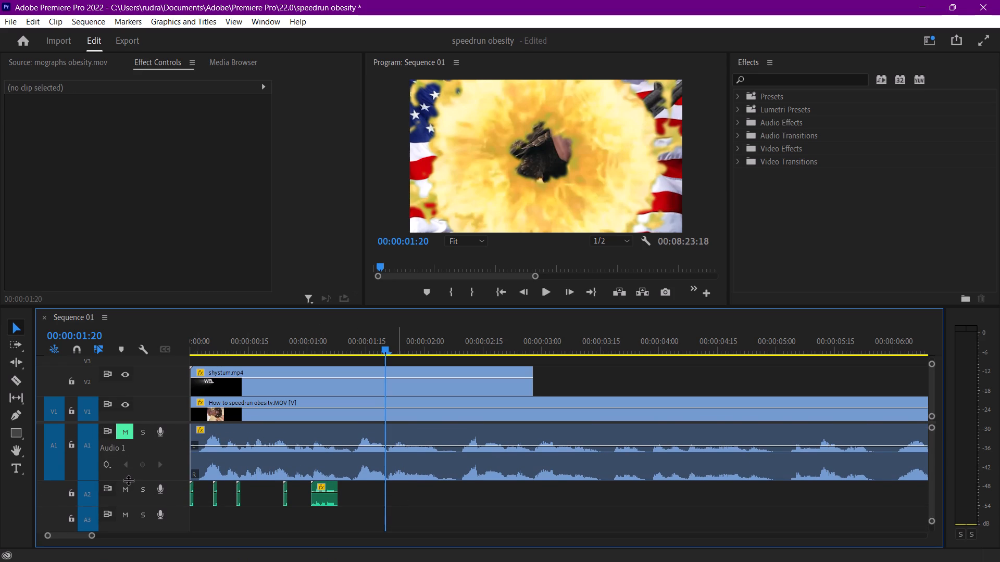
{"action": "left_click_drag", "start_coordinate": [130, 480], "coordinate": [131, 456]}
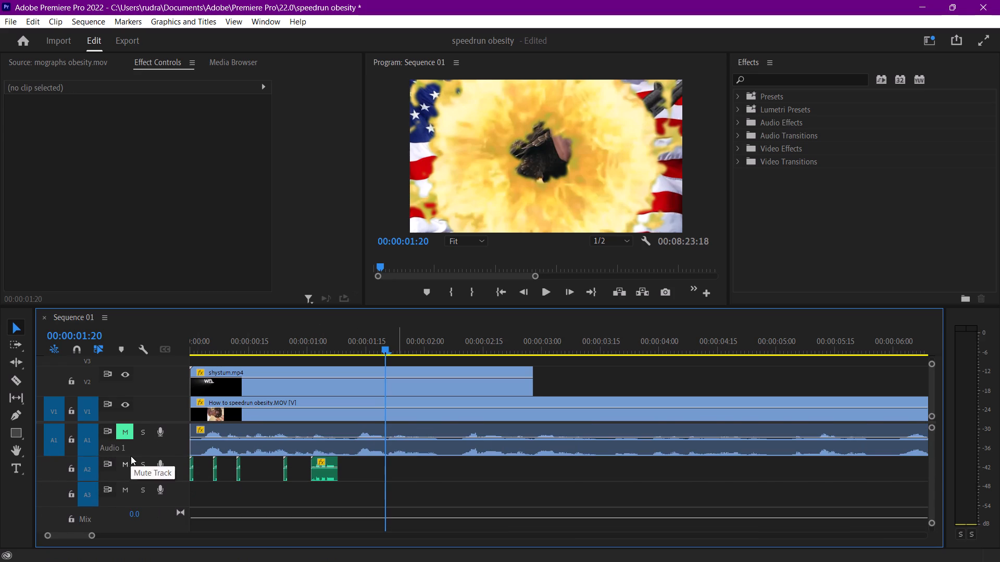
Play back the opening repeatedly from 00:00:00:00 to review the sound effects without the main audio.
{"action": "left_click_drag", "start_coordinate": [206, 335], "coordinate": [170, 334]}
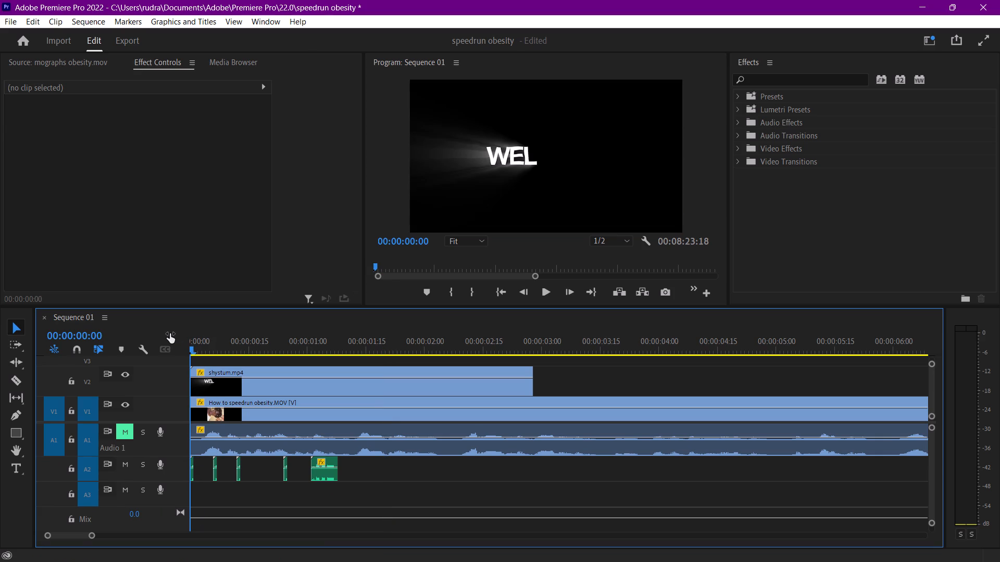
{"action": "key", "text": "space"}
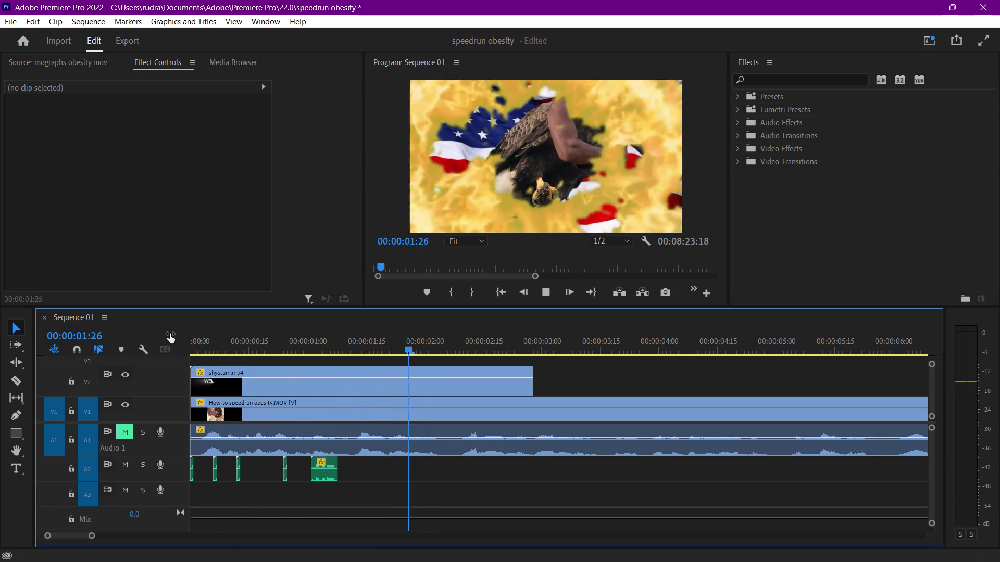
{"action": "key", "text": "space"}
{"action": "left_click_drag", "start_coordinate": [195, 342], "coordinate": [183, 342]}
{"action": "key", "text": "space"}
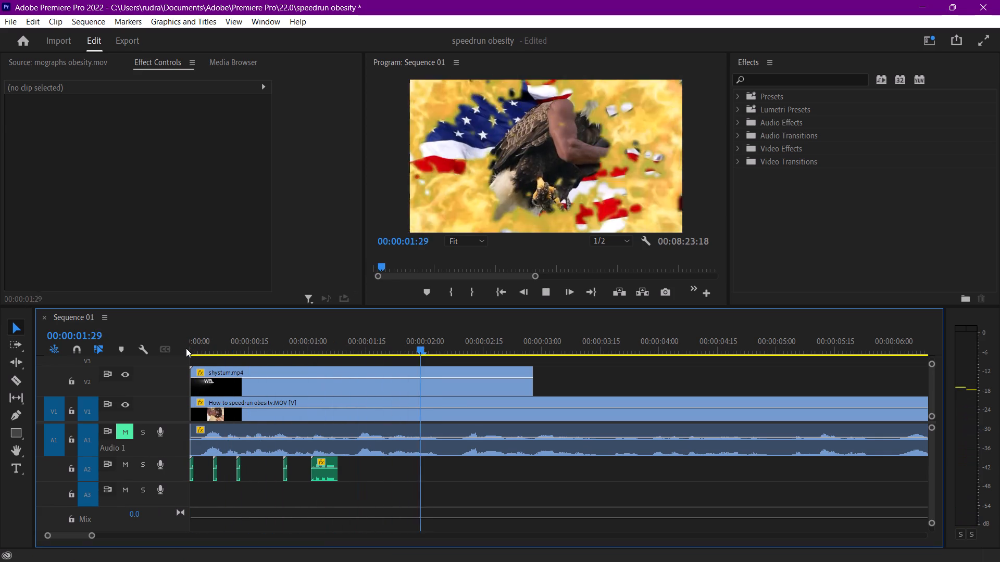
{"action": "key", "text": "space"}
{"action": "left_click_drag", "start_coordinate": [221, 352], "coordinate": [166, 341]}
{"action": "key", "text": "space"}
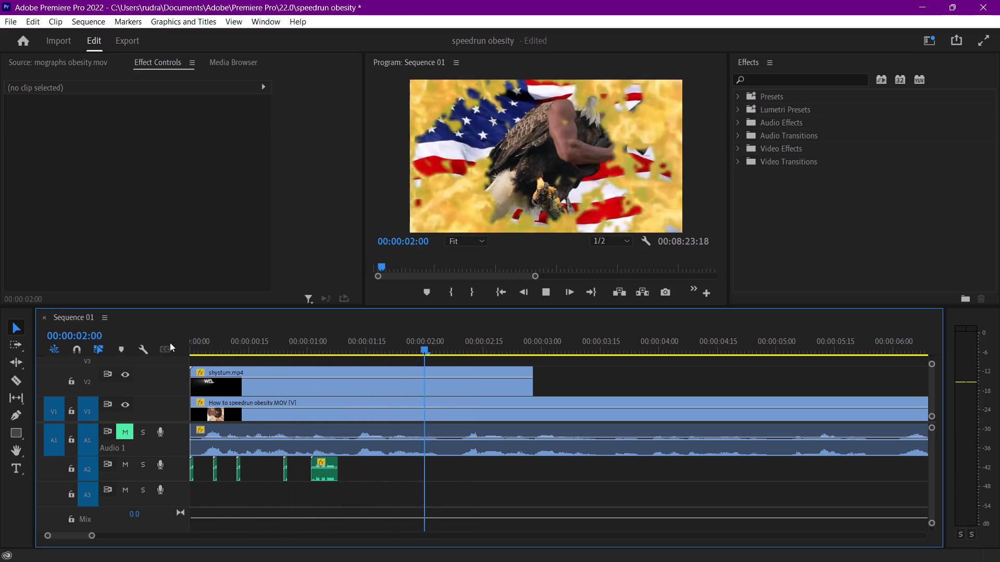
{"action": "key", "text": "space"}
Save the project.
{"action": "key", "text": "ctrl+s"}
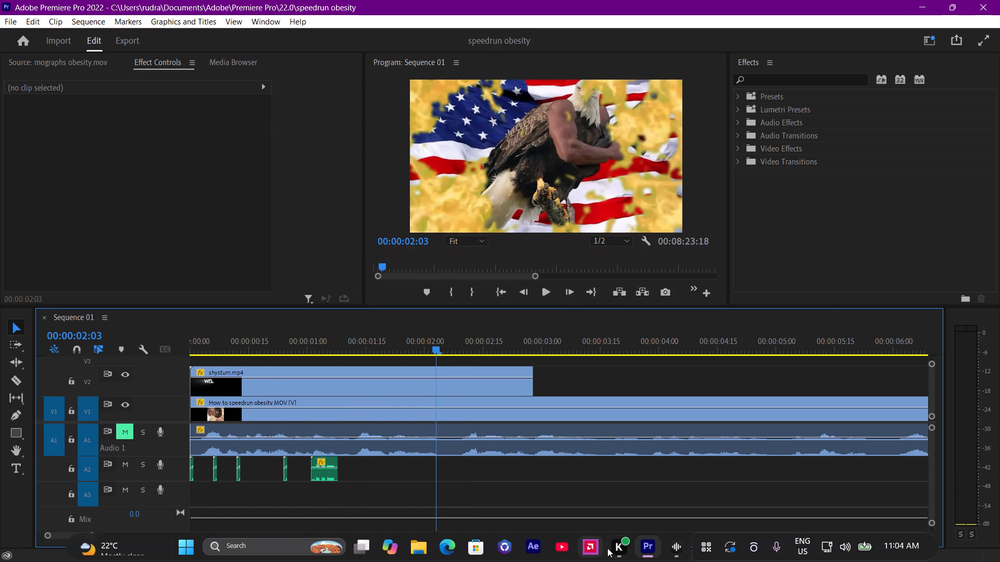
Switch to Soundly and search the local sound library for "fire whoosh".
{"action": "left_click", "coordinate": [679, 550]}
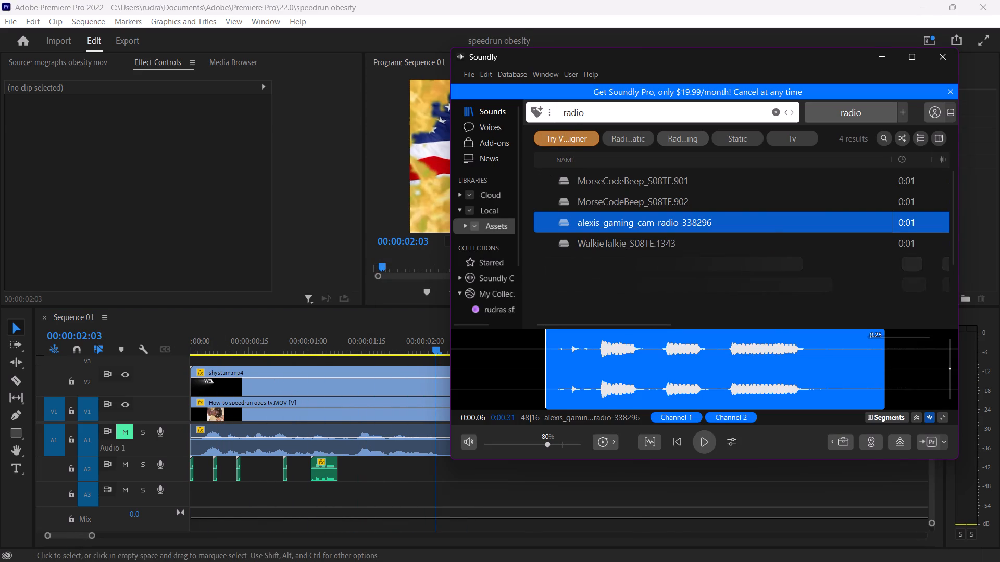
{"action": "left_click_drag", "start_coordinate": [602, 113], "coordinate": [544, 108]}
{"action": "type", "text": "fire whoosj"}
{"action": "key", "text": "BackSpace"}
{"action": "key", "text": "h"}
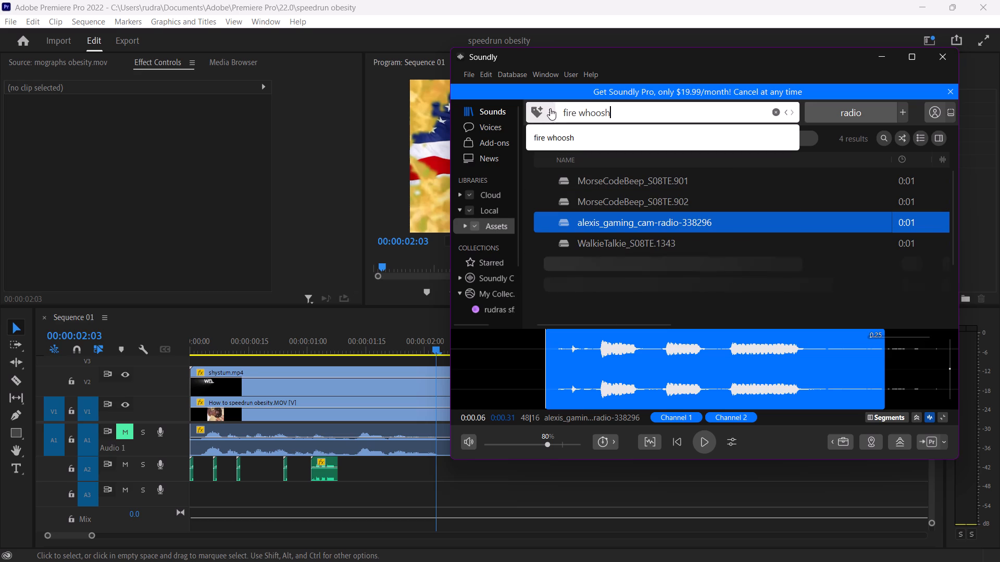
{"action": "left_click", "coordinate": [568, 132]}
Add the main whoosh section of short-fire-whoosh_1-317280 to Premiere Pro track A2 at about 00:00:01:13, after the radio clip.
{"action": "left_click", "coordinate": [595, 201]}
{"action": "key", "text": "space"}
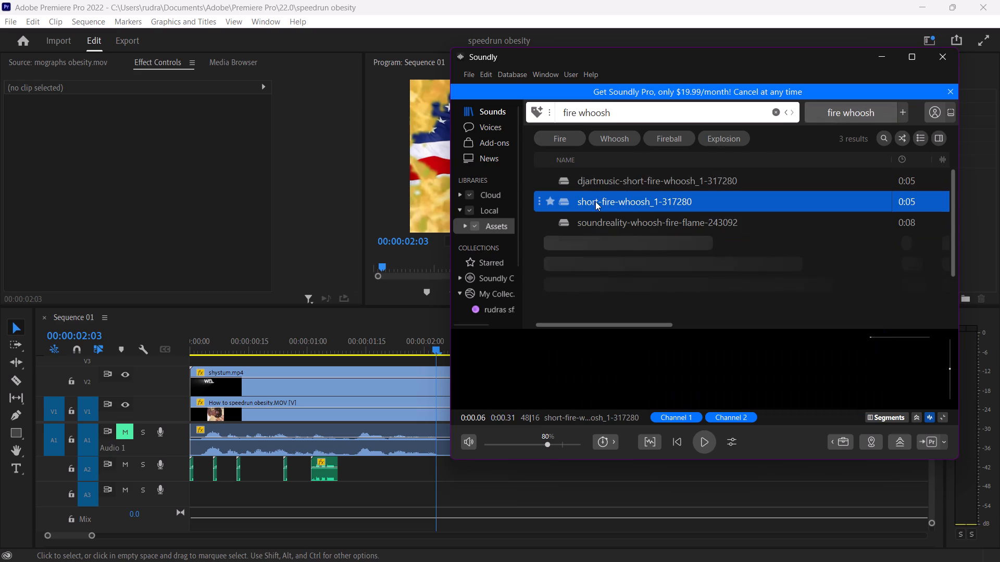
{"action": "left_click_drag", "start_coordinate": [525, 373], "coordinate": [678, 387]}
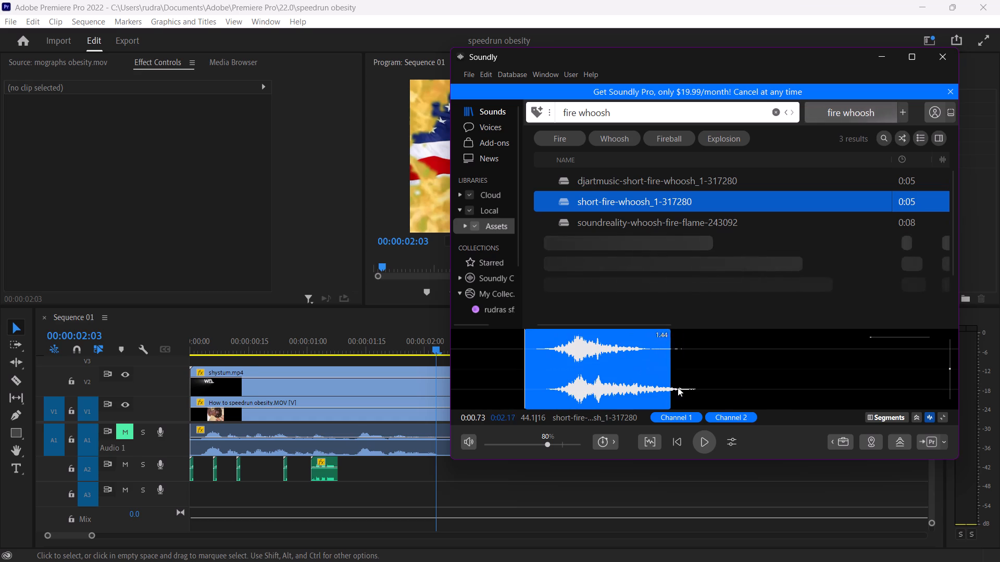
{"action": "left_click_drag", "start_coordinate": [678, 387], "coordinate": [687, 387]}
{"action": "left_click_drag", "start_coordinate": [589, 386], "coordinate": [357, 472]}
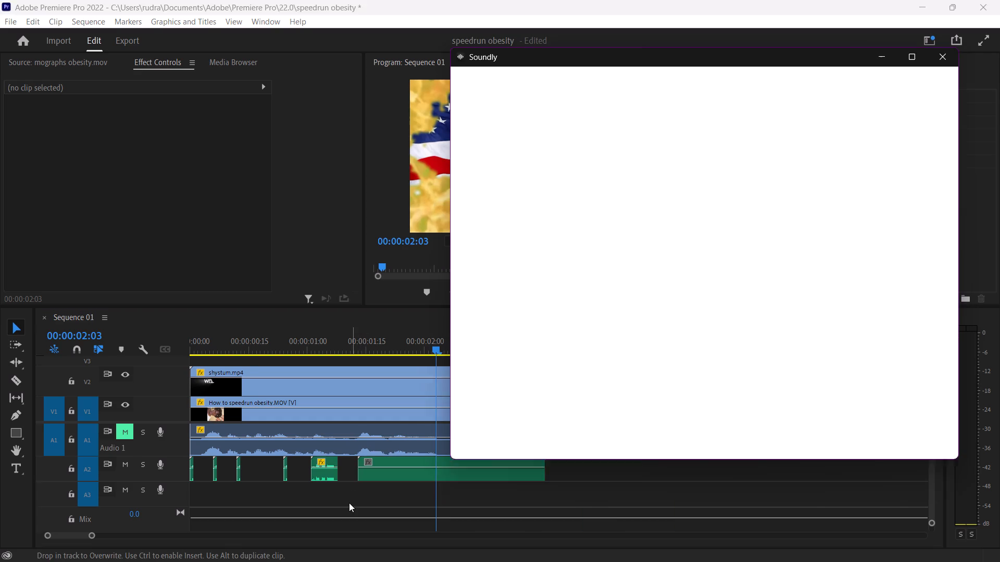
{"action": "left_click", "coordinate": [349, 503]}
Move the fire-whoosh clip from A2 down to A3, starting at about 00:00:01:07 so it overlaps the end of the radio clip.
{"action": "left_click_drag", "start_coordinate": [89, 538], "coordinate": [68, 538]}
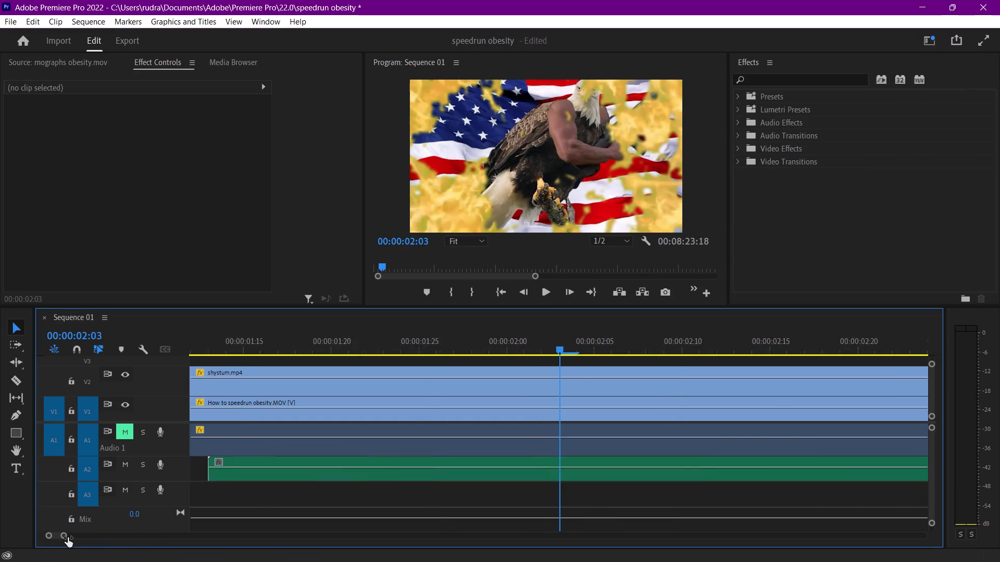
{"action": "left_click_drag", "start_coordinate": [68, 538], "coordinate": [71, 538]}
{"action": "left_click_drag", "start_coordinate": [378, 343], "coordinate": [365, 339]}
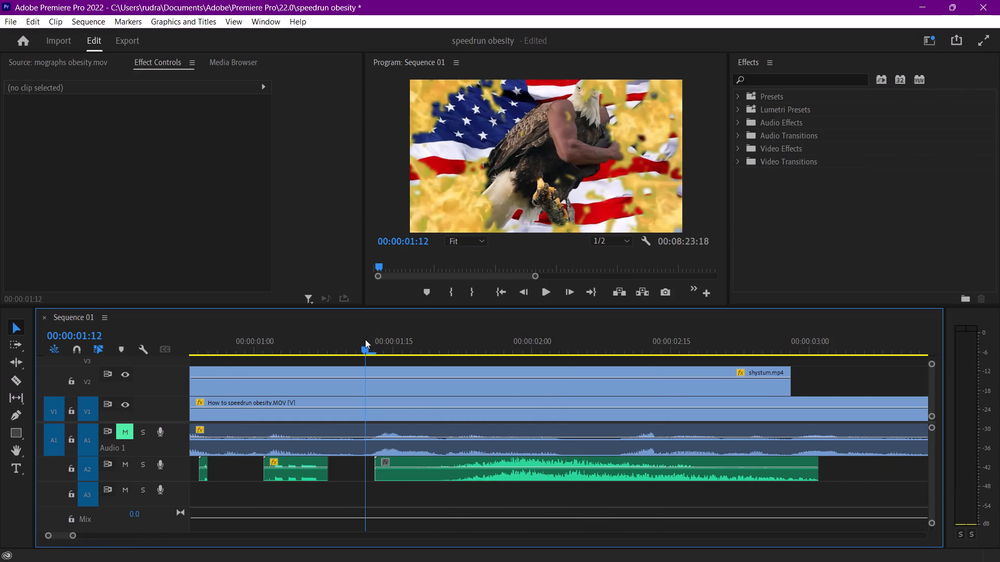
{"action": "left_click_drag", "start_coordinate": [365, 339], "coordinate": [368, 342]}
{"action": "key", "text": "space"}
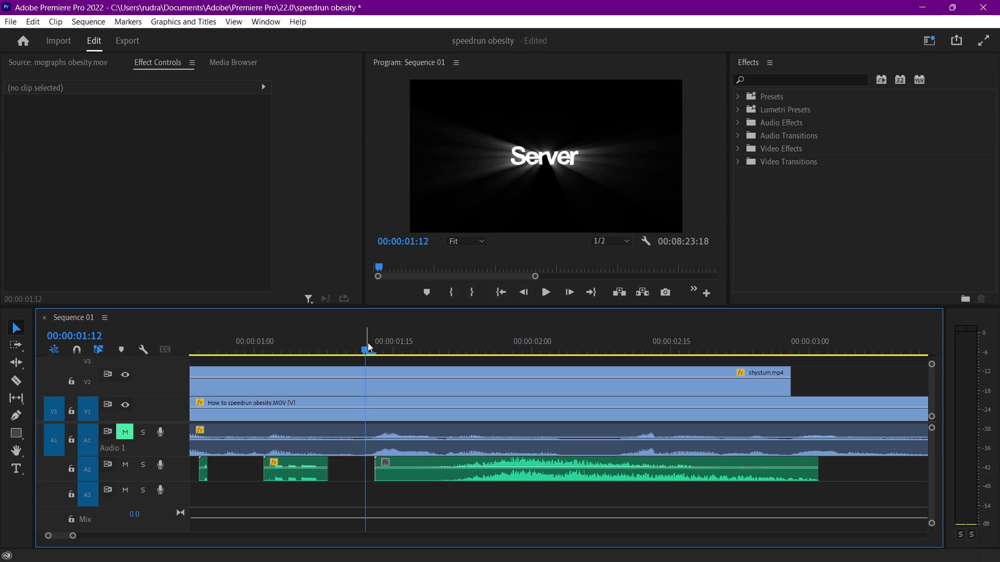
{"action": "key", "text": "space"}
{"action": "left_click", "coordinate": [368, 342]}
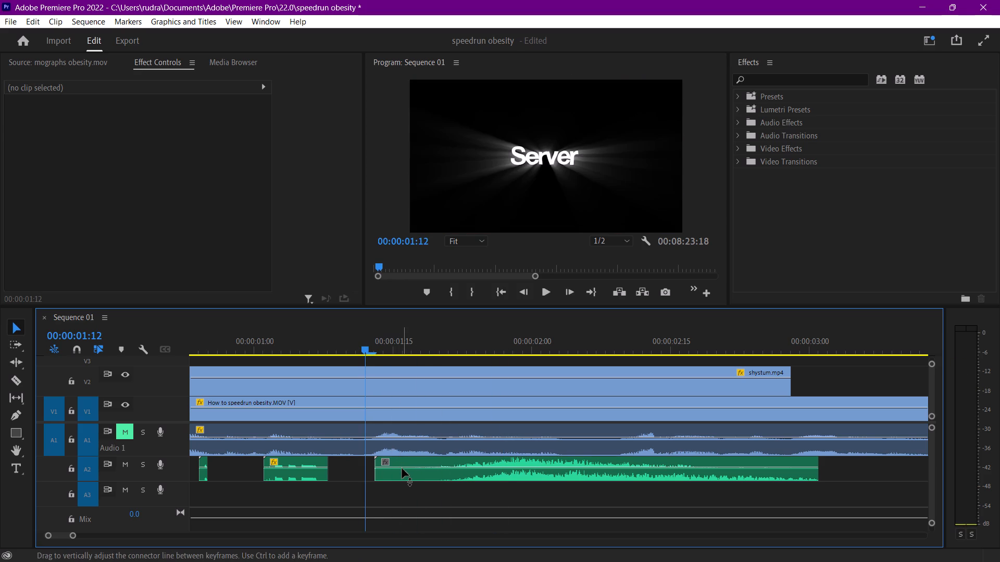
{"action": "left_click_drag", "start_coordinate": [404, 475], "coordinate": [344, 495]}
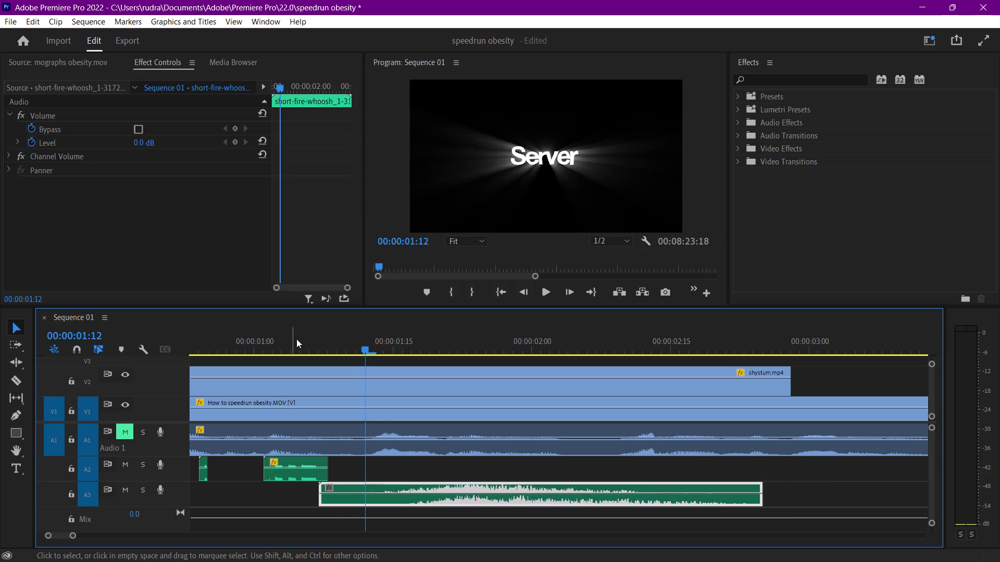
Play back the fire-whoosh section and adjust the whoosh clip's audio gain by -12 dB.
{"action": "left_click", "coordinate": [303, 331]}
{"action": "key", "text": "space"}
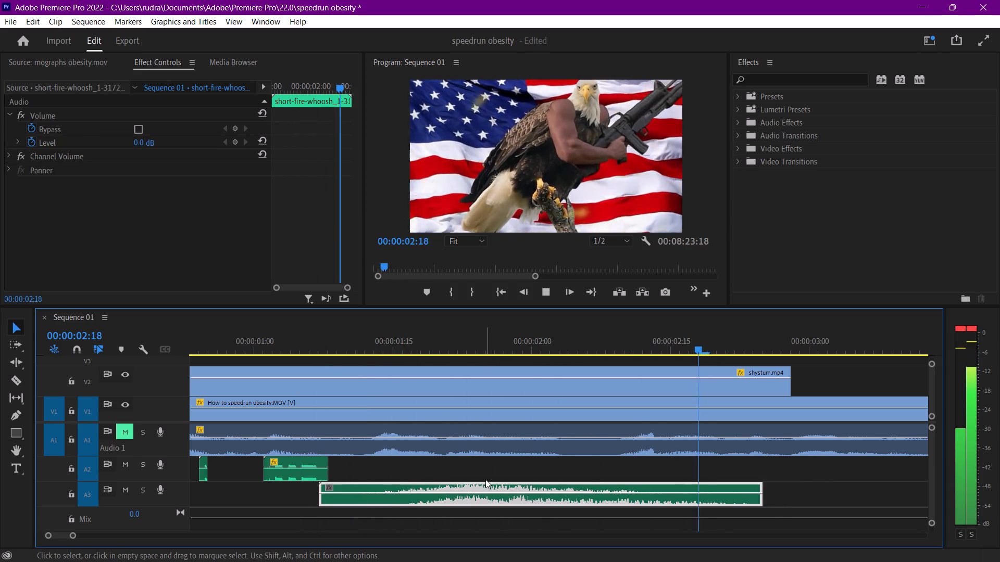
{"action": "key", "text": "space"}
{"action": "key", "text": "g"}
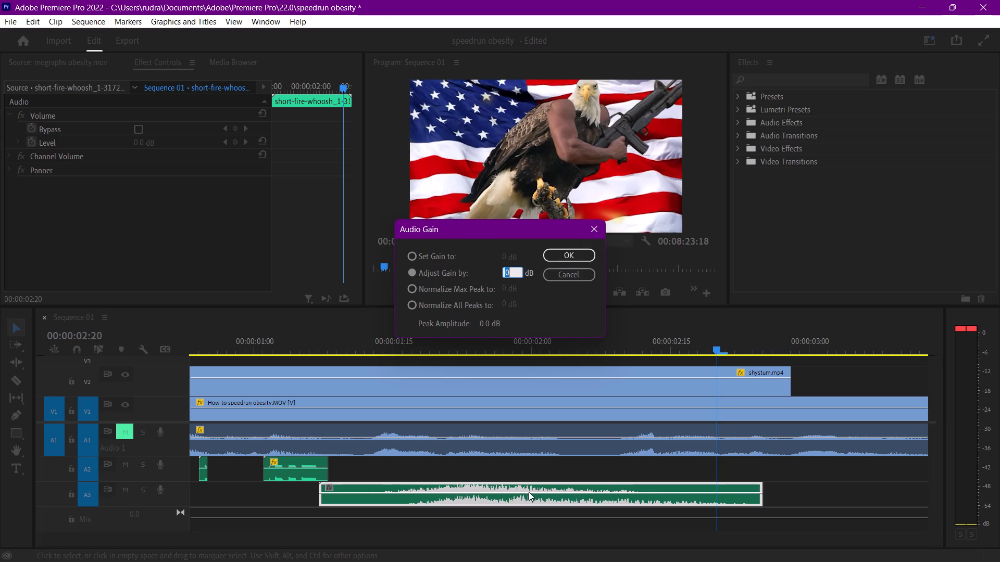
{"action": "key", "text": "minus"}
{"action": "type", "text": "12"}
{"action": "key", "text": "Return"}
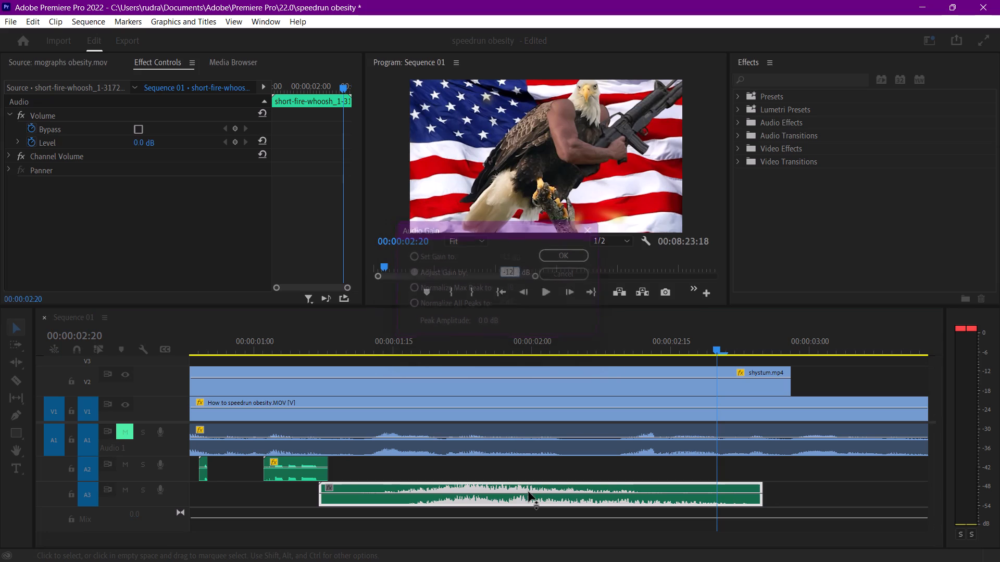
Replay the fire-whoosh section and adjust the whoosh clip's gain by a further -6 dB.
{"action": "left_click", "coordinate": [325, 345]}
{"action": "key", "text": "space"}
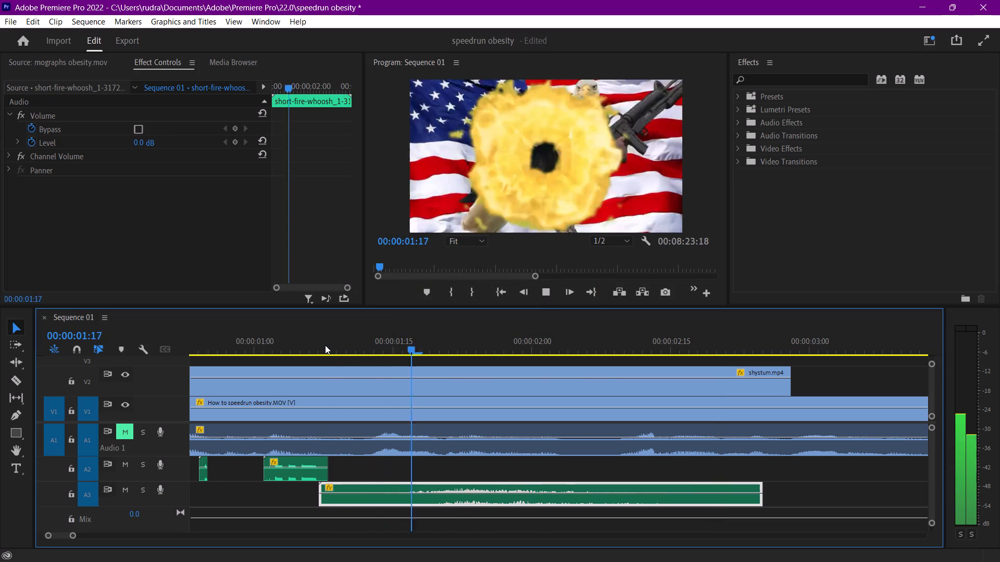
{"action": "key", "text": "space"}
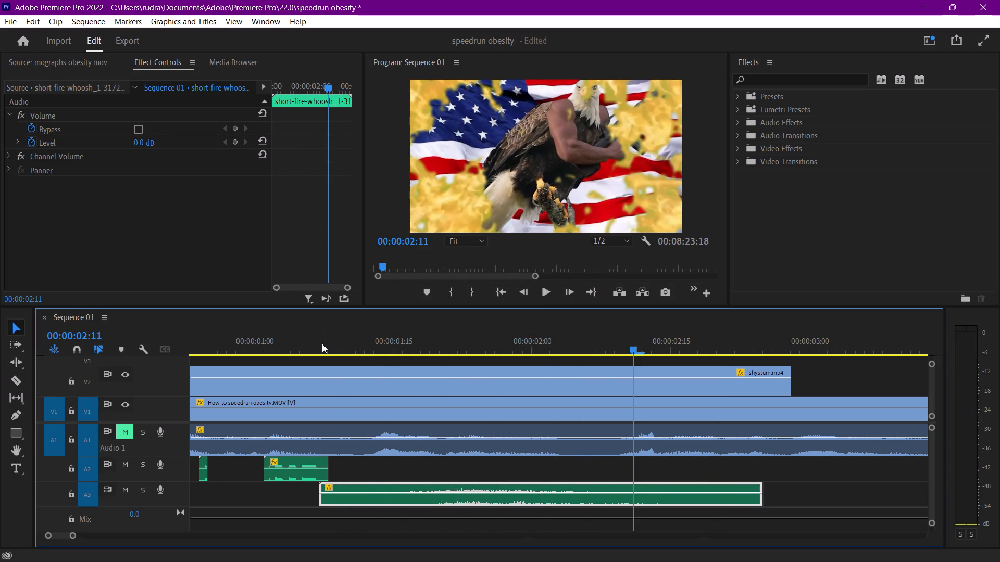
{"action": "type", "text": "g-6"}
{"action": "key", "text": "Return"}
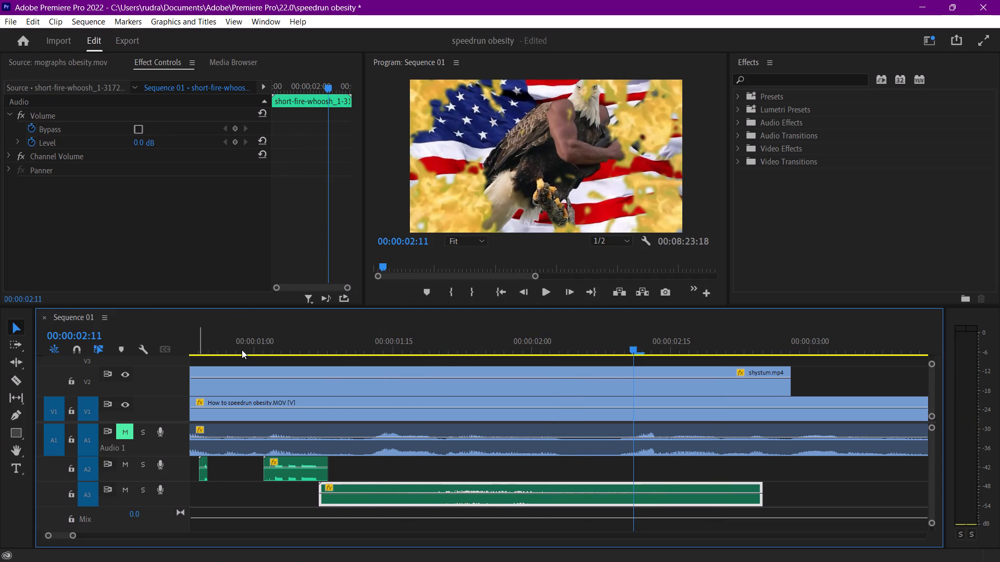
Play back the opening from 00:00:00:00 to check the whoosh level, and save the project.
{"action": "left_click_drag", "start_coordinate": [58, 539], "coordinate": [20, 544]}
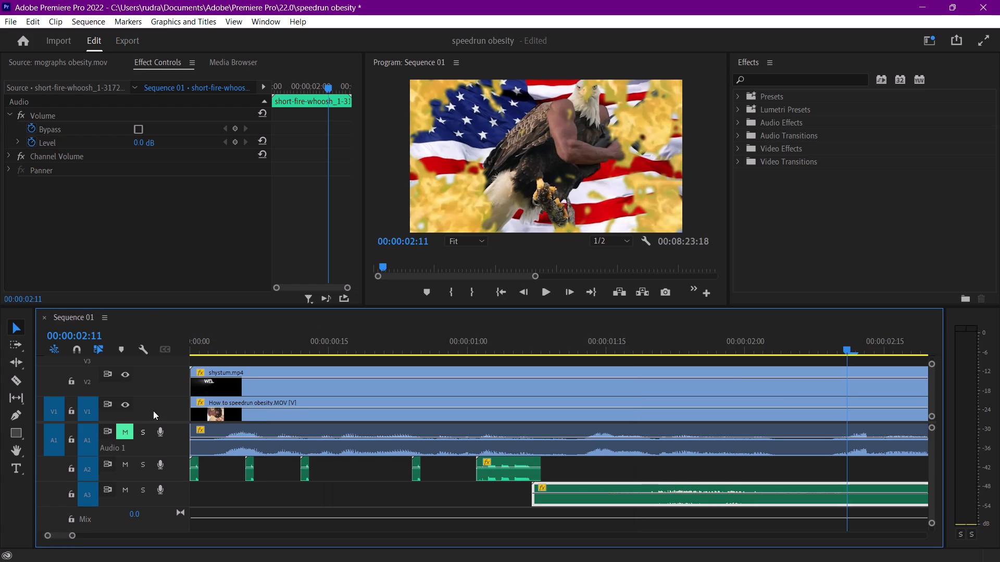
{"action": "left_click_drag", "start_coordinate": [192, 348], "coordinate": [162, 348]}
{"action": "key", "text": "space"}
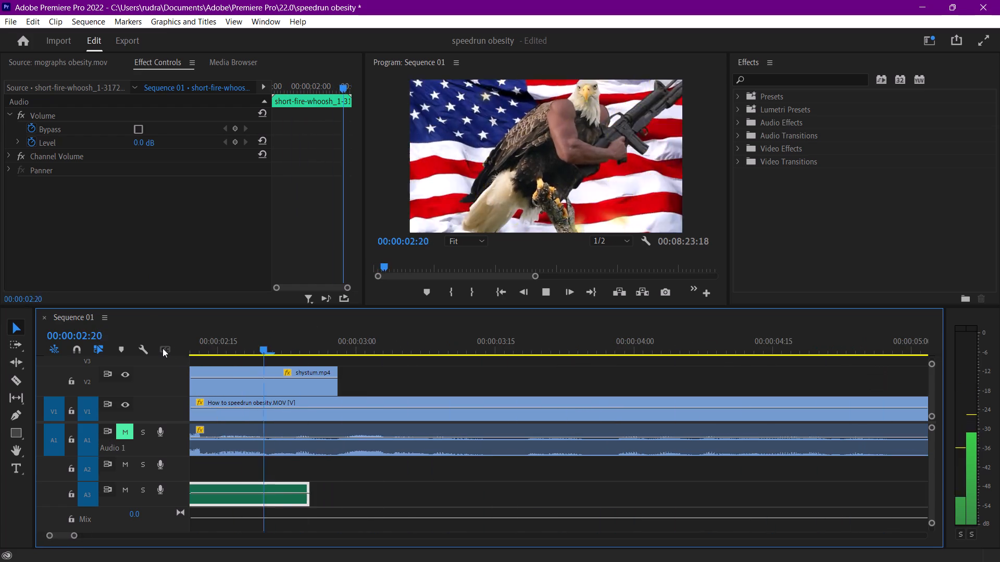
{"action": "key", "text": "space"}
{"action": "key", "text": "ctrl+s"}
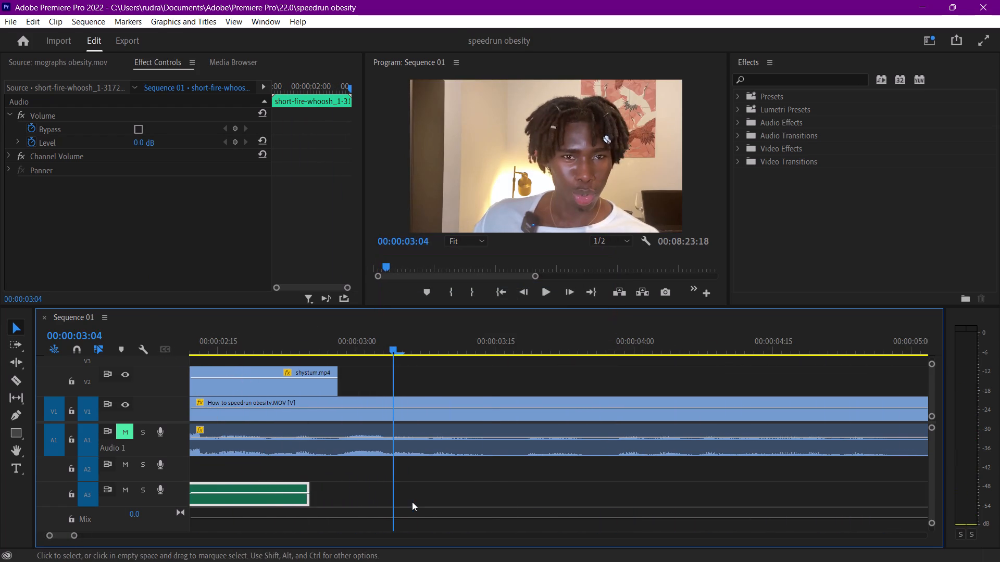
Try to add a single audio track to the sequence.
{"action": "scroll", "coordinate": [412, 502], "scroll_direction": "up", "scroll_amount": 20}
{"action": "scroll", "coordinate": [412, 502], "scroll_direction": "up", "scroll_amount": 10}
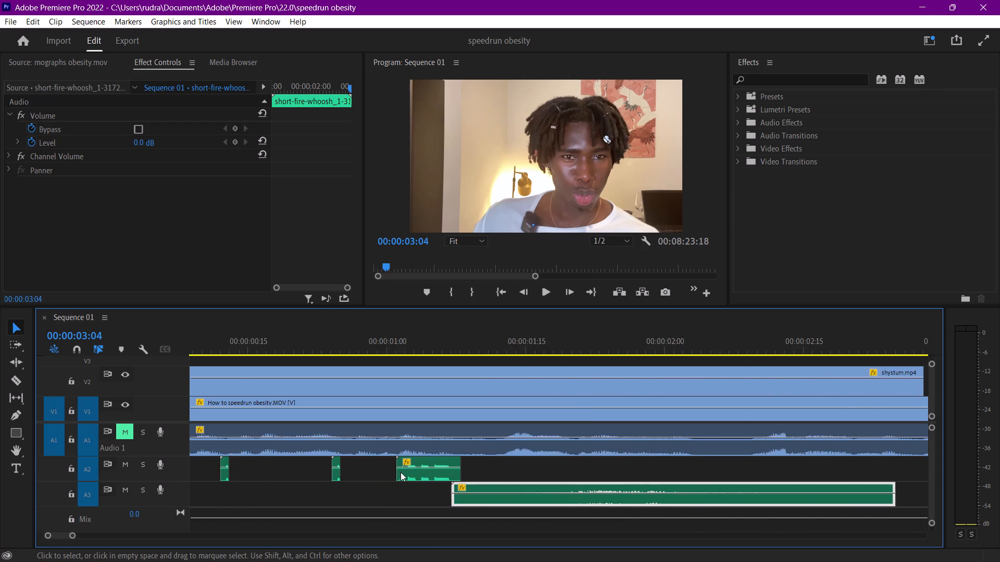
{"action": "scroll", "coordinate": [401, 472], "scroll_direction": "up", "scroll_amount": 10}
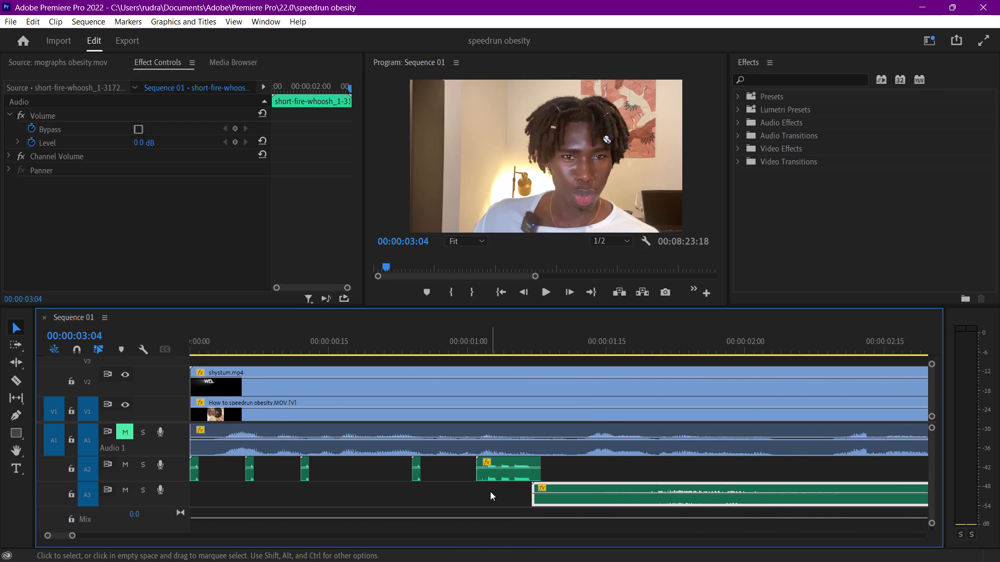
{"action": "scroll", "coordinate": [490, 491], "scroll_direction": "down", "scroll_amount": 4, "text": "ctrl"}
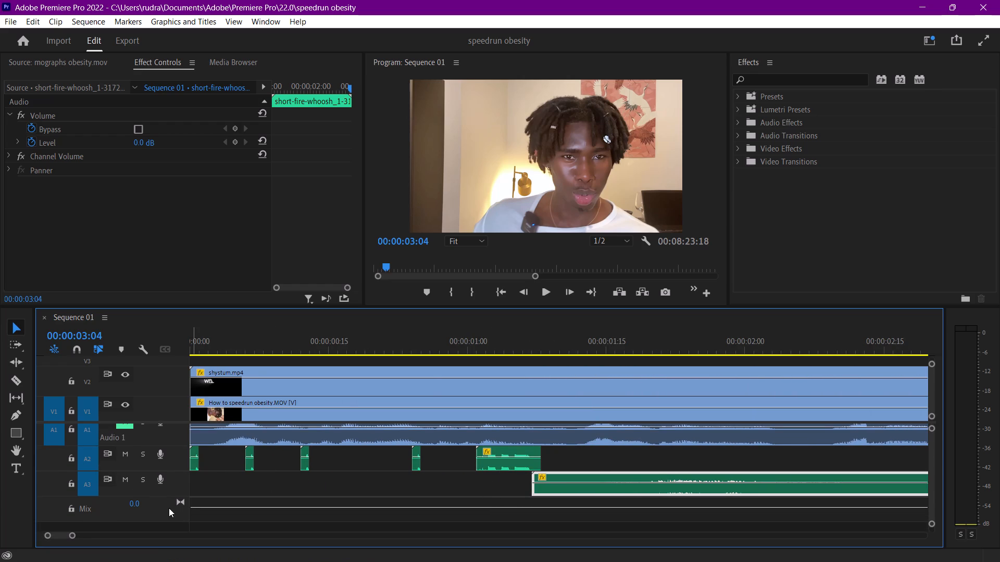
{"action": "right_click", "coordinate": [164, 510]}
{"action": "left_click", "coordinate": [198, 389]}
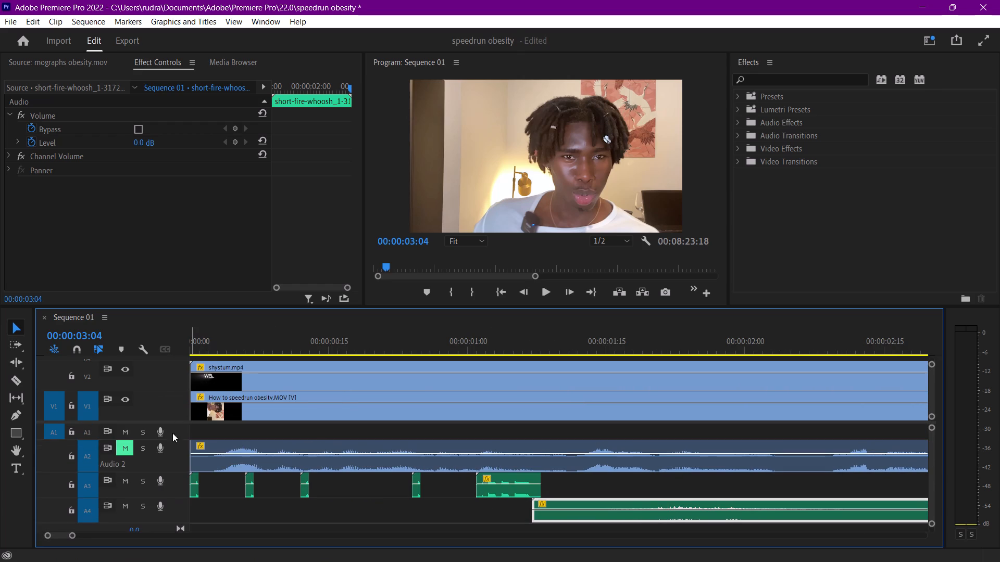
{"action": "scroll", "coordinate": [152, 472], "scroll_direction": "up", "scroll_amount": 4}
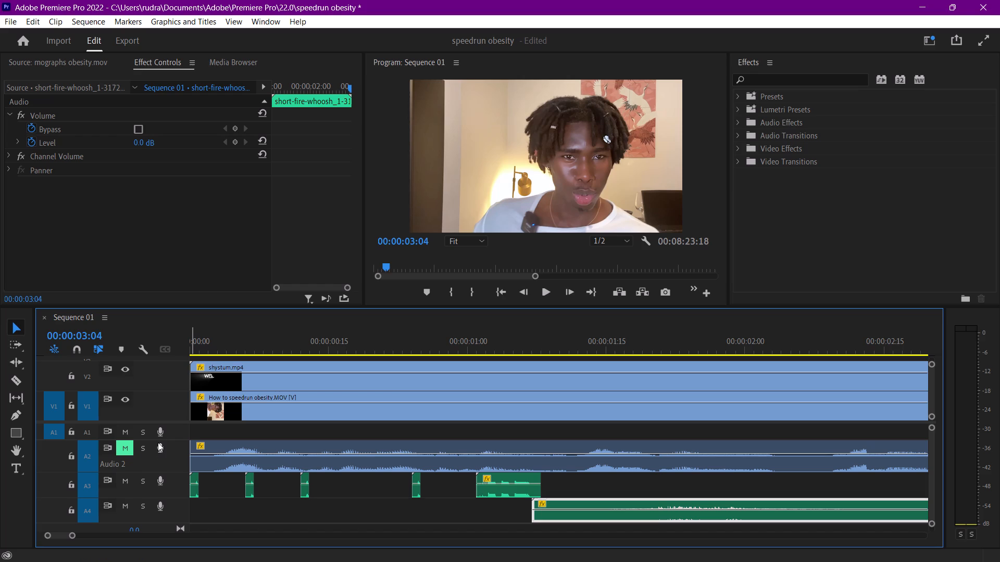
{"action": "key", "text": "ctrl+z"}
Add three standard audio tracks after Audio 3 and one video track after Video 3.
{"action": "right_click", "coordinate": [144, 518]}
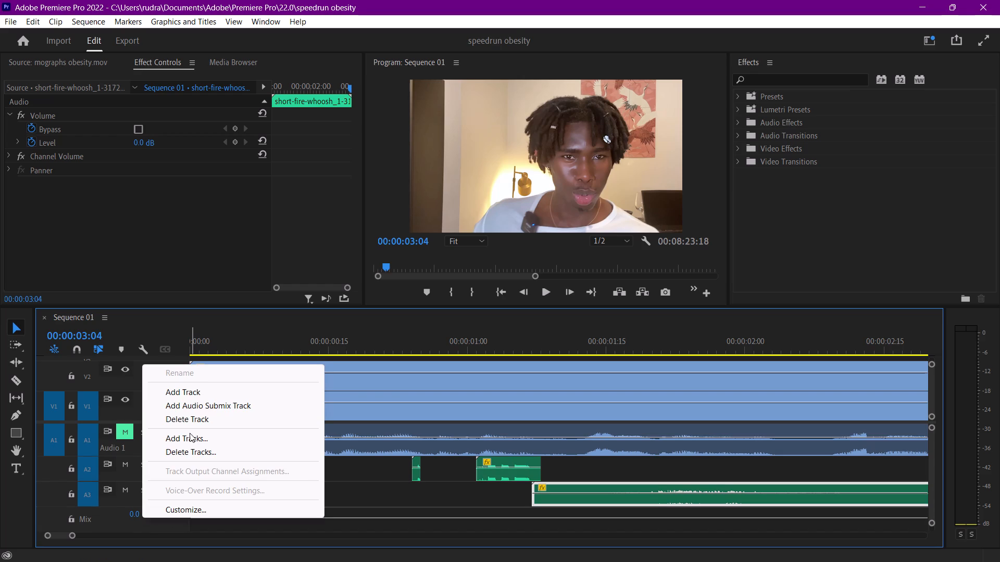
{"action": "left_click", "coordinate": [192, 436]}
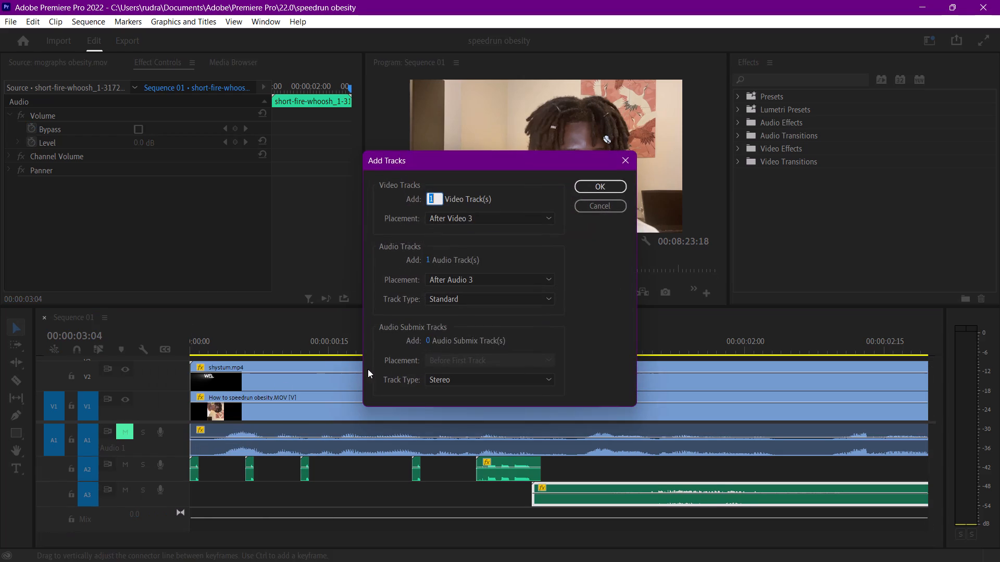
{"action": "left_click_drag", "start_coordinate": [431, 262], "coordinate": [435, 262]}
{"action": "left_click", "coordinate": [430, 261]}
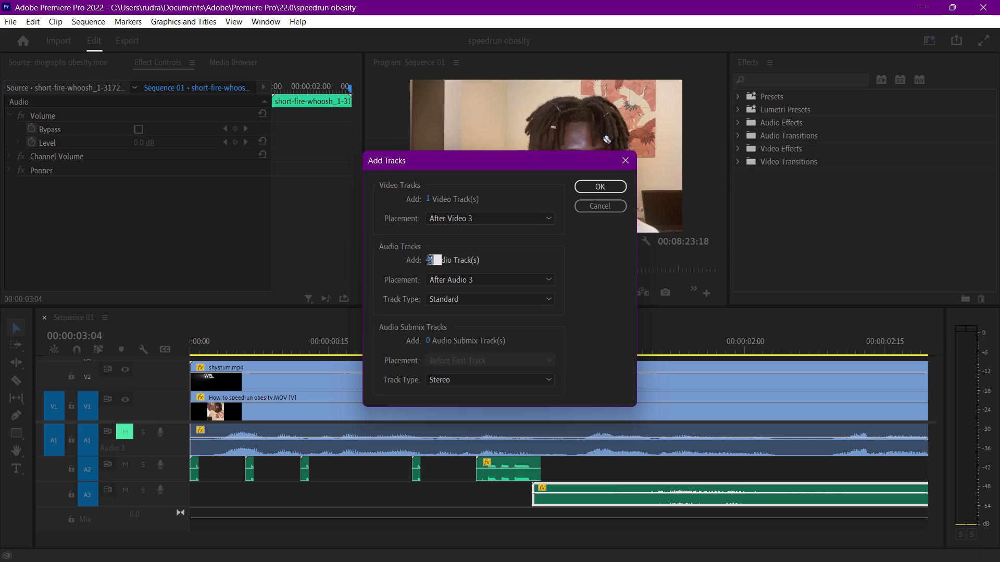
{"action": "key", "text": "3"}
{"action": "key", "text": "Return"}
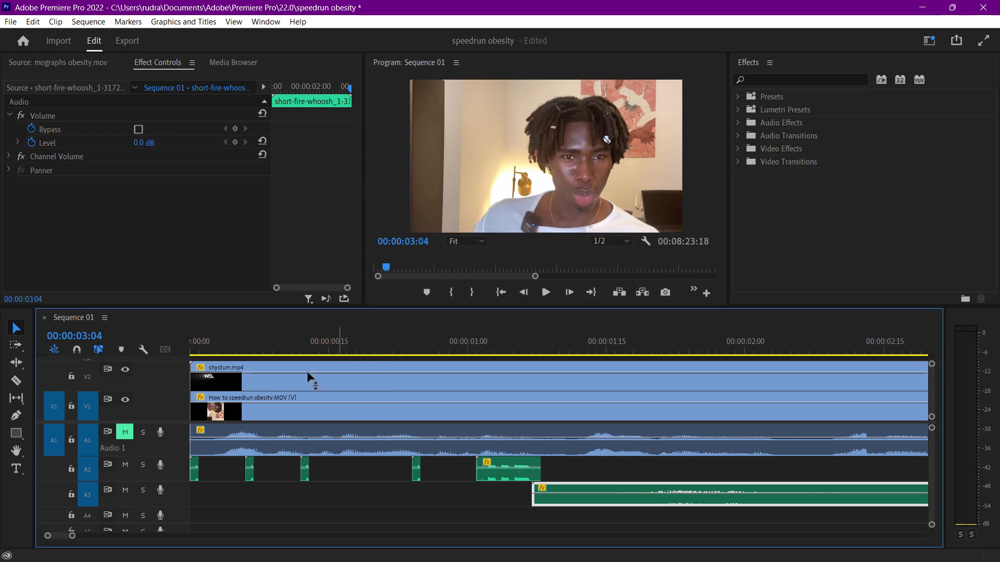
{"action": "scroll", "coordinate": [265, 493], "scroll_direction": "down", "scroll_amount": 1}
{"action": "scroll", "coordinate": [265, 493], "scroll_direction": "up", "scroll_amount": 4}
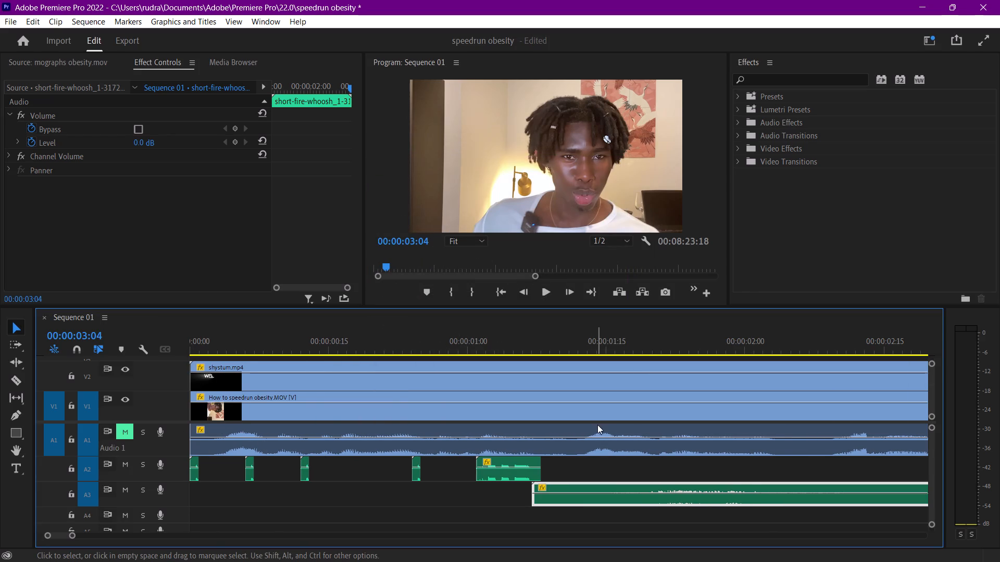
Play back the opening from 00:00:00:00 to review the sound effects with the main audio muted.
{"action": "left_click_drag", "start_coordinate": [248, 326], "coordinate": [106, 325]}
{"action": "key", "text": "space"}
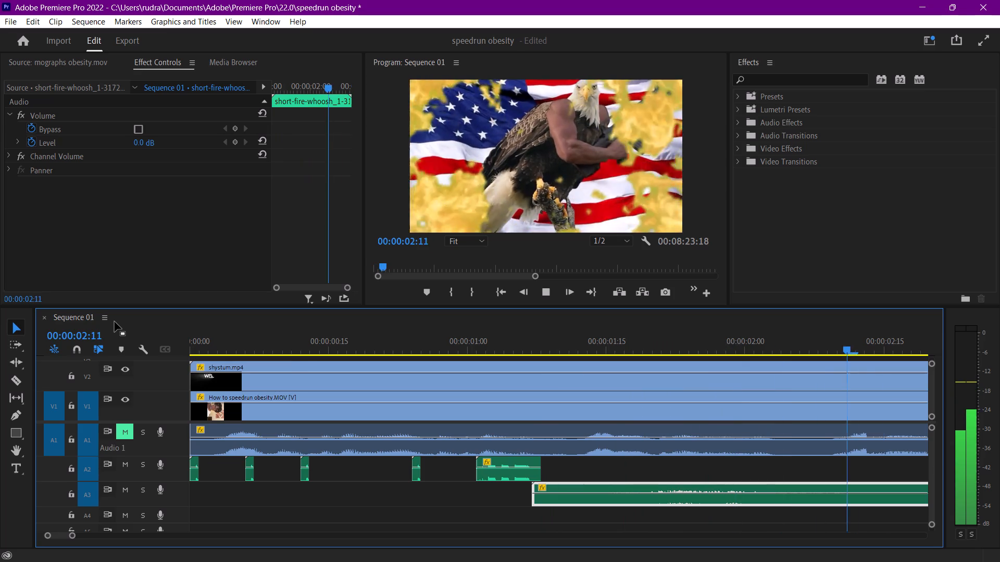
{"action": "key", "text": "space"}
Unmute the main audio on A1 and play back the opening from 00:00:00:00.
{"action": "scroll", "coordinate": [306, 496], "scroll_direction": "up", "scroll_amount": 11}
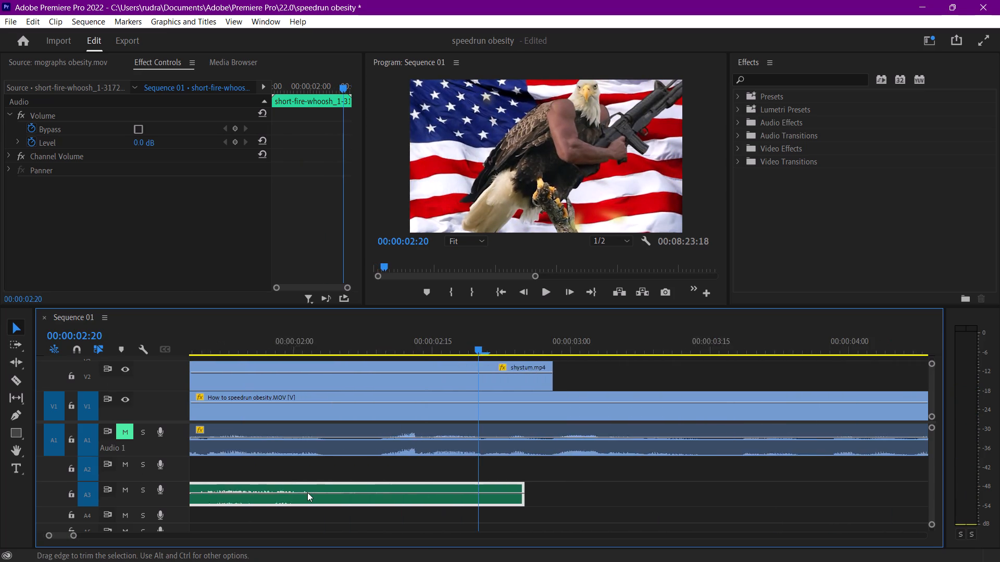
{"action": "scroll", "coordinate": [307, 492], "scroll_direction": "up", "scroll_amount": 9}
{"action": "scroll", "coordinate": [181, 443], "scroll_direction": "up", "scroll_amount": 5}
{"action": "left_click", "coordinate": [129, 432]}
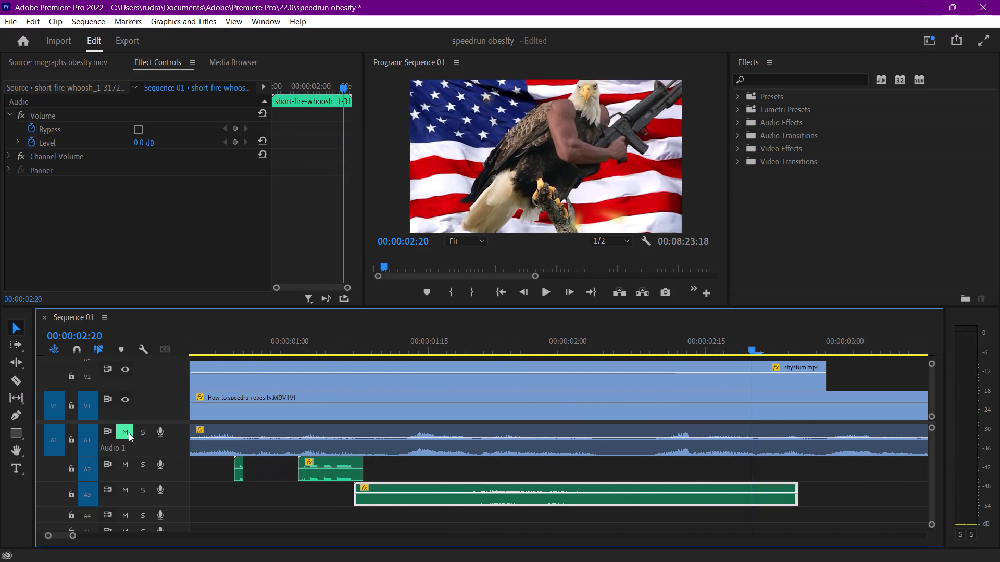
{"action": "scroll", "coordinate": [203, 471], "scroll_direction": "up", "scroll_amount": 8}
{"action": "scroll", "coordinate": [213, 427], "scroll_direction": "up", "scroll_amount": 4}
{"action": "left_click_drag", "start_coordinate": [213, 338], "coordinate": [168, 336]}
{"action": "key", "text": "space"}
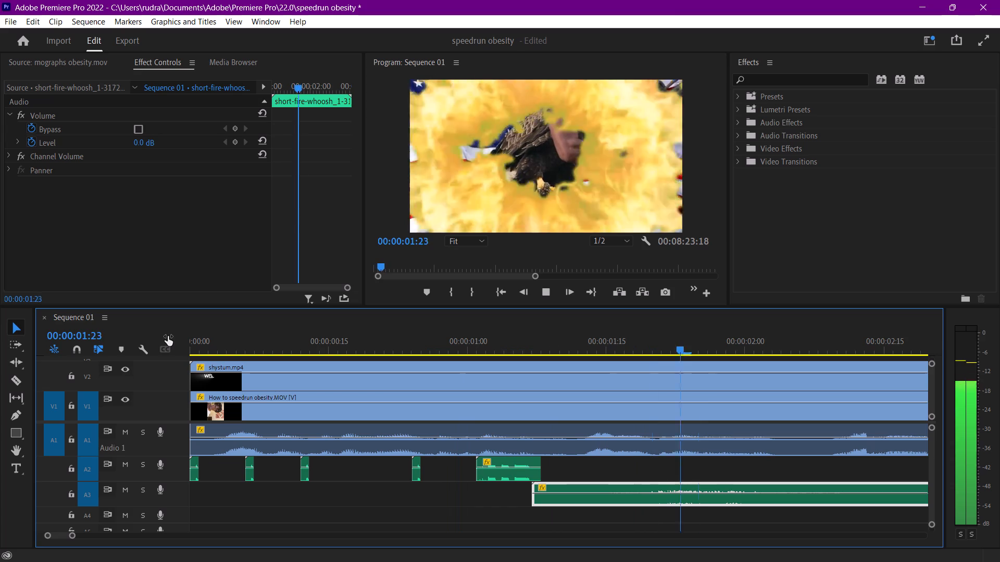
{"action": "key", "text": "space"}
Shift the radio clip on A2 about two frames earlier, check it in playback and save the project.
{"action": "left_click_drag", "start_coordinate": [508, 479], "coordinate": [491, 480]}
{"action": "left_click_drag", "start_coordinate": [314, 342], "coordinate": [132, 336]}
{"action": "key", "text": "space"}
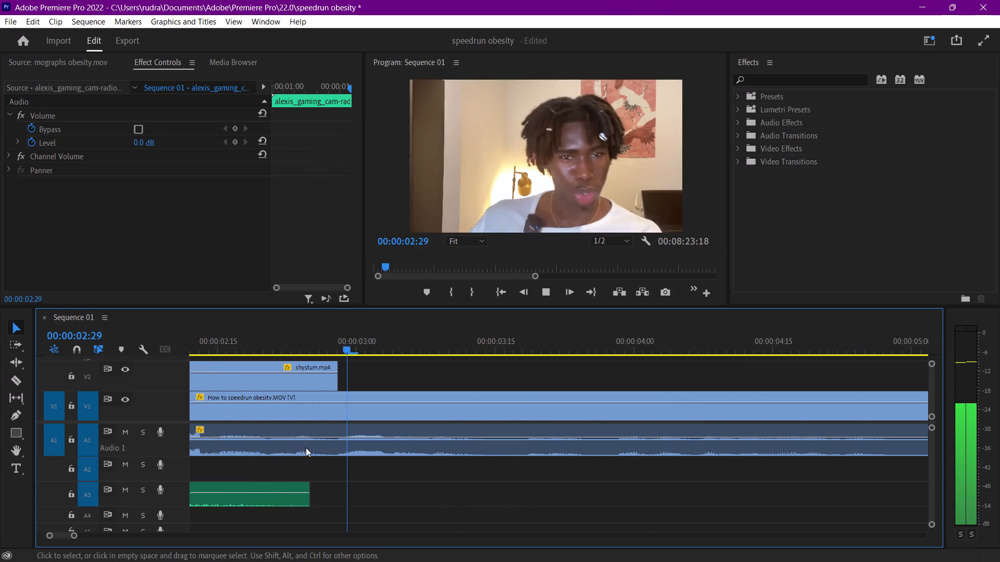
{"action": "key", "text": "space"}
{"action": "key", "text": "ctrl+s"}
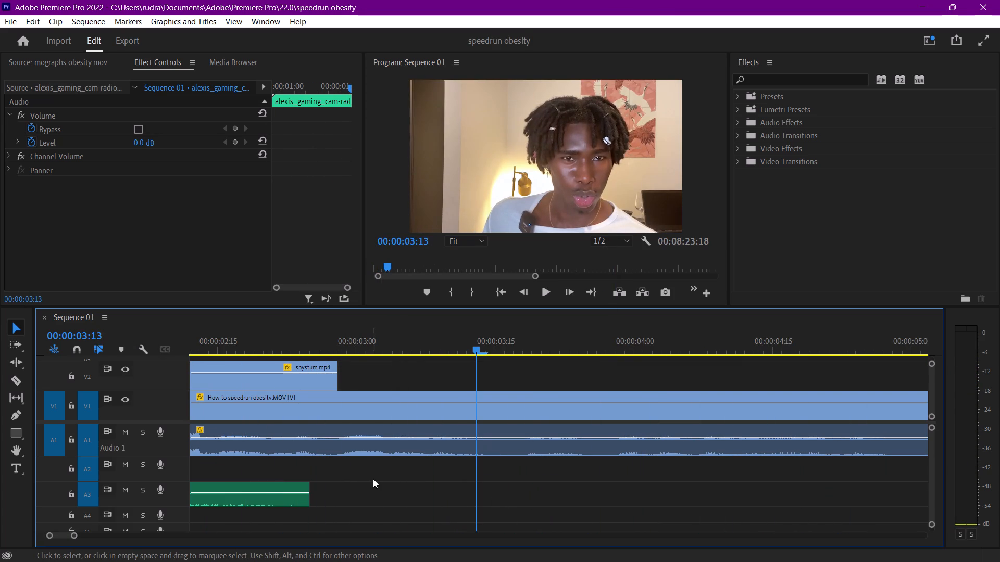
Adjust the gain of the fire-whoosh clip on A3 by -4 dB.
{"action": "scroll", "coordinate": [356, 482], "scroll_direction": "down", "scroll_amount": 2}
{"action": "scroll", "coordinate": [356, 482], "scroll_direction": "up", "scroll_amount": 9}
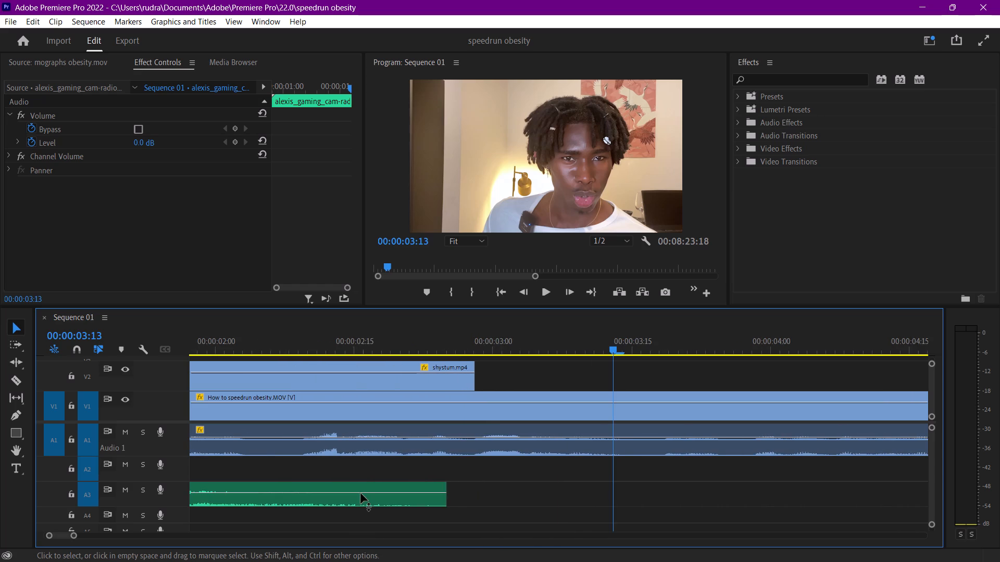
{"action": "left_click", "coordinate": [361, 493]}
{"action": "type", "text": "g-4"}
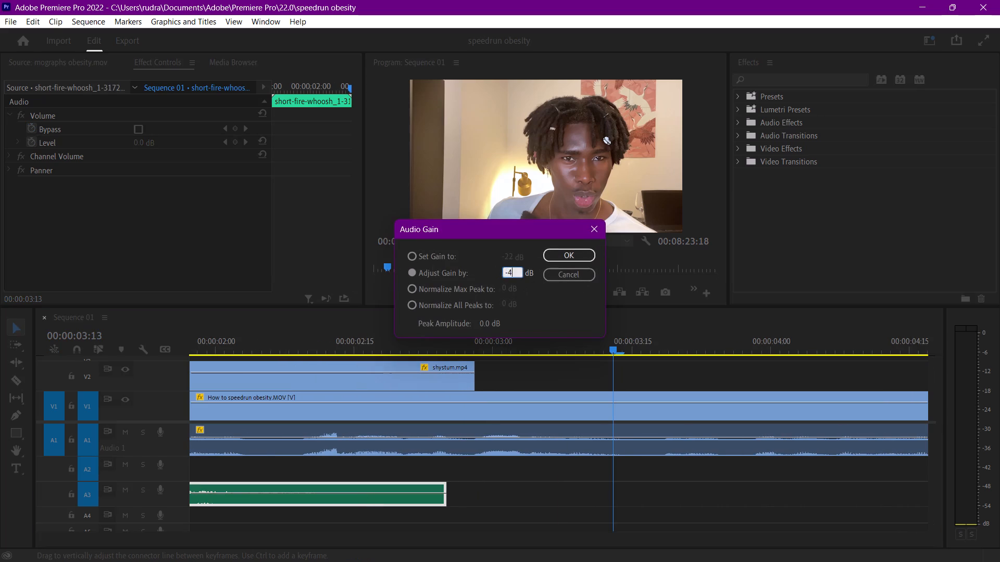
{"action": "key", "text": "Return"}
Play the sequence on to the next shystum.mp4 clip on V2 and park the playhead near its start at 00:00:08:13.
{"action": "scroll", "coordinate": [704, 474], "scroll_direction": "down", "scroll_amount": 5}
{"action": "key", "text": "space"}
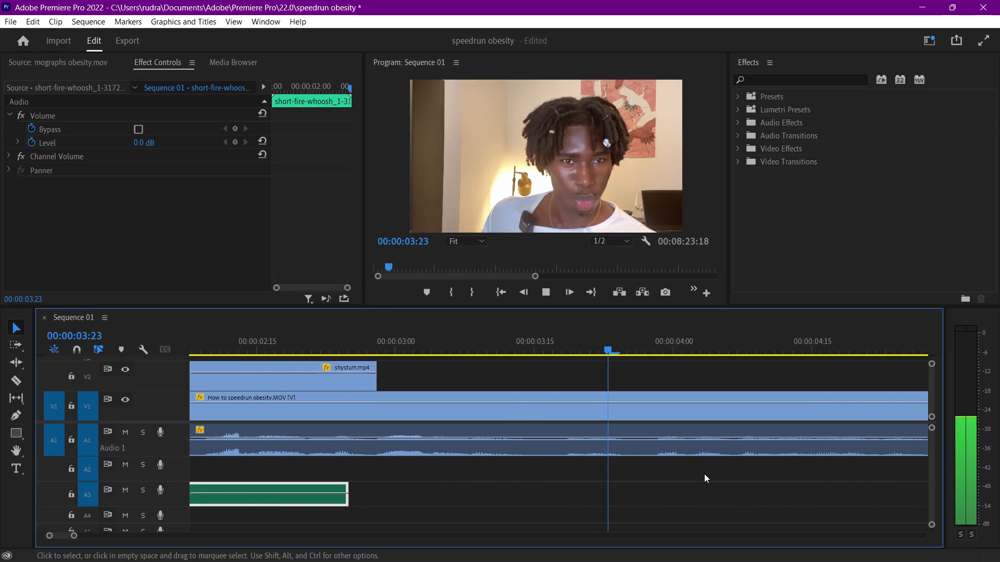
{"action": "scroll", "coordinate": [704, 474], "scroll_direction": "down", "scroll_amount": 11}
{"action": "scroll", "coordinate": [704, 474], "scroll_direction": "down", "scroll_amount": 20}
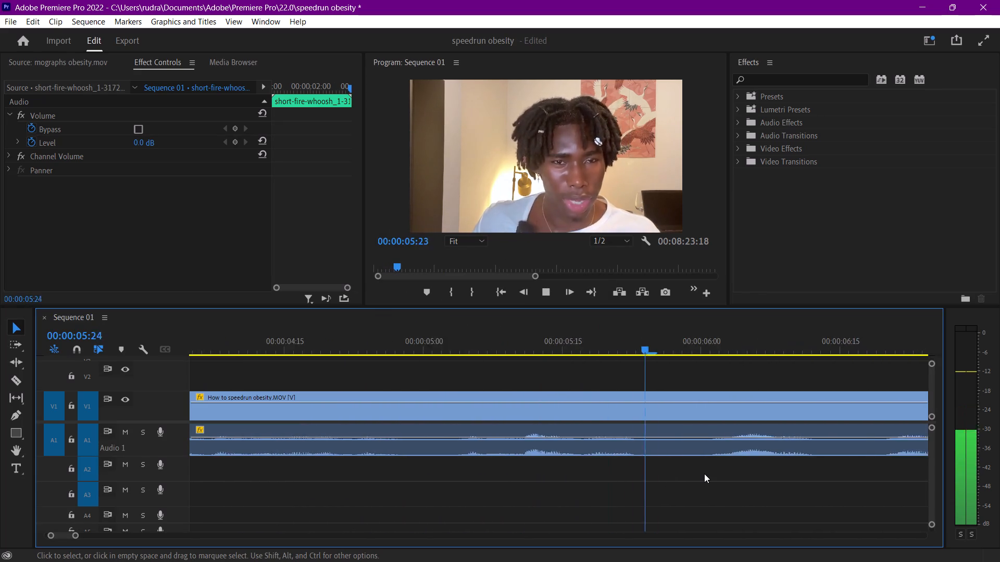
{"action": "scroll", "coordinate": [704, 474], "scroll_direction": "down", "scroll_amount": 20}
{"action": "scroll", "coordinate": [704, 474], "scroll_direction": "down", "scroll_amount": 15}
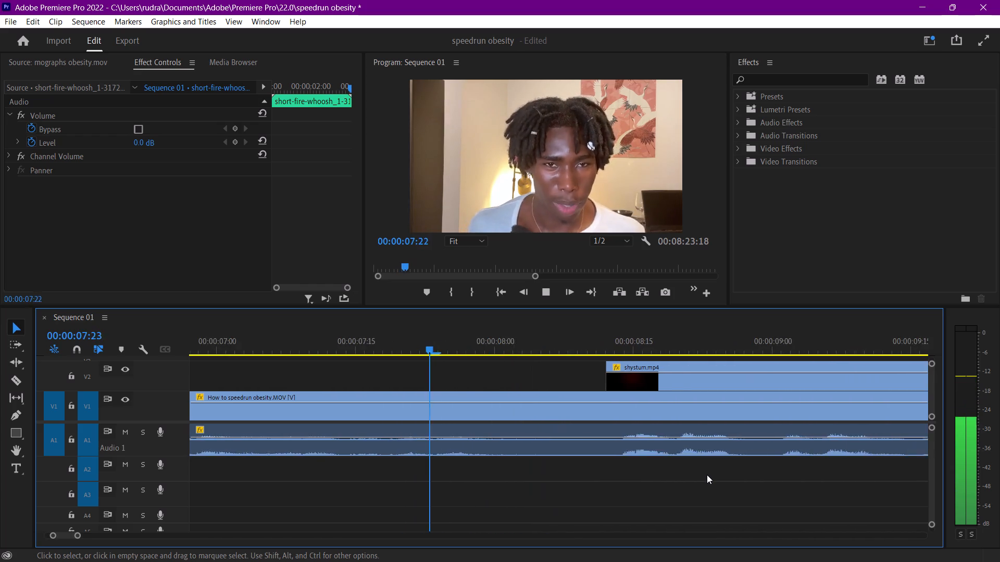
{"action": "scroll", "coordinate": [707, 475], "scroll_direction": "down", "scroll_amount": 17}
{"action": "key", "text": "space"}
{"action": "scroll", "coordinate": [596, 463], "scroll_direction": "down", "scroll_amount": 5}
{"action": "scroll", "coordinate": [244, 360], "scroll_direction": "up", "scroll_amount": 5}
{"action": "left_click", "coordinate": [280, 344]}
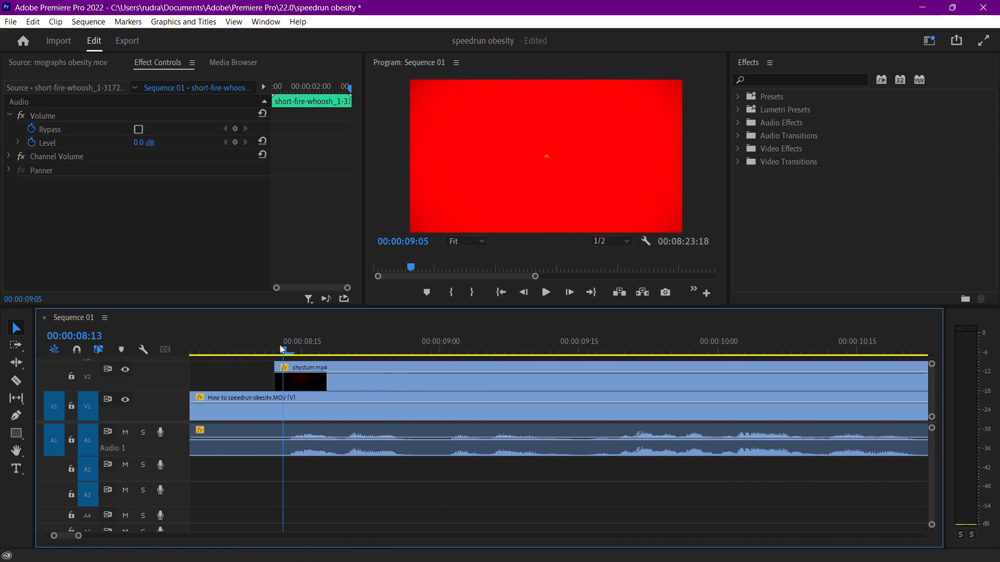
Switch to Soundly and search the sound library for "flow".
{"action": "left_click", "coordinate": [674, 545]}
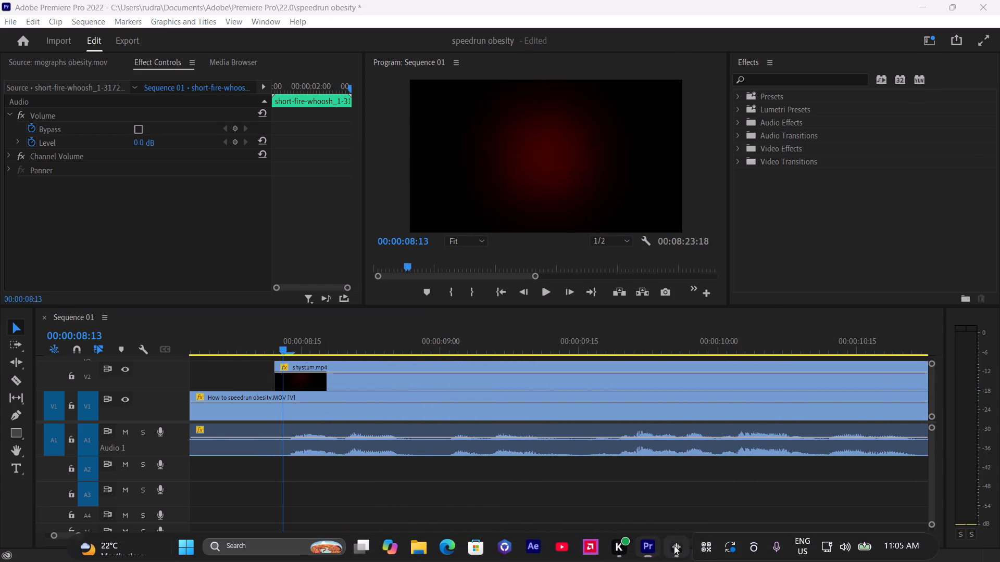
{"action": "left_click_drag", "start_coordinate": [620, 116], "coordinate": [515, 104]}
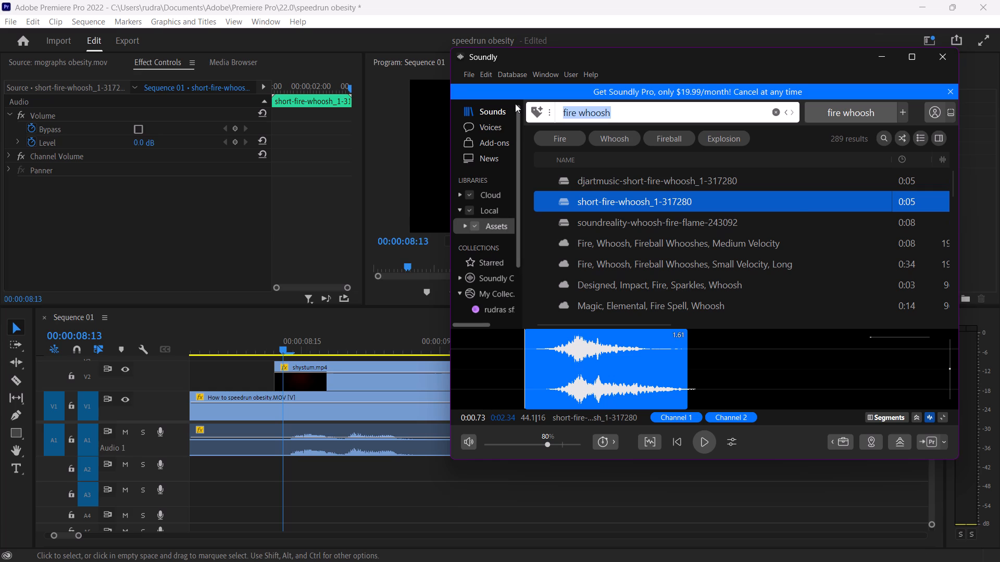
{"action": "type", "text": "flow"}
{"action": "key", "text": "Return"}
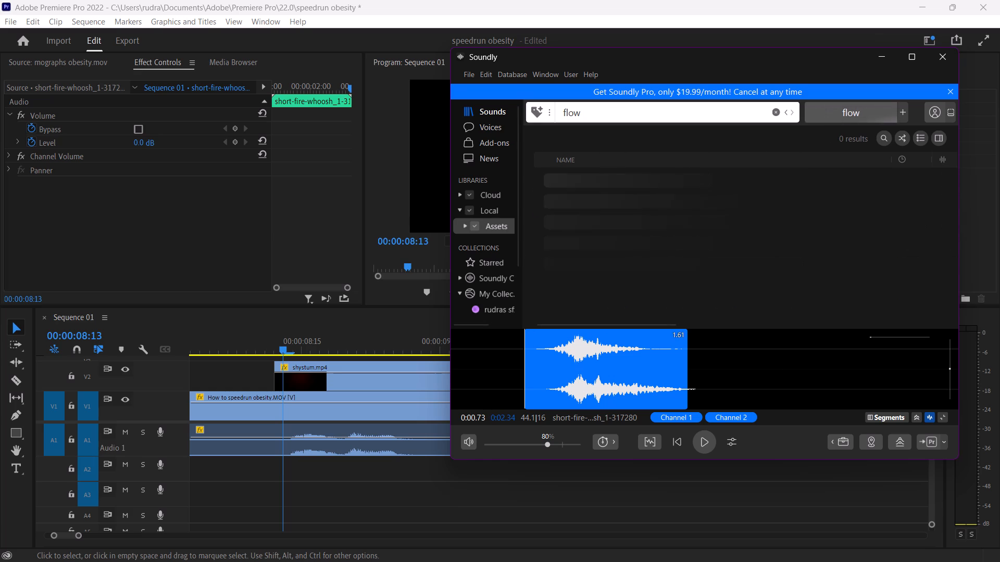
Search the sound library for "water" and audition the watermelon impact, both underwater sounds and the nautical bell ring.
{"action": "left_click_drag", "start_coordinate": [606, 109], "coordinate": [522, 109]}
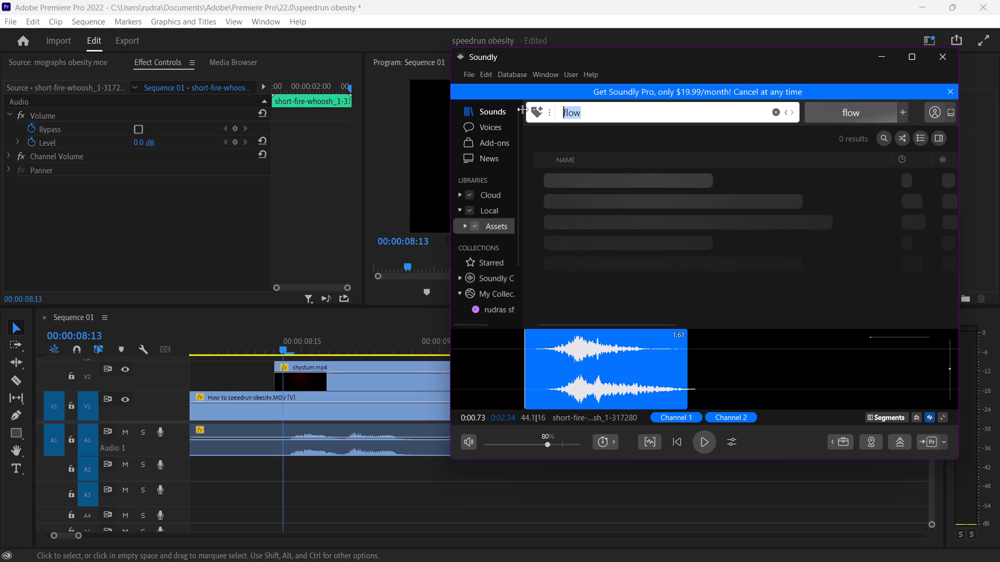
{"action": "type", "text": "water"}
{"action": "key", "text": "Return"}
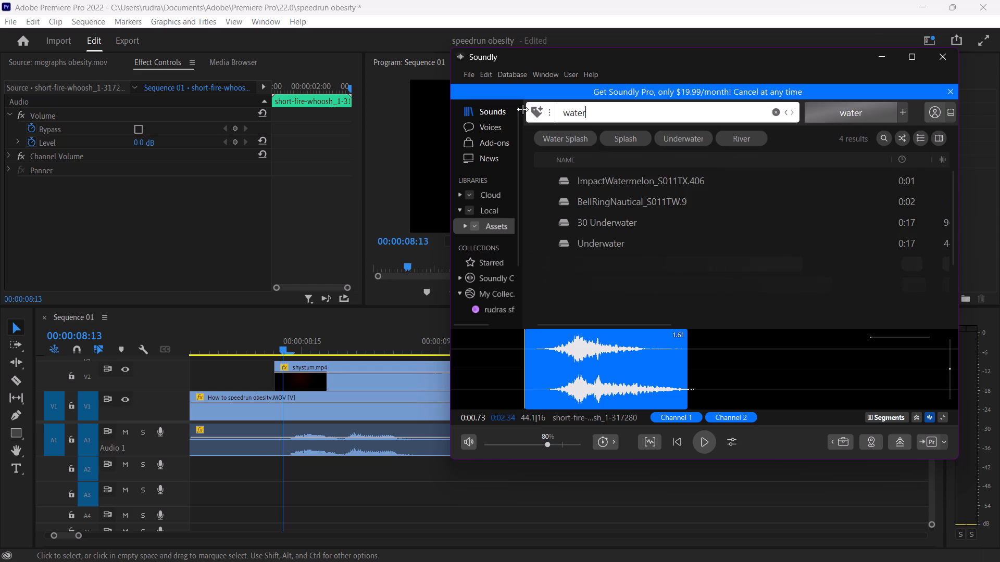
{"action": "left_click", "coordinate": [616, 188]}
{"action": "key", "text": "space"}
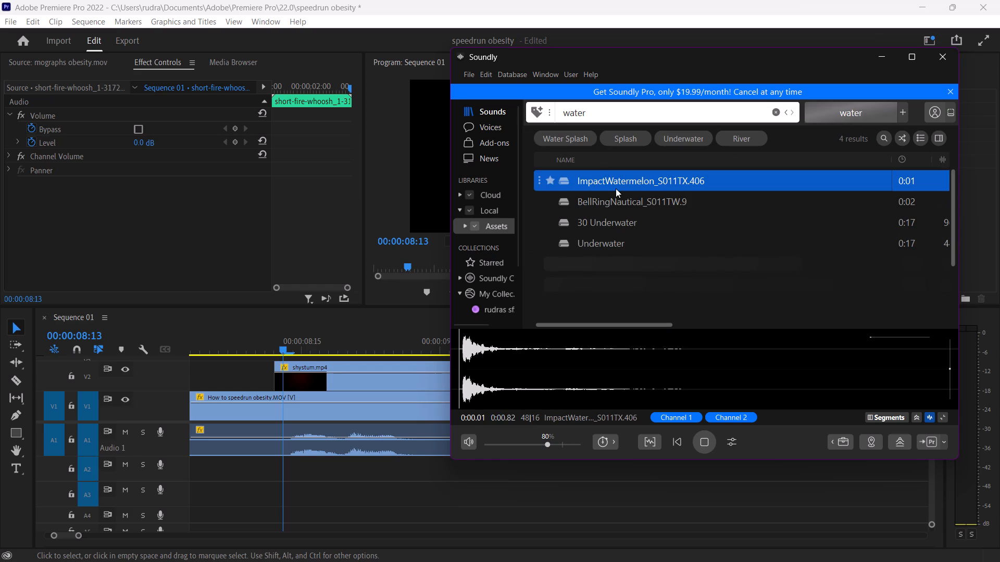
{"action": "key", "text": "space"}
{"action": "key", "text": "space"}
{"action": "left_click", "coordinate": [595, 225]}
{"action": "key", "text": "space"}
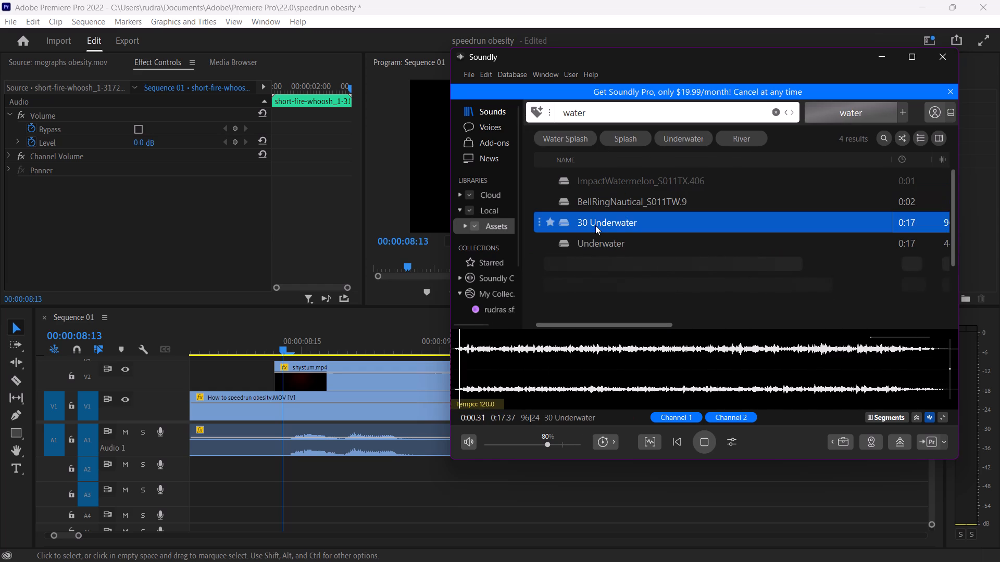
{"action": "left_click", "coordinate": [595, 239]}
{"action": "key", "text": "space"}
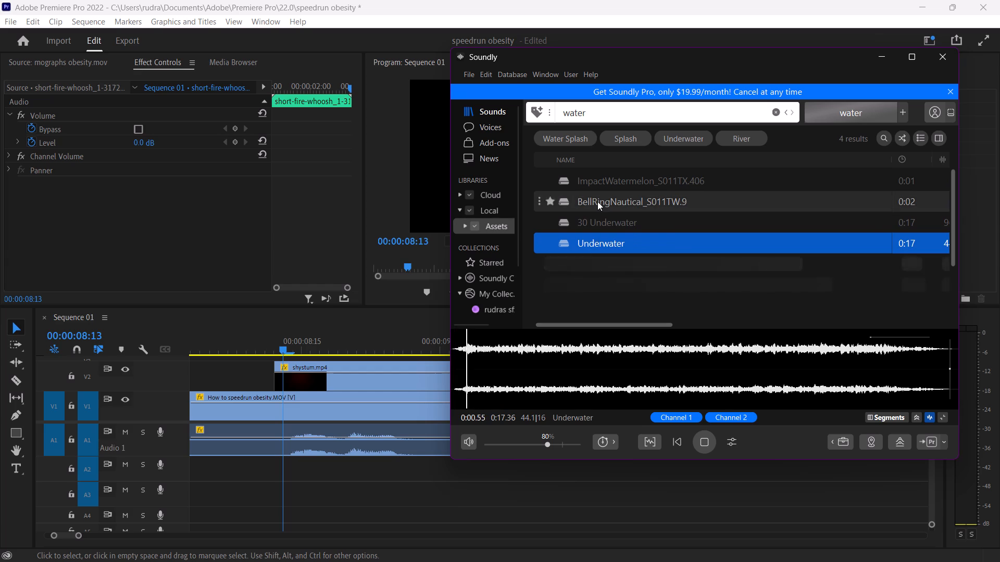
{"action": "left_click", "coordinate": [597, 201]}
{"action": "key", "text": "space"}
{"action": "key", "text": "space"}
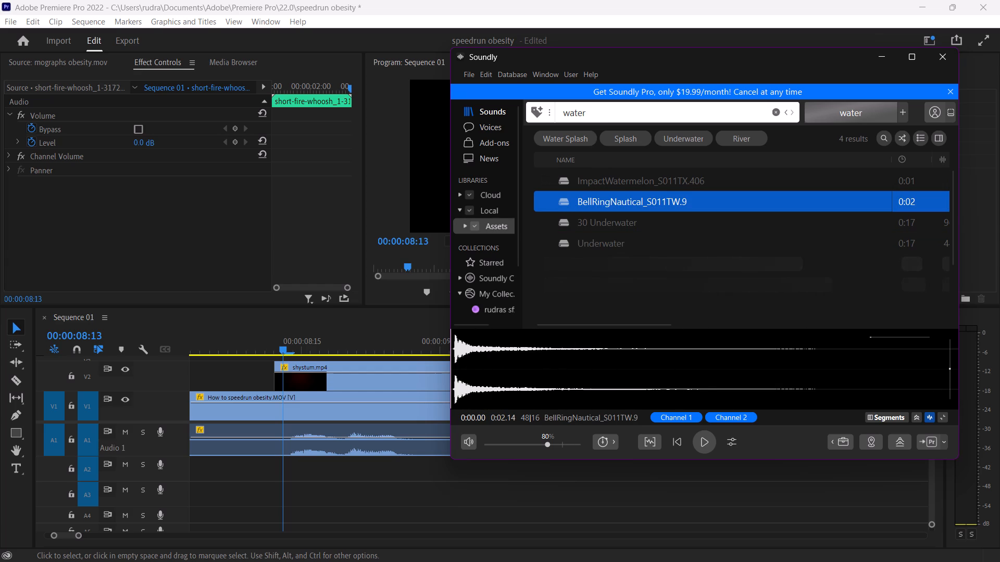
Search the sound library for "swoosh" and preview swoosh-07-351043.
{"action": "left_click_drag", "start_coordinate": [598, 117], "coordinate": [551, 110]}
{"action": "key", "text": "BackSpace"}
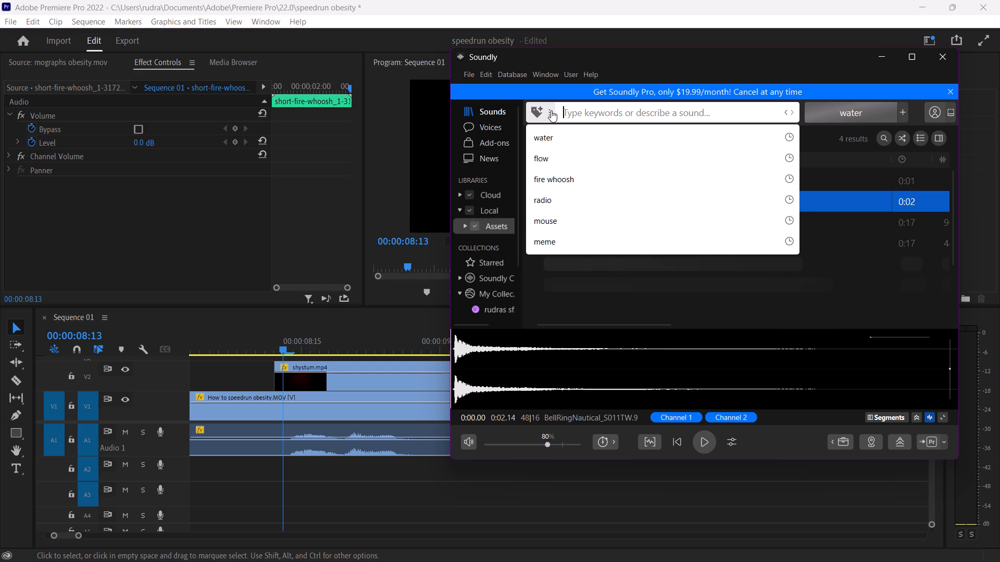
{"action": "type", "text": "swoosh"}
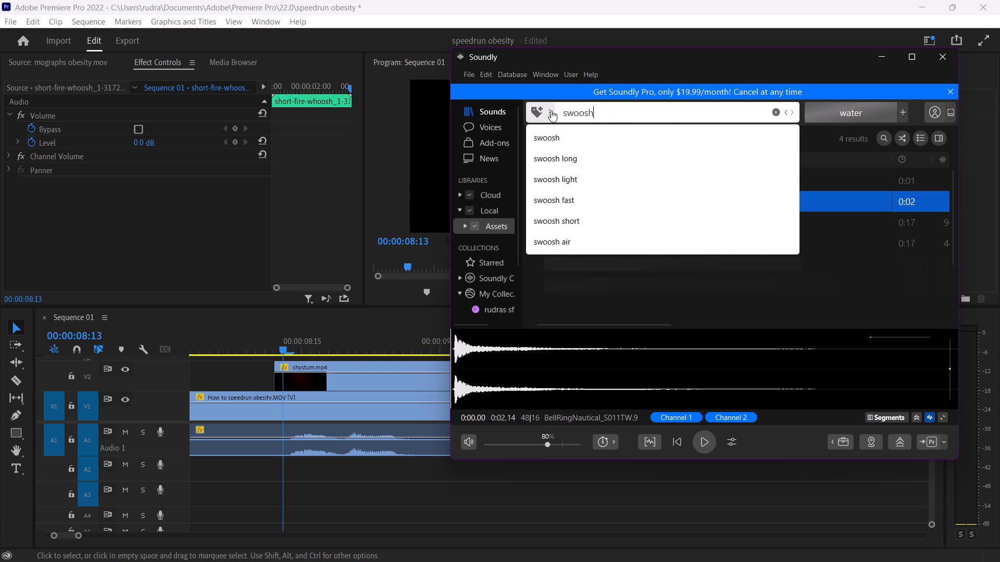
{"action": "key", "text": "Return"}
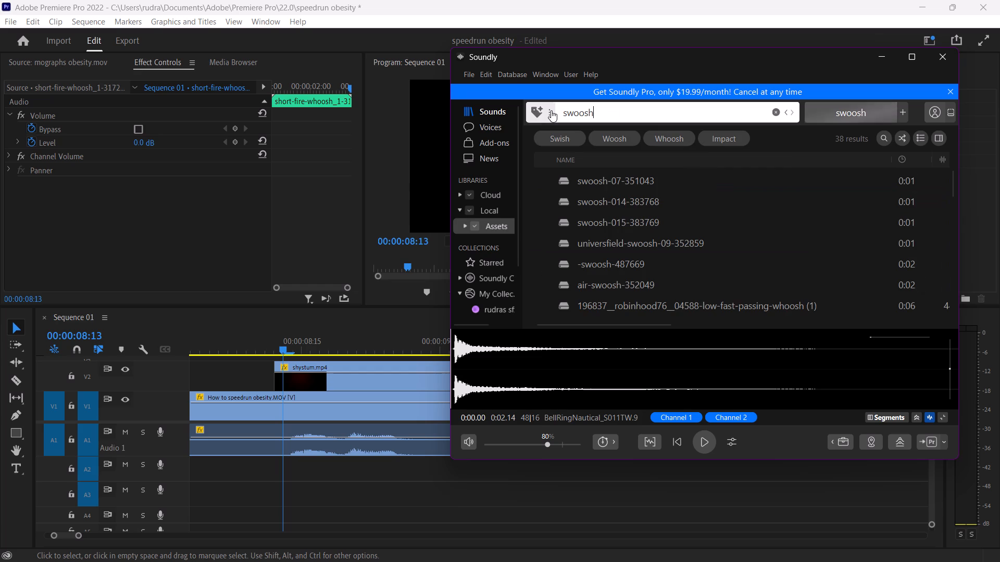
{"action": "left_click", "coordinate": [610, 184]}
{"action": "key", "text": "space"}
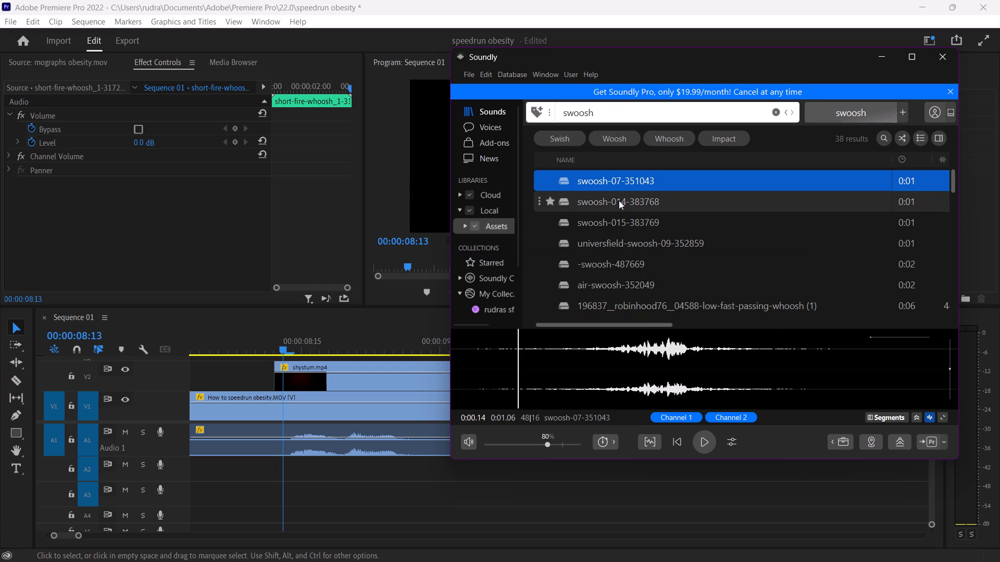
Place a 0.57-second segment of swoosh-07-351043 on A2, starting just before the second shystum.mp4 clip, and play it back in Premiere Pro.
{"action": "left_click_drag", "start_coordinate": [521, 377], "coordinate": [793, 383]}
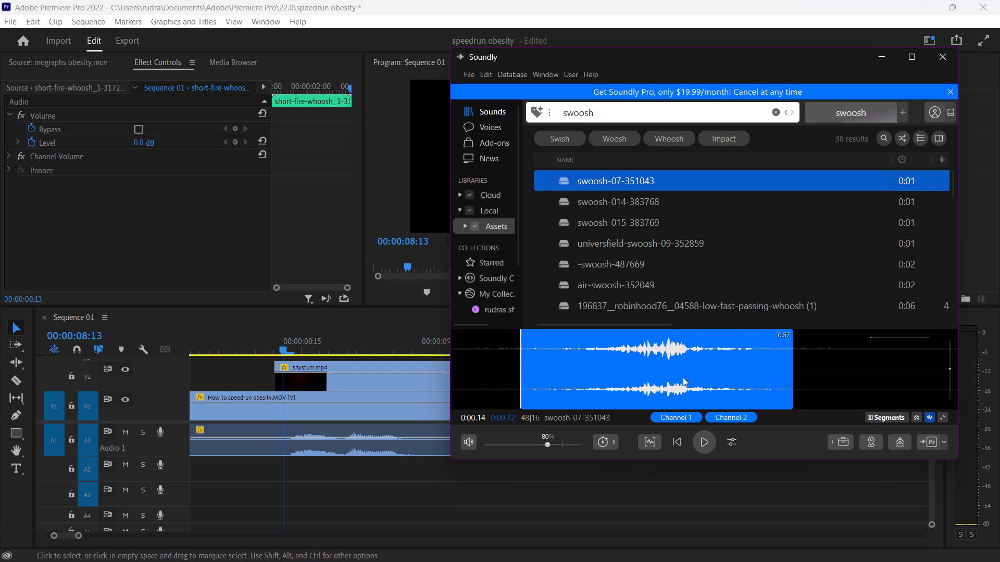
{"action": "left_click_drag", "start_coordinate": [682, 377], "coordinate": [235, 472]}
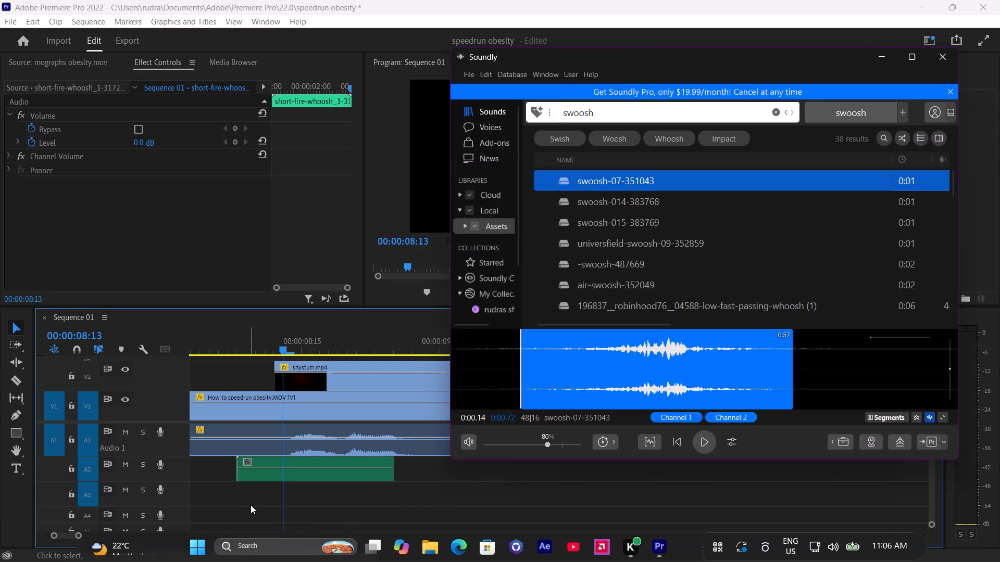
{"action": "left_click", "coordinate": [253, 505]}
{"action": "scroll", "coordinate": [271, 509], "scroll_direction": "up", "scroll_amount": 4}
{"action": "left_click_drag", "start_coordinate": [354, 340], "coordinate": [345, 340]}
{"action": "key", "text": "space"}
{"action": "key", "text": "space"}
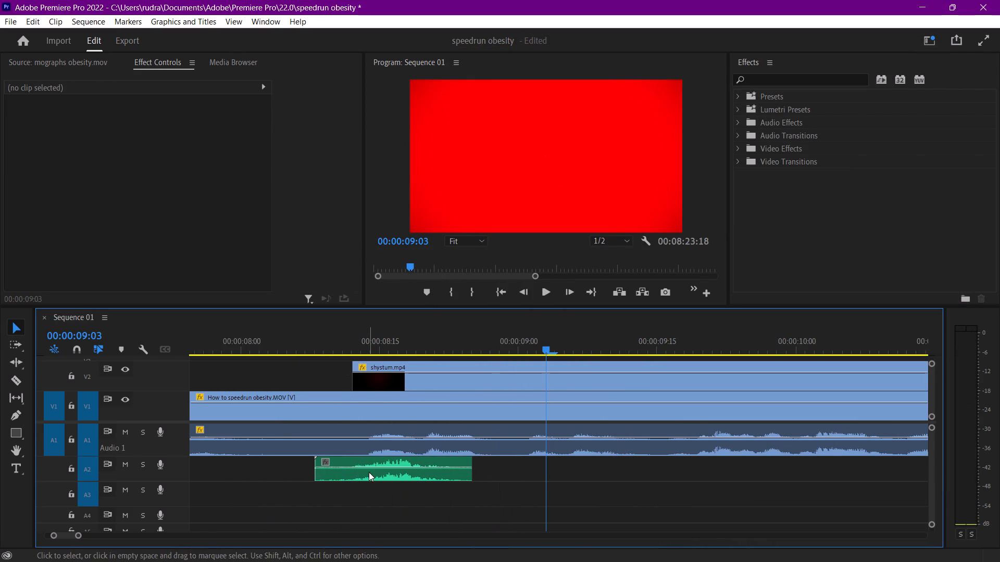
Adjust the gain of the swoosh clip on A2 by -12 dB.
{"action": "left_click", "coordinate": [369, 472]}
{"action": "type", "text": "g-"}
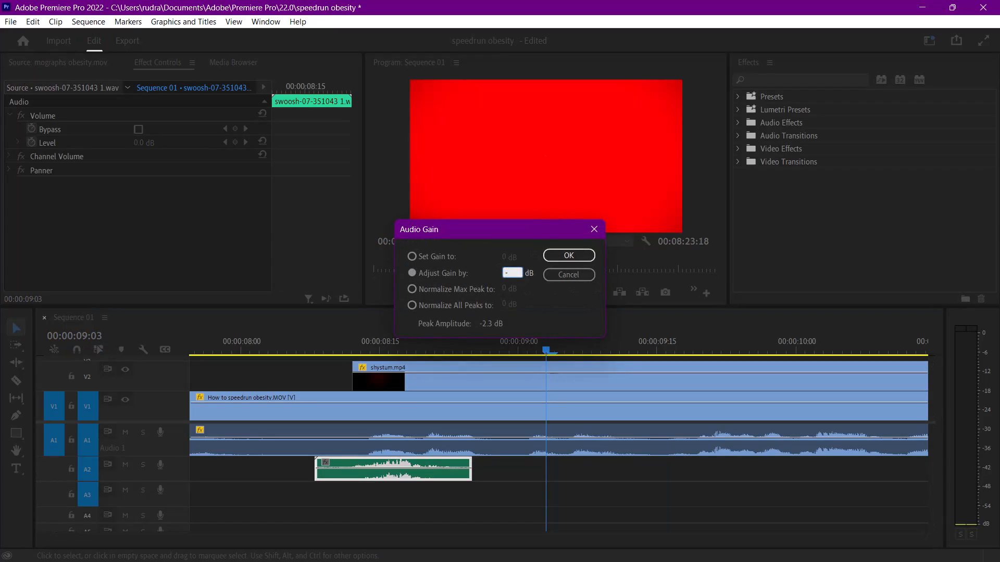
{"action": "type", "text": "12"}
{"action": "key", "text": "Return"}
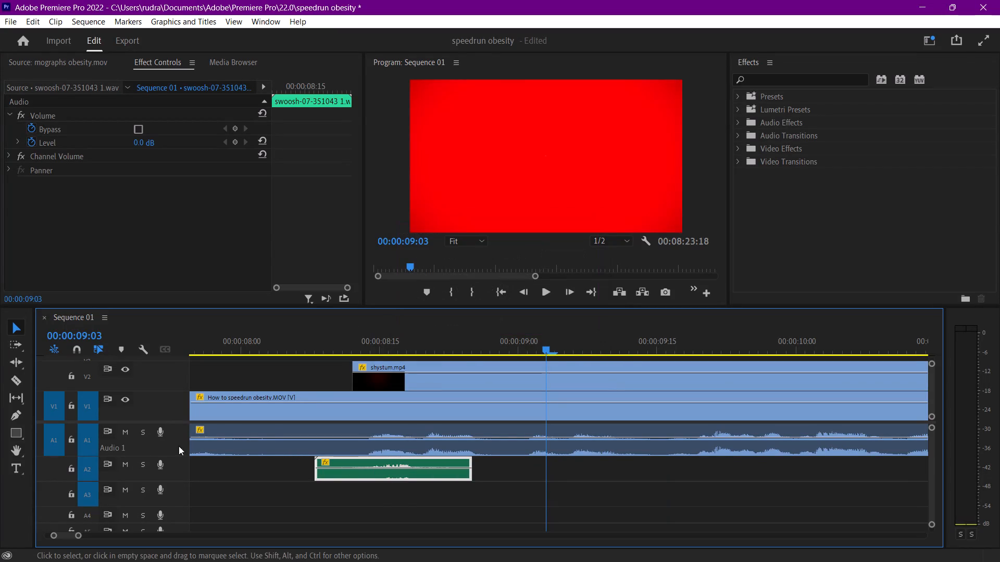
Mute the main audio on A1, replay the section around the swoosh clip several times to check it, and save the project.
{"action": "left_click", "coordinate": [126, 440]}
{"action": "left_click", "coordinate": [127, 433]}
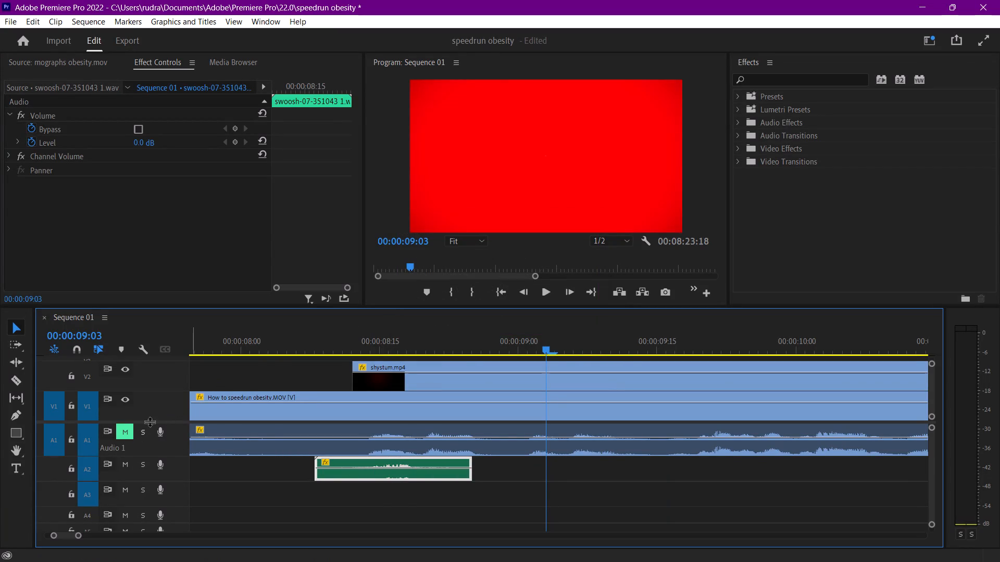
{"action": "left_click", "coordinate": [295, 341]}
{"action": "key", "text": "space"}
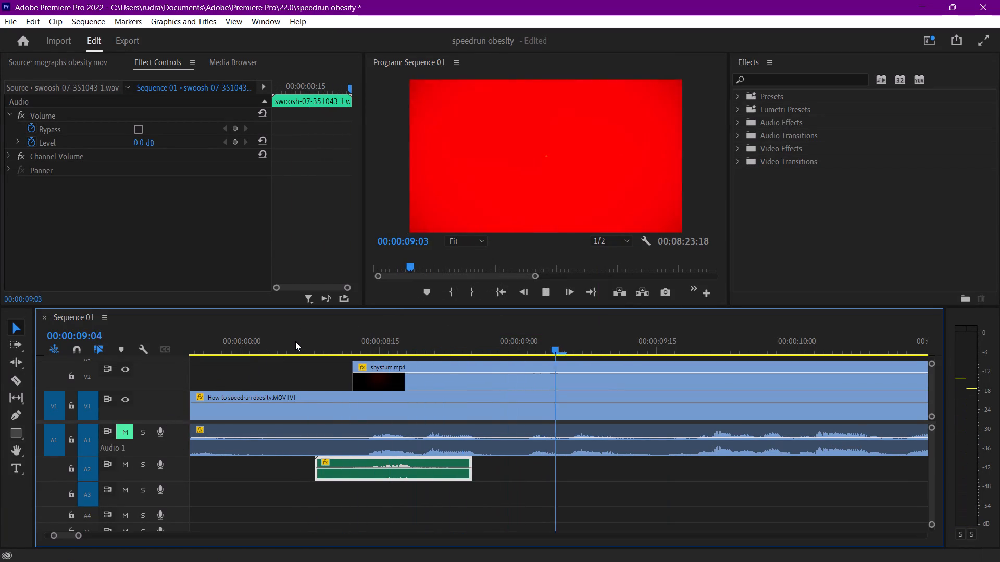
{"action": "key", "text": "space"}
{"action": "left_click", "coordinate": [295, 341]}
{"action": "key", "text": "space"}
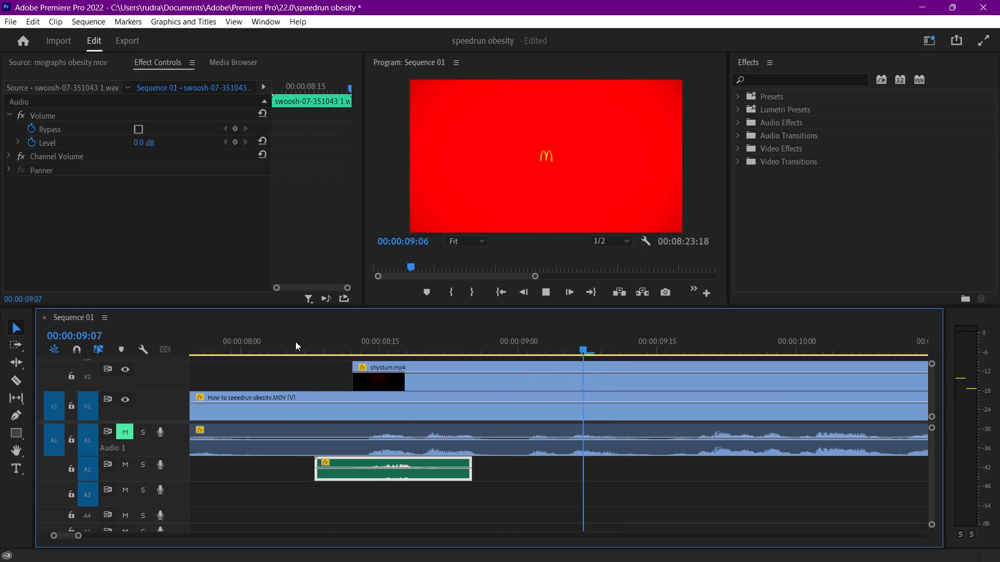
{"action": "key", "text": "space"}
{"action": "left_click", "coordinate": [295, 341]}
{"action": "key", "text": "space"}
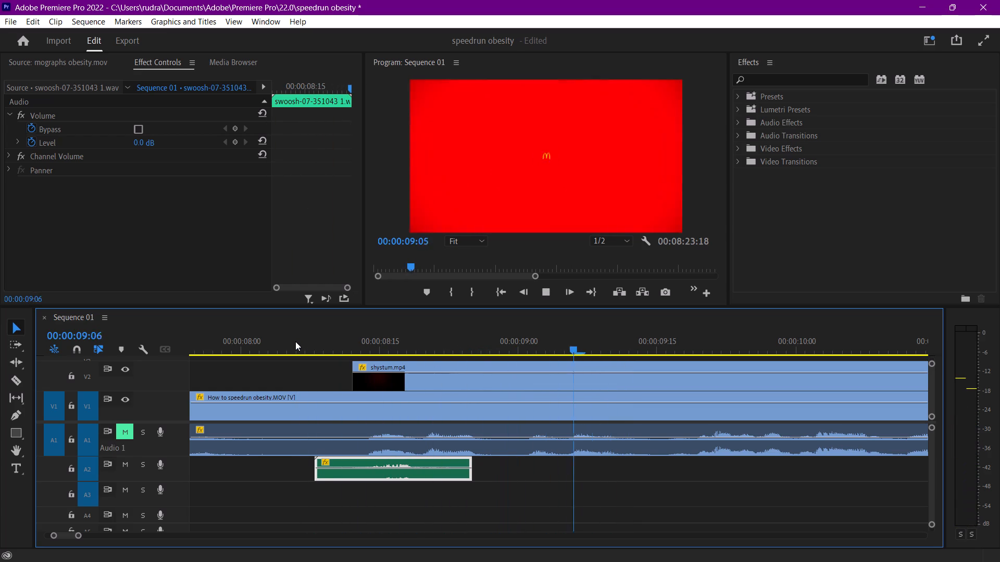
{"action": "left_click", "coordinate": [295, 341]}
{"action": "key", "text": "space"}
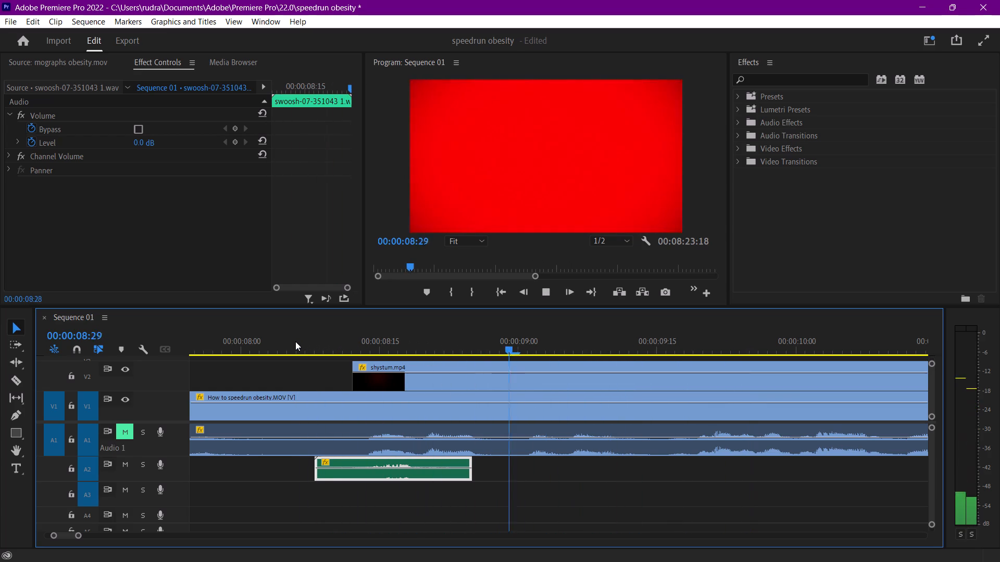
{"action": "key", "text": "space"}
{"action": "key", "text": "ctrl+s"}
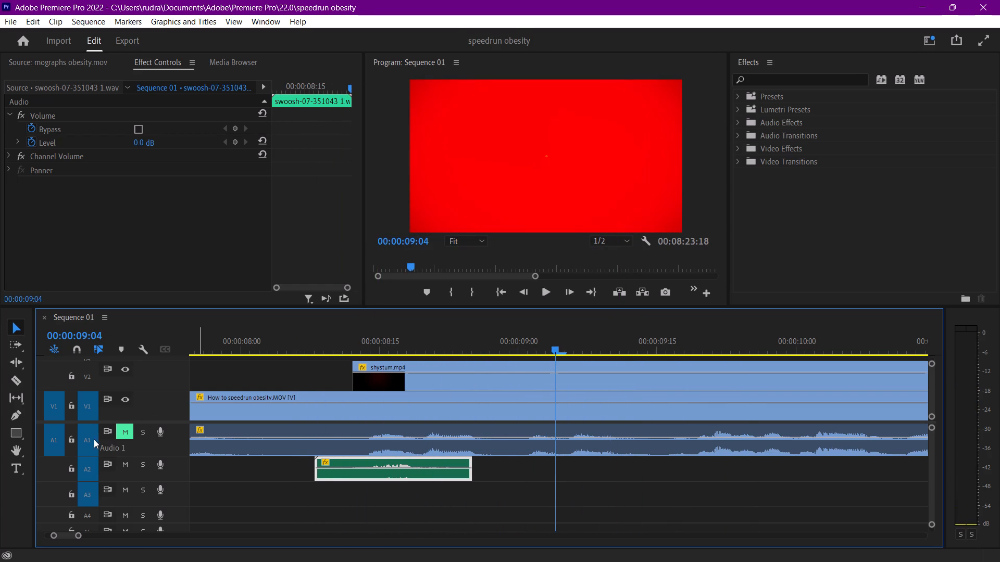
Unmute the main audio on A1 and play on to the logo animation at 00:00:09:24.
{"action": "left_click", "coordinate": [130, 428]}
{"action": "key", "text": "space"}
{"action": "scroll", "coordinate": [706, 496], "scroll_direction": "down", "scroll_amount": 3}
{"action": "key", "text": "space"}
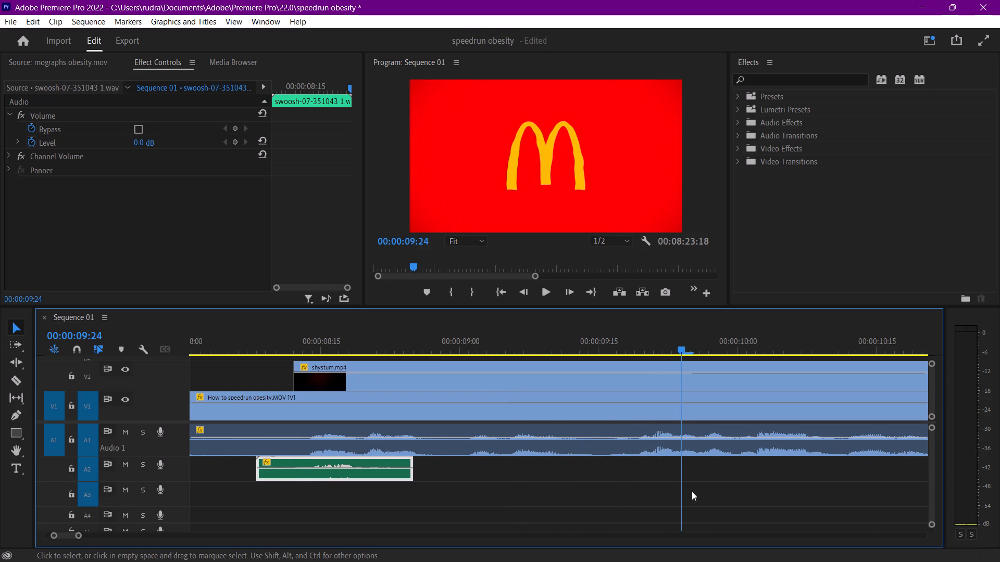
Switch to Soundly and search the sound library for "film".
{"action": "left_click", "coordinate": [672, 540]}
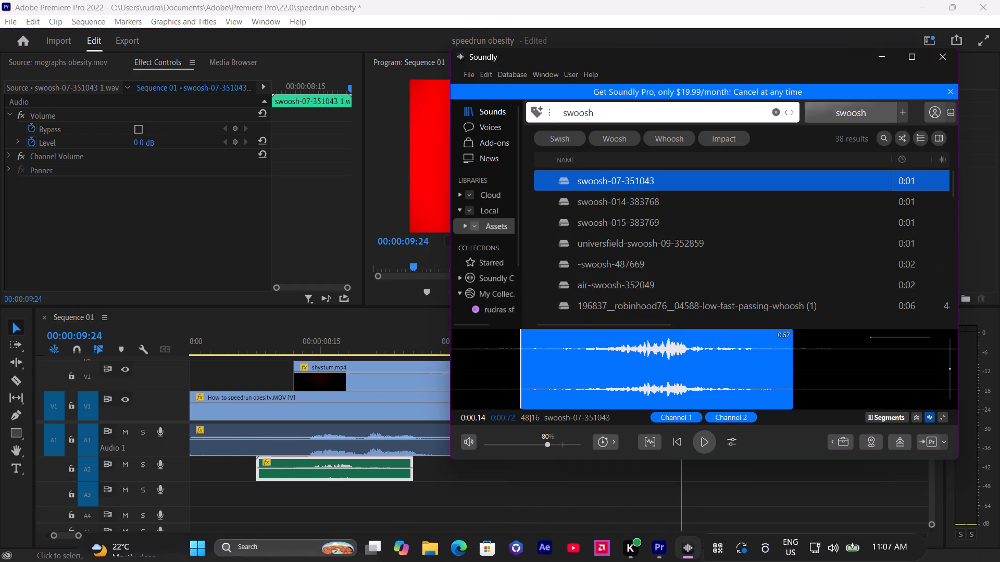
{"action": "left_click_drag", "start_coordinate": [599, 112], "coordinate": [545, 117]}
{"action": "type", "text": "fo"}
{"action": "key", "text": "BackSpace"}
{"action": "type", "text": "ilm"}
{"action": "key", "text": "Return"}
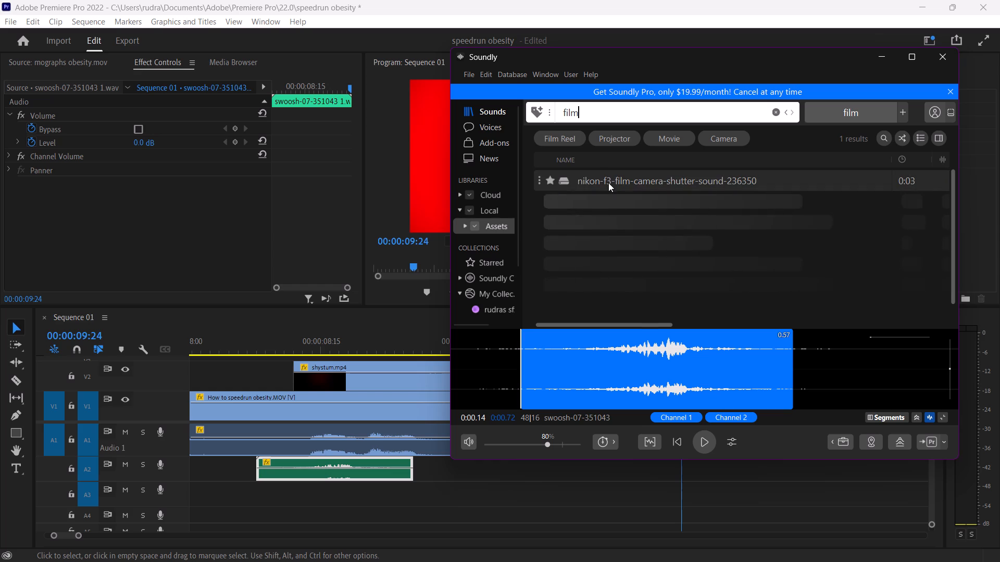
Search the sound library for "reel".
{"action": "left_click_drag", "start_coordinate": [588, 113], "coordinate": [535, 100]}
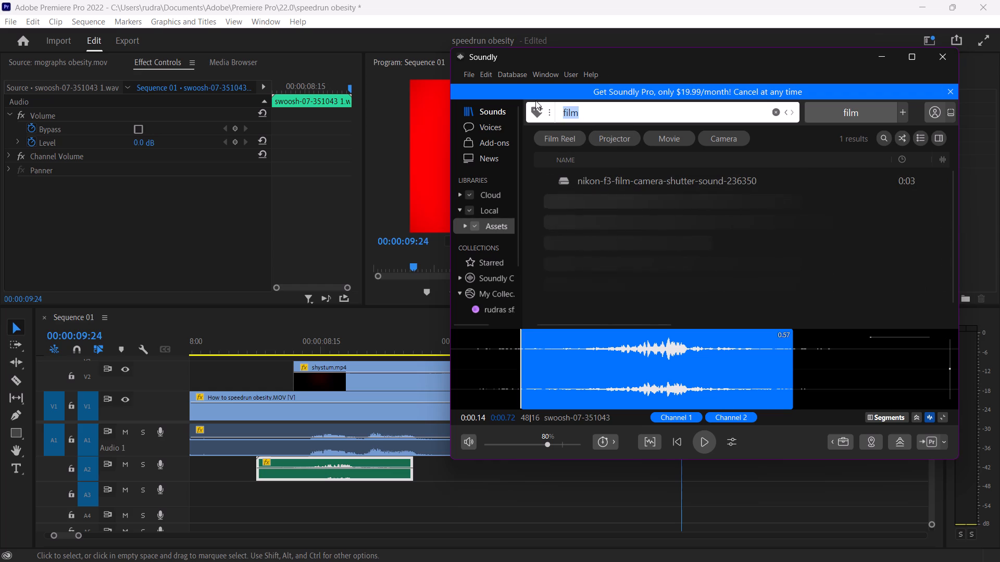
{"action": "key", "text": "BackSpace"}
{"action": "type", "text": "reel"}
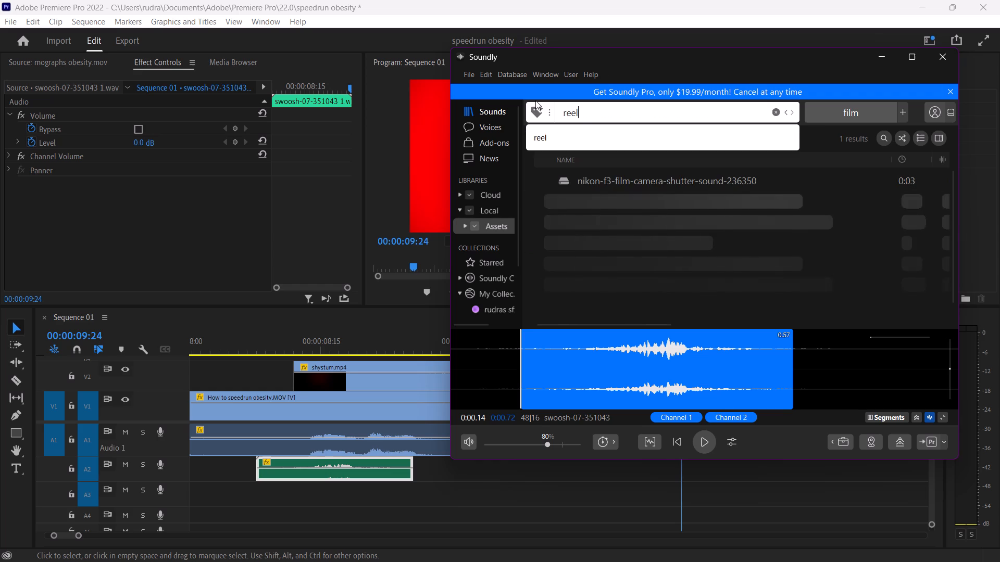
{"action": "key", "text": "Return"}
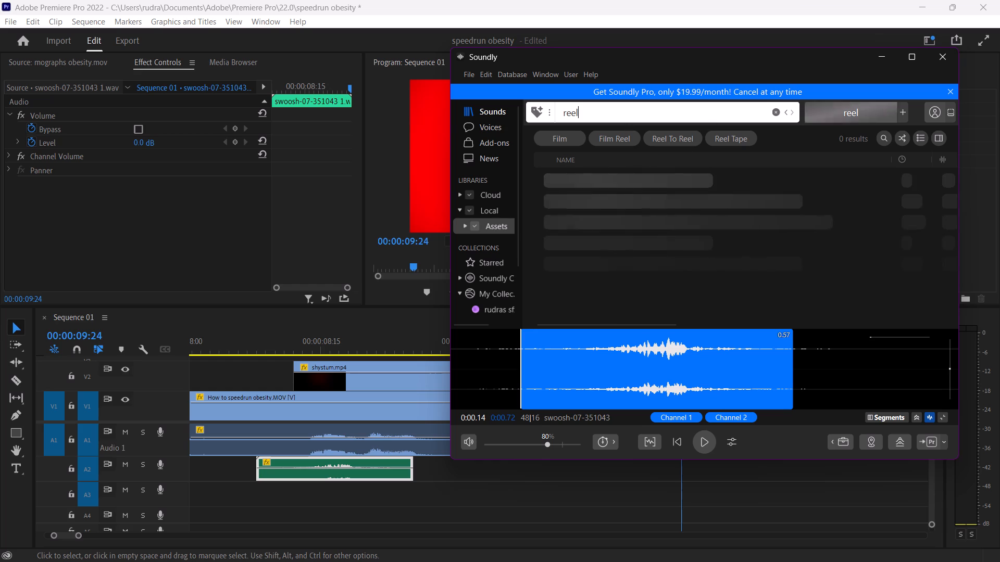
Search the sound library for "film reel" and "projector", and audition the 3:27 Projector sound.
{"action": "left_click", "coordinate": [613, 142]}
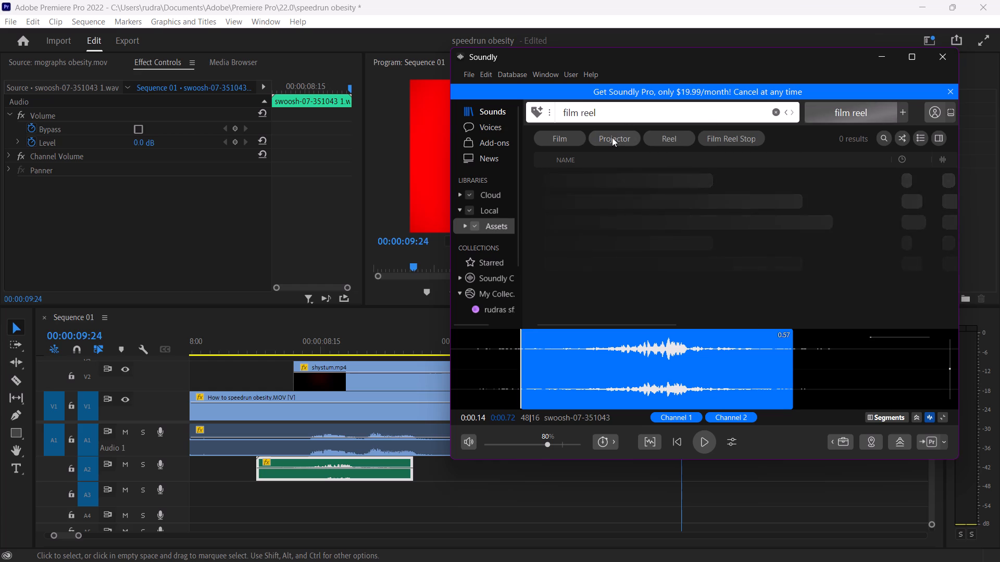
{"action": "left_click", "coordinate": [612, 137]}
{"action": "left_click", "coordinate": [607, 176]}
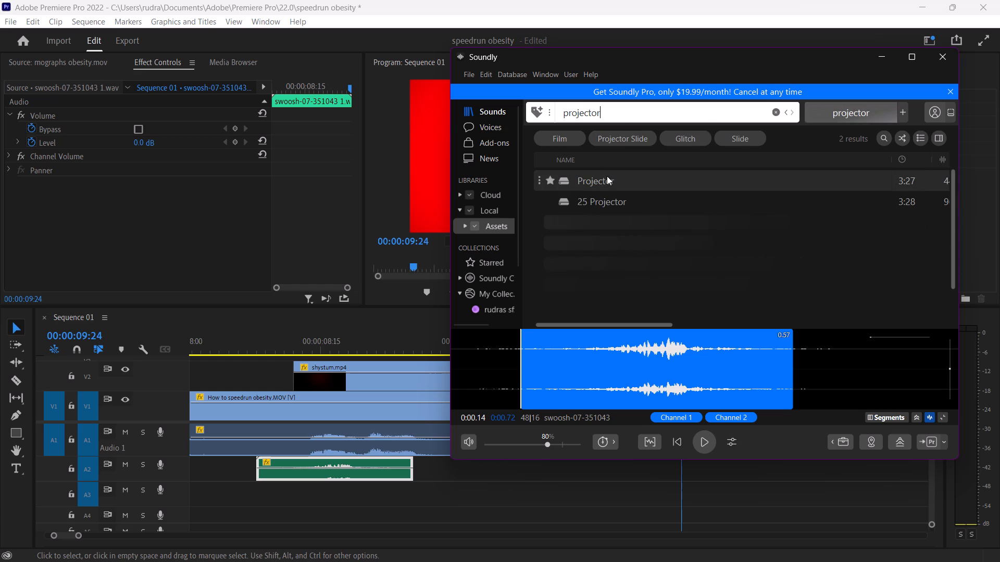
{"action": "key", "text": "space"}
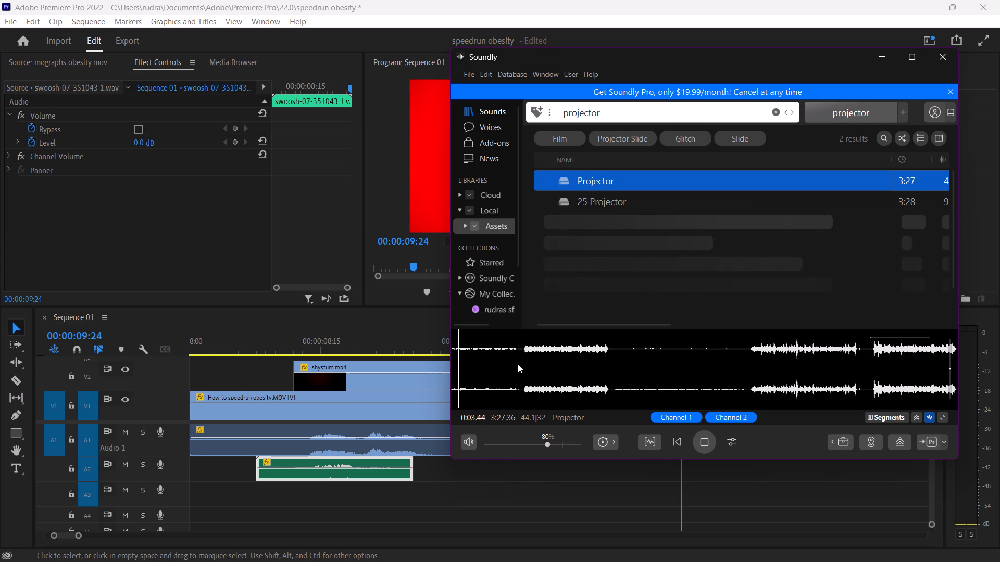
Mark about 24.7 seconds from the start of the Projector sound and place that section on A3 at about 00:00:08:06 in Premiere Pro.
{"action": "left_click_drag", "start_coordinate": [518, 364], "coordinate": [457, 365]}
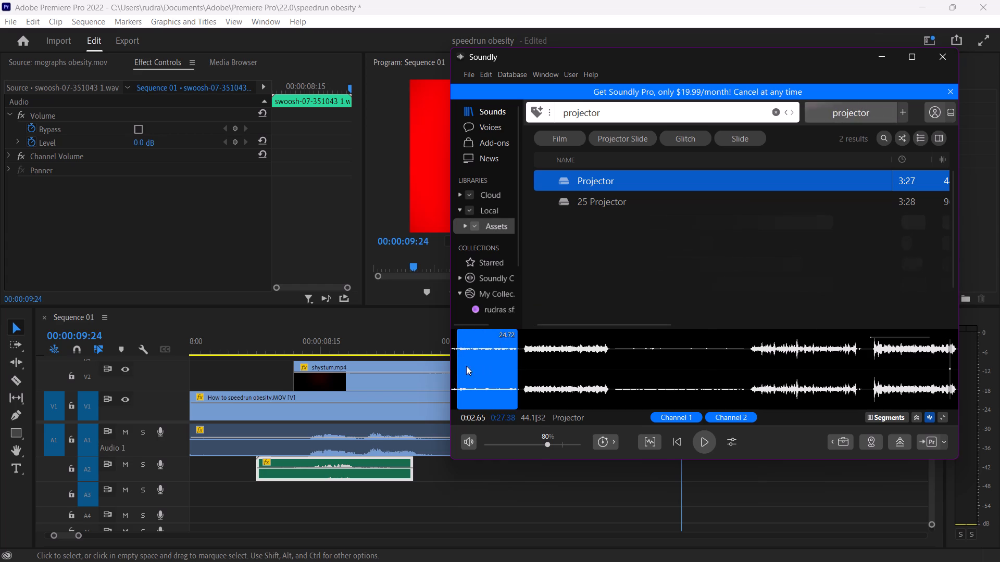
{"action": "left_click_drag", "start_coordinate": [484, 370], "coordinate": [250, 500]}
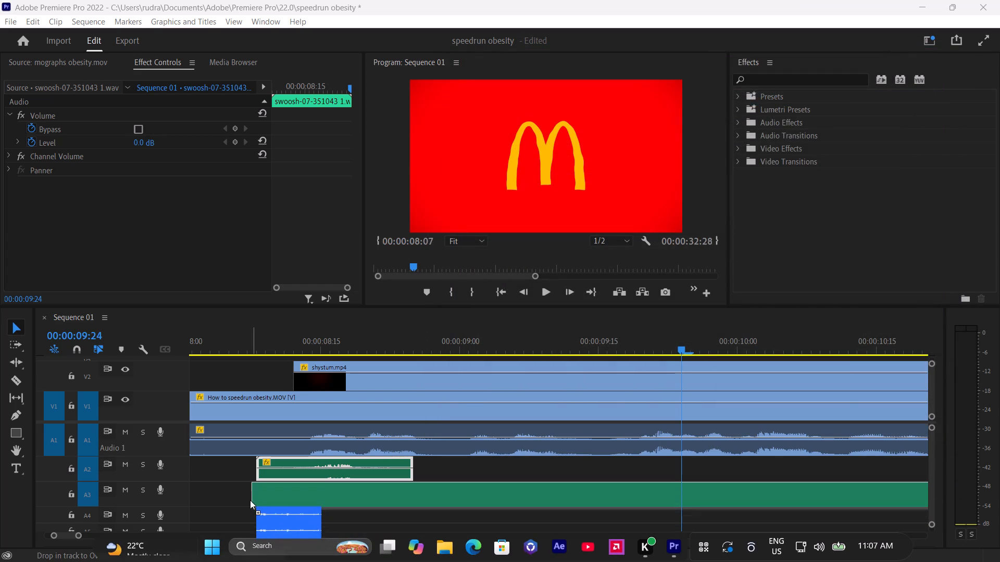
{"action": "left_click_drag", "start_coordinate": [250, 500], "coordinate": [240, 495]}
{"action": "left_click", "coordinate": [336, 515]}
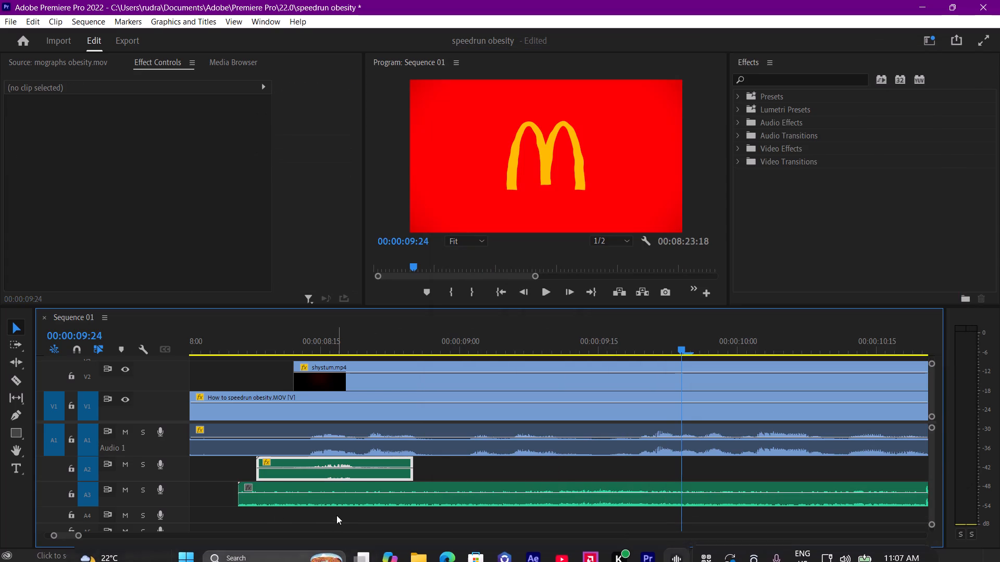
Lower the Projector clip's volume level to -15.8 dB.
{"action": "left_click_drag", "start_coordinate": [331, 491], "coordinate": [370, 487]}
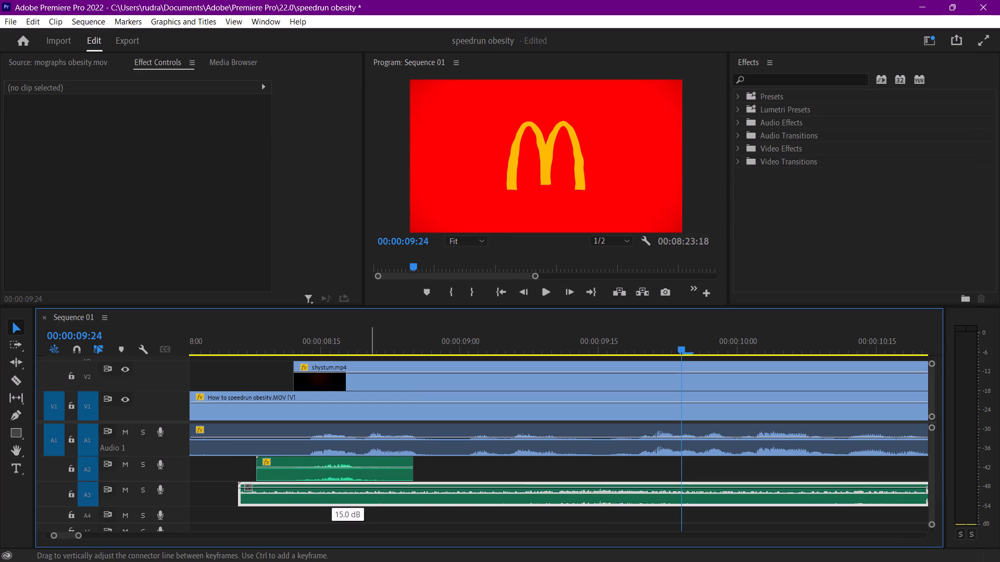
{"action": "left_click_drag", "start_coordinate": [370, 487], "coordinate": [375, 497]}
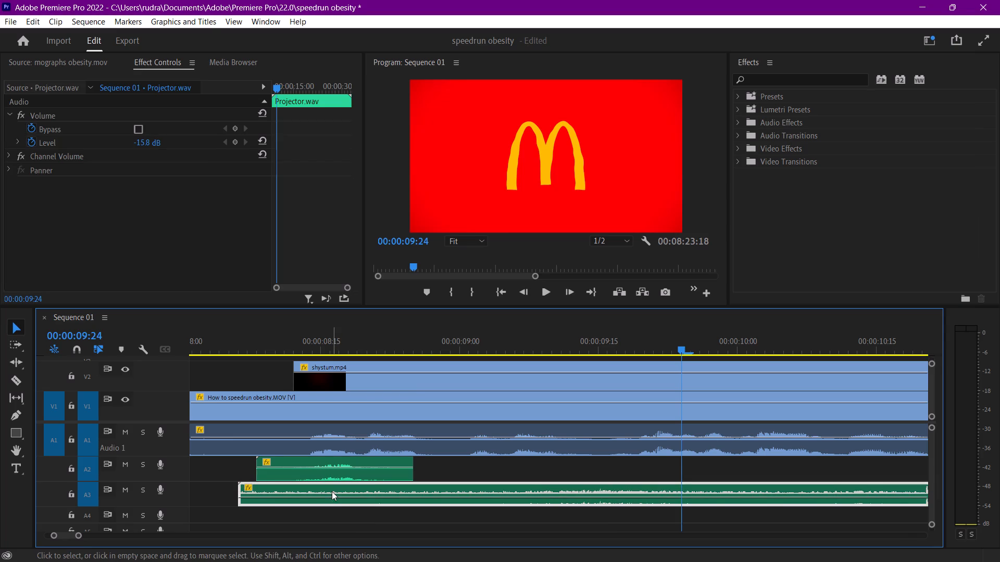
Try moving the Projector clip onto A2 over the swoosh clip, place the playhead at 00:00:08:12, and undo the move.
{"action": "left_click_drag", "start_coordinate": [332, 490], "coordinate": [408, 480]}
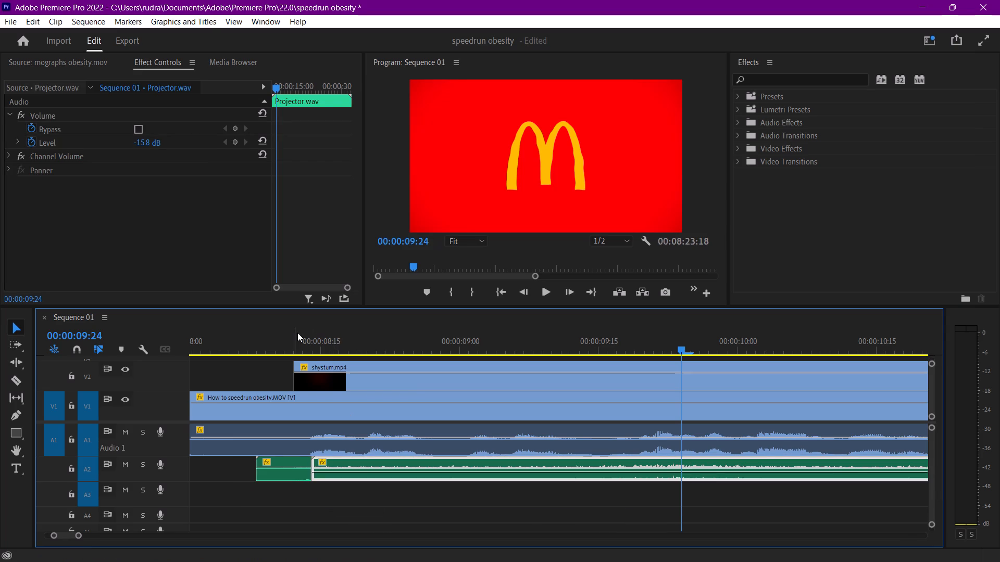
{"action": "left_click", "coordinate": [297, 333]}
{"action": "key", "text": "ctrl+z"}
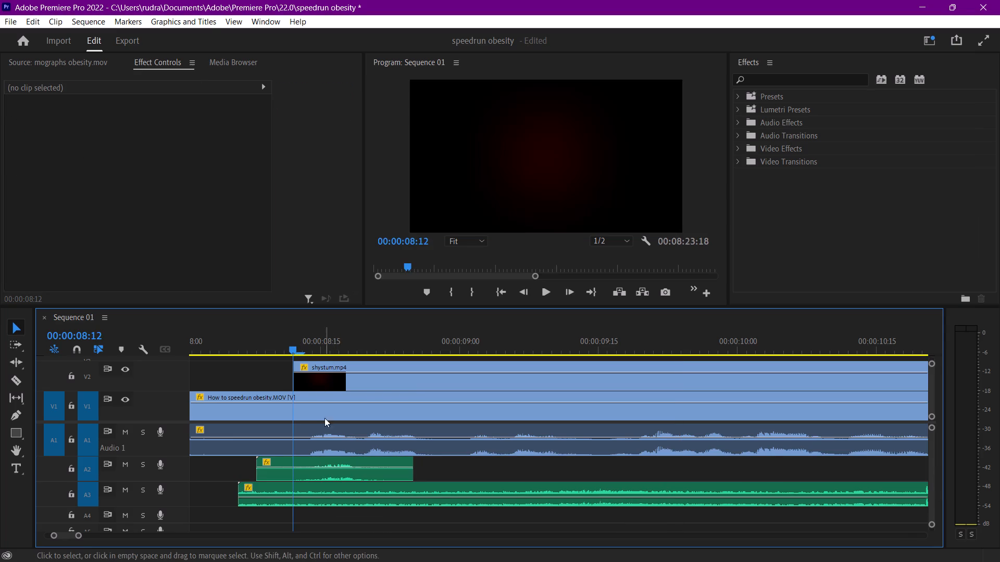
Shift the Projector clip on A3 to start at about 00:00:08:16 and play the logo animation to check it.
{"action": "left_click_drag", "start_coordinate": [322, 487], "coordinate": [417, 492]}
{"action": "key", "text": "space"}
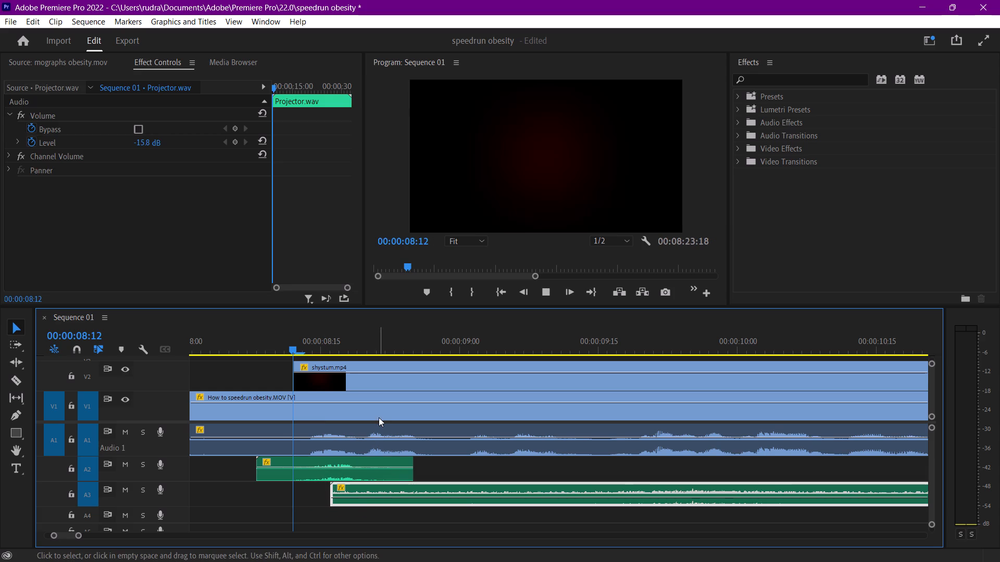
{"action": "scroll", "coordinate": [707, 479], "scroll_direction": "down", "scroll_amount": 2}
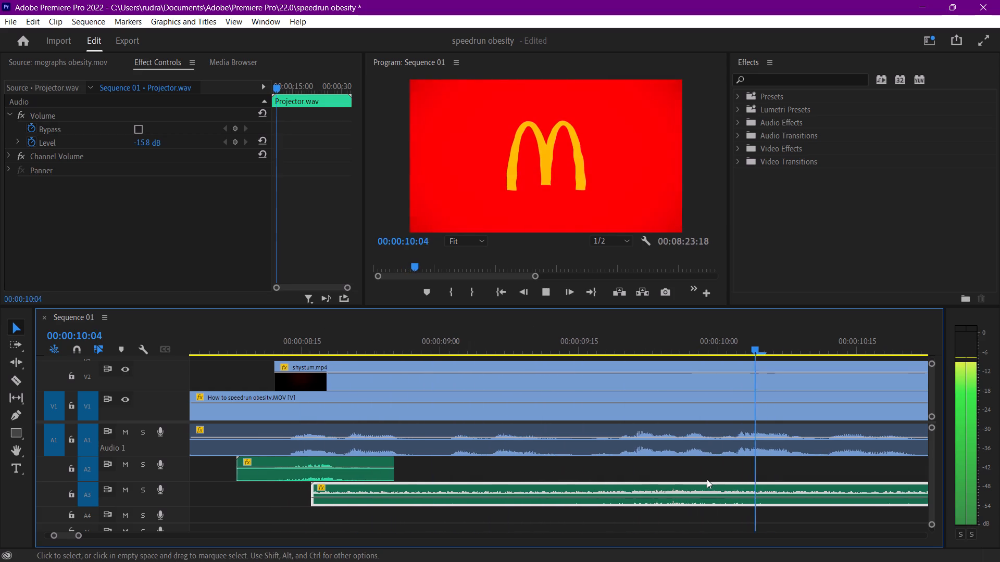
{"action": "scroll", "coordinate": [707, 479], "scroll_direction": "down", "scroll_amount": 2}
{"action": "key", "text": "space"}
Lower the Projector clip's gain by 12 dB and listen to it with A3 soloed.
{"action": "key", "text": "g"}
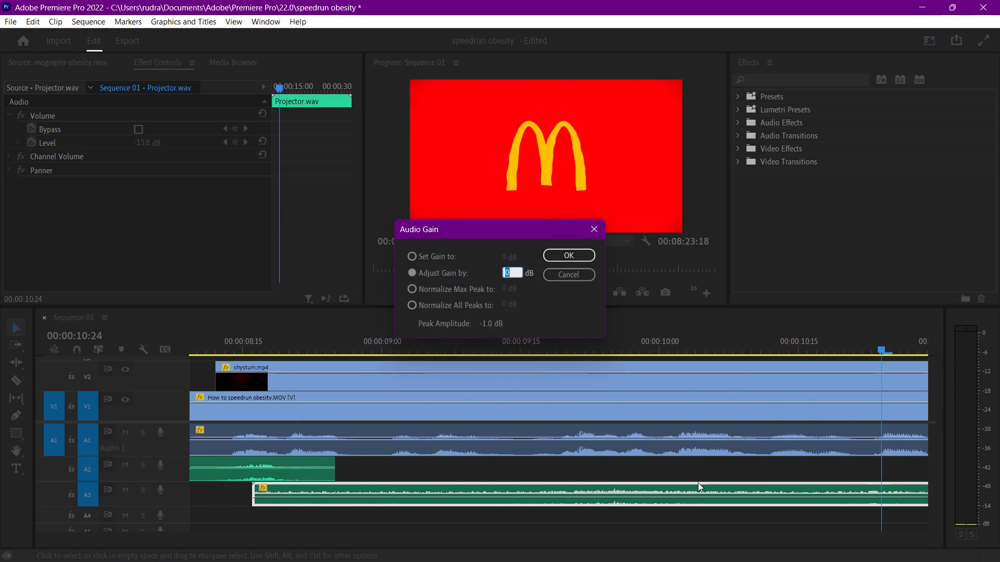
{"action": "type", "text": "-12"}
{"action": "key", "text": "Return"}
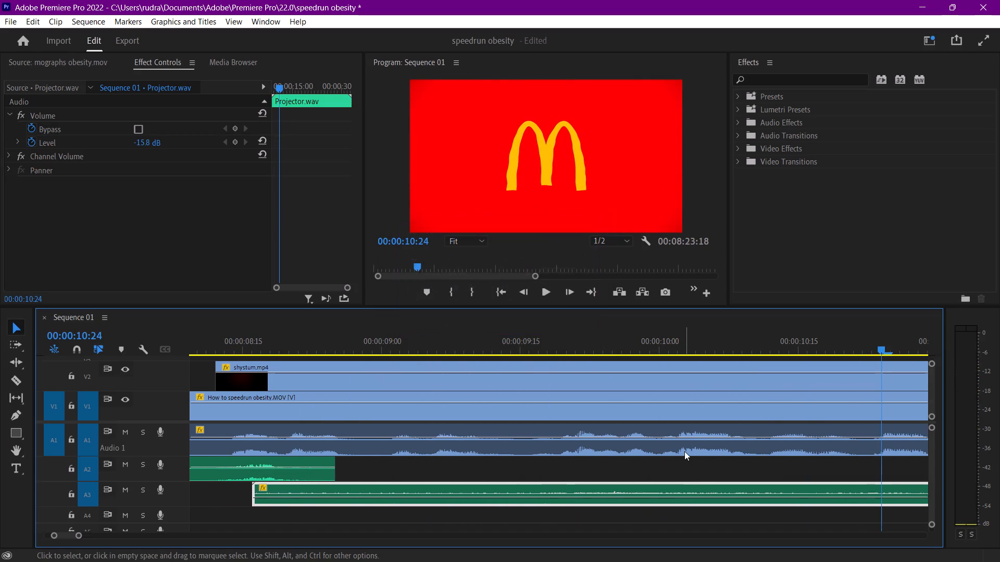
{"action": "left_click", "coordinate": [141, 489]}
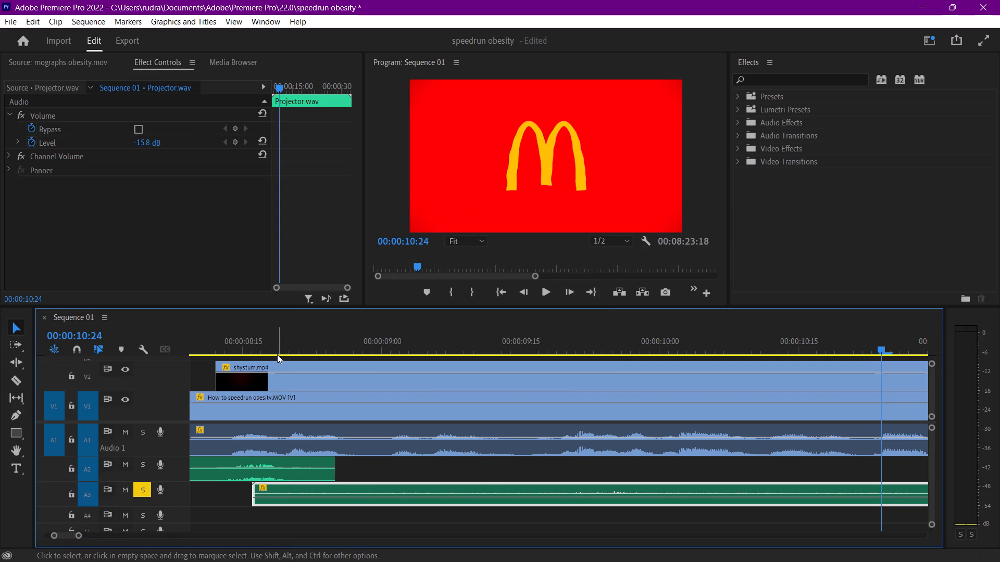
{"action": "left_click", "coordinate": [277, 354]}
{"action": "left_click", "coordinate": [280, 351]}
{"action": "key", "text": "space"}
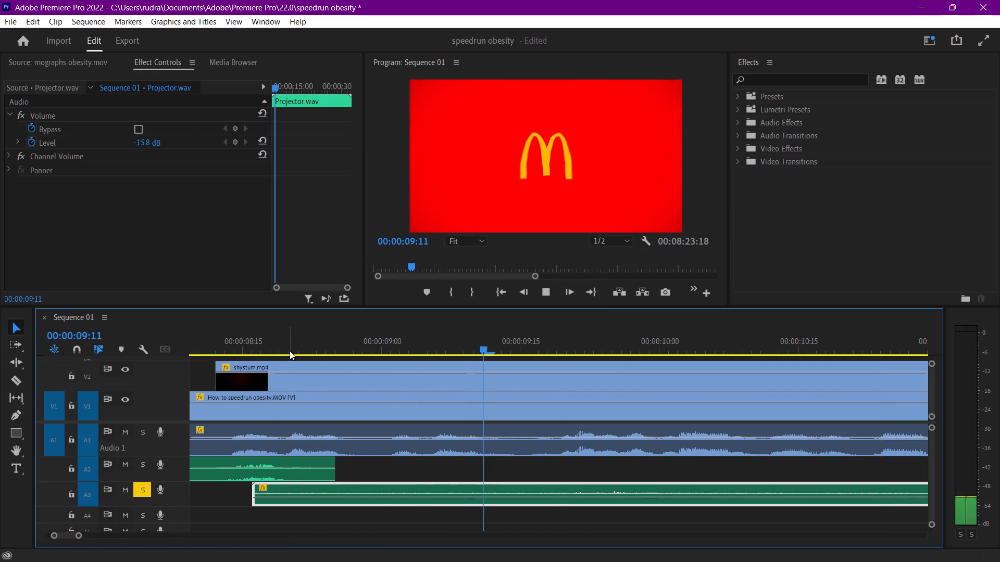
{"action": "key", "text": "space"}
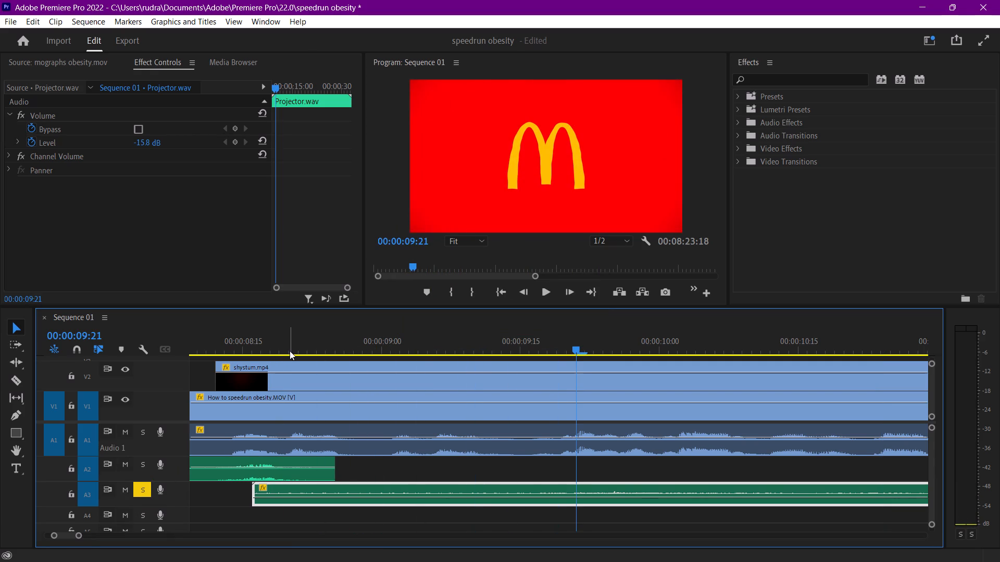
Raise the Projector clip's gain by 15 dB and play on to check its loudness.
{"action": "key", "text": "g"}
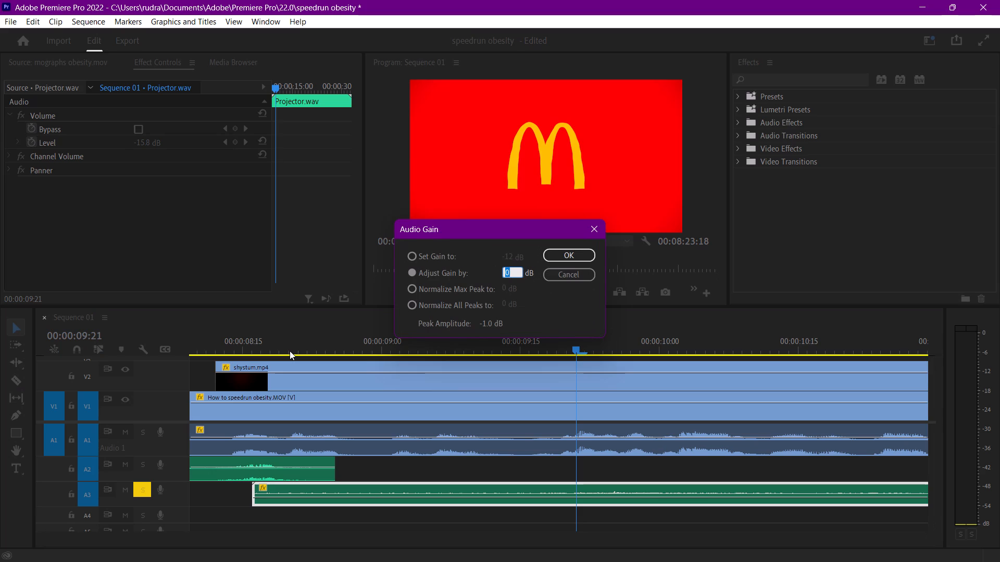
{"action": "type", "text": "15"}
{"action": "key", "text": "Return"}
{"action": "key", "text": "space"}
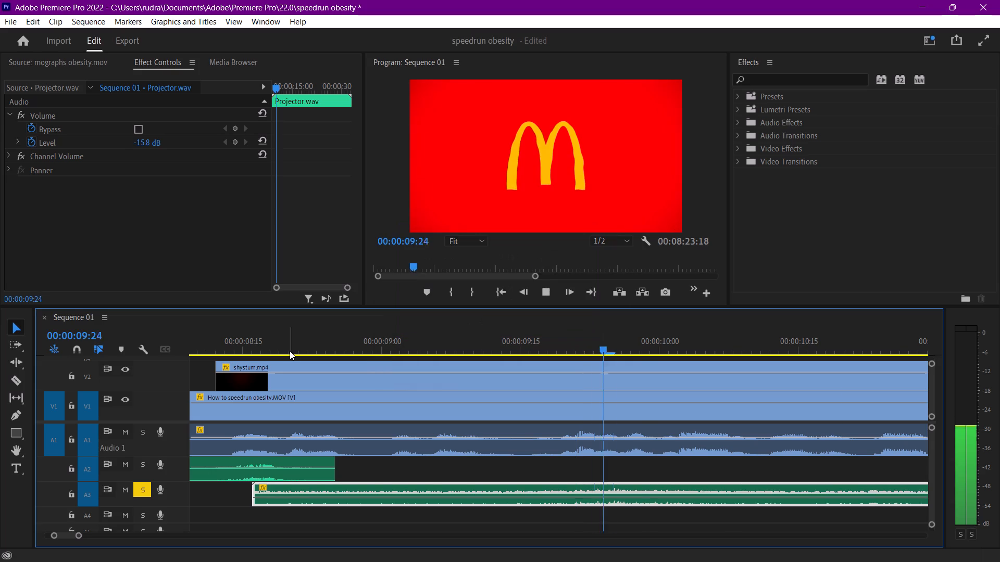
{"action": "key", "text": "space"}
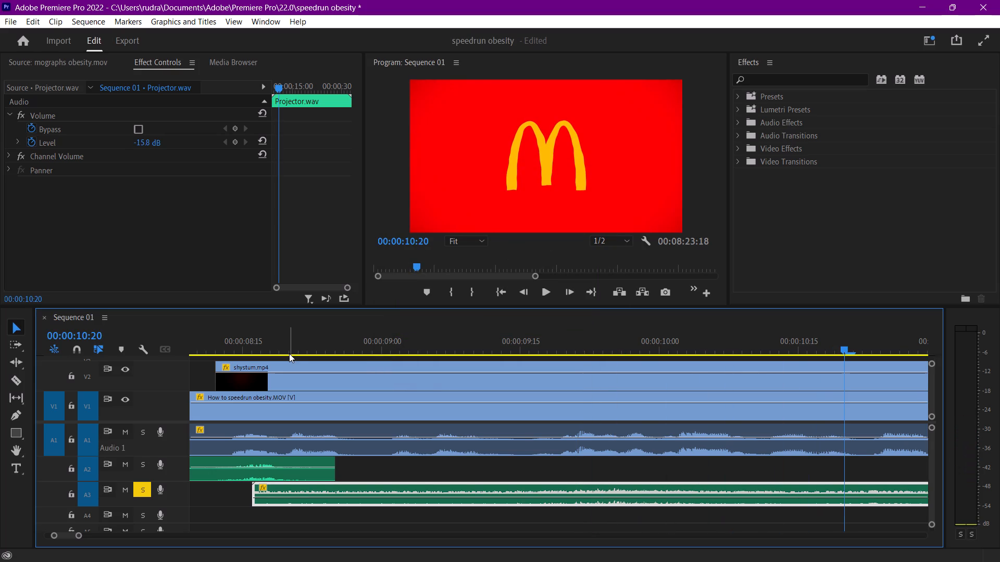
Lower the Projector clip's gain by 8 dB and play it briefly.
{"action": "type", "text": "g-"}
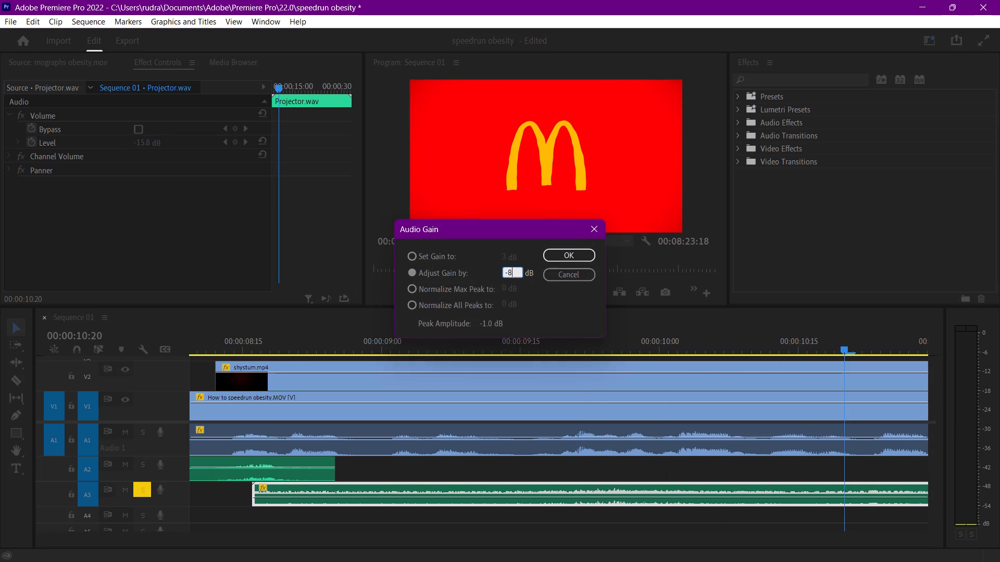
{"action": "key", "text": "8"}
{"action": "key", "text": "Return"}
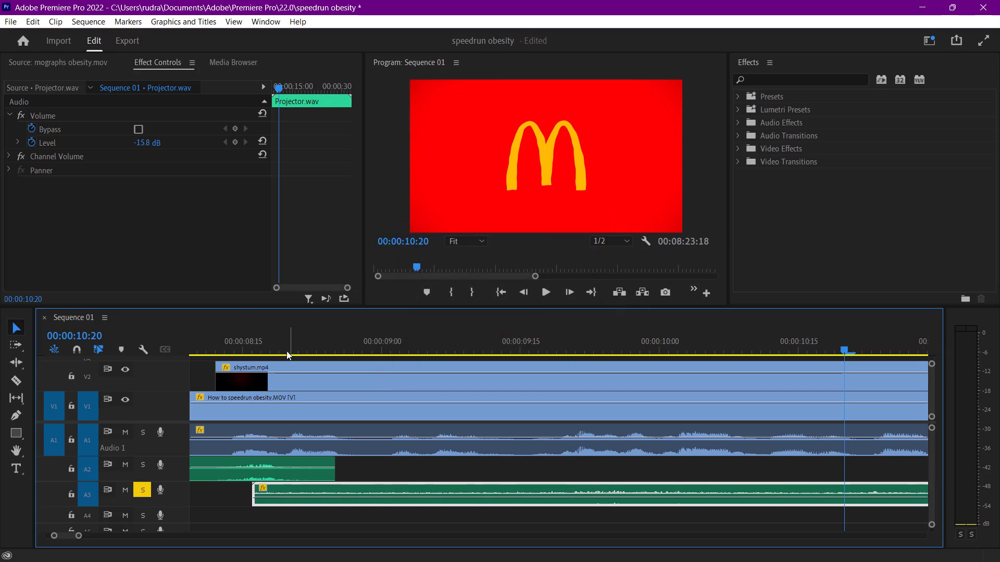
{"action": "key", "text": "space"}
{"action": "key", "text": "space"}
Turn off solo on A3, play the mix from 00:00:08:10 to the Skittles logo at 00:00:12:14, and save the project.
{"action": "scroll", "coordinate": [235, 450], "scroll_direction": "up", "scroll_amount": 10}
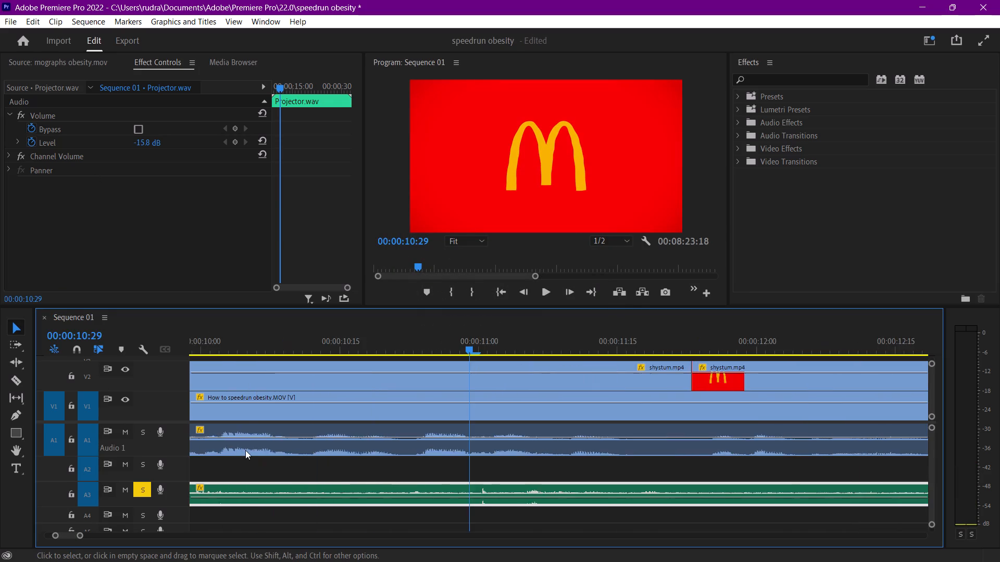
{"action": "scroll", "coordinate": [245, 450], "scroll_direction": "up", "scroll_amount": 20}
{"action": "scroll", "coordinate": [245, 450], "scroll_direction": "up", "scroll_amount": 12}
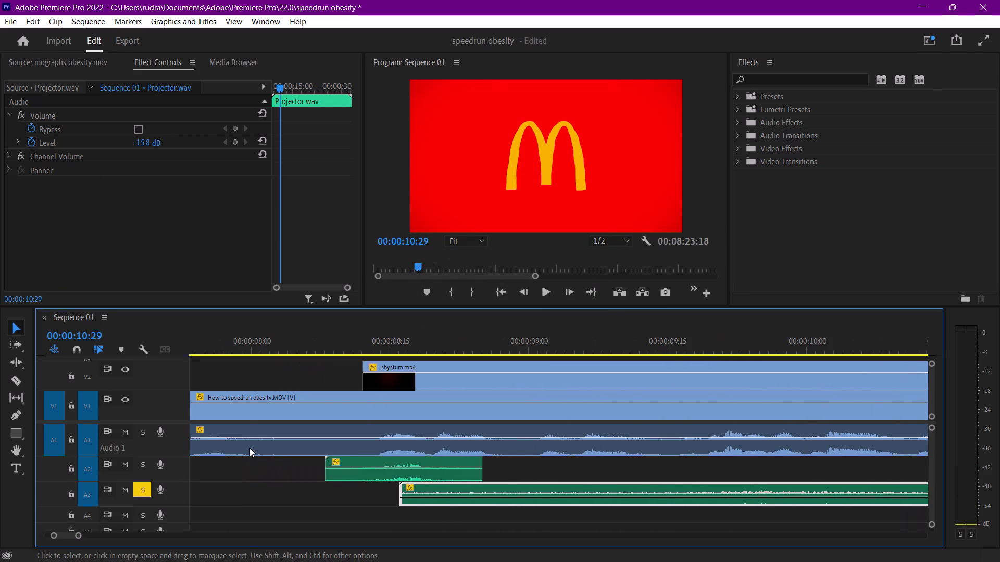
{"action": "left_click", "coordinate": [149, 489]}
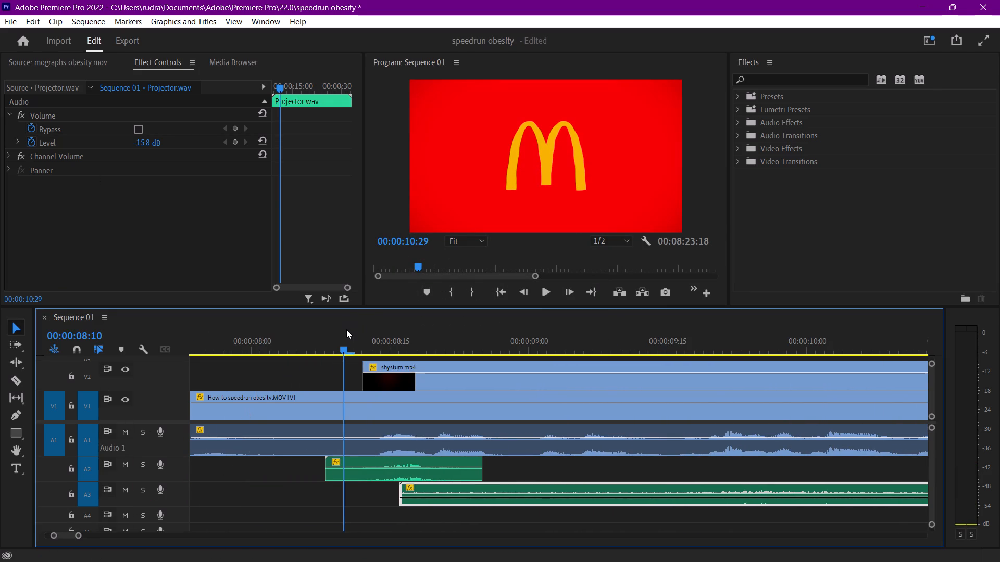
{"action": "left_click", "coordinate": [346, 328]}
{"action": "key", "text": "space"}
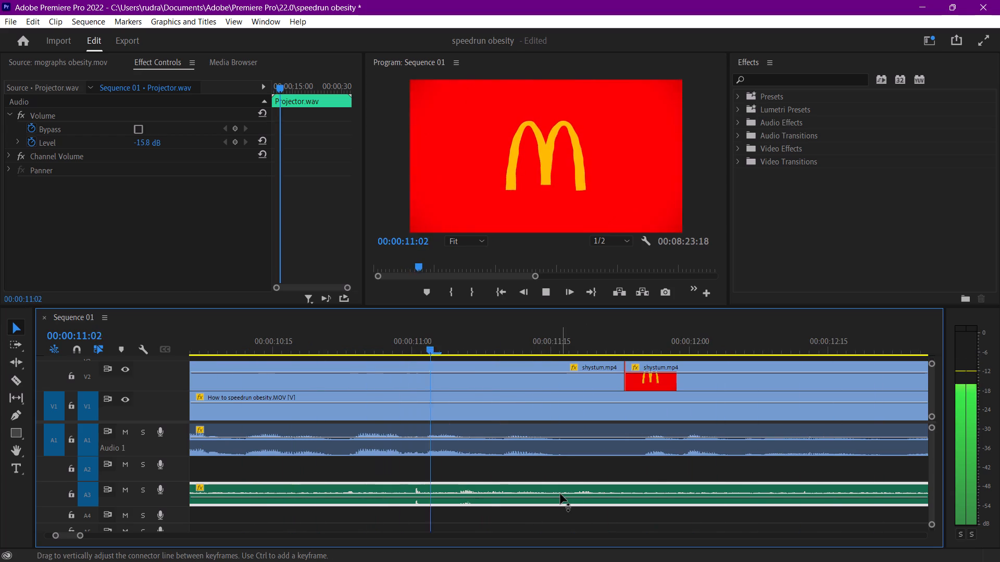
{"action": "key", "text": "space"}
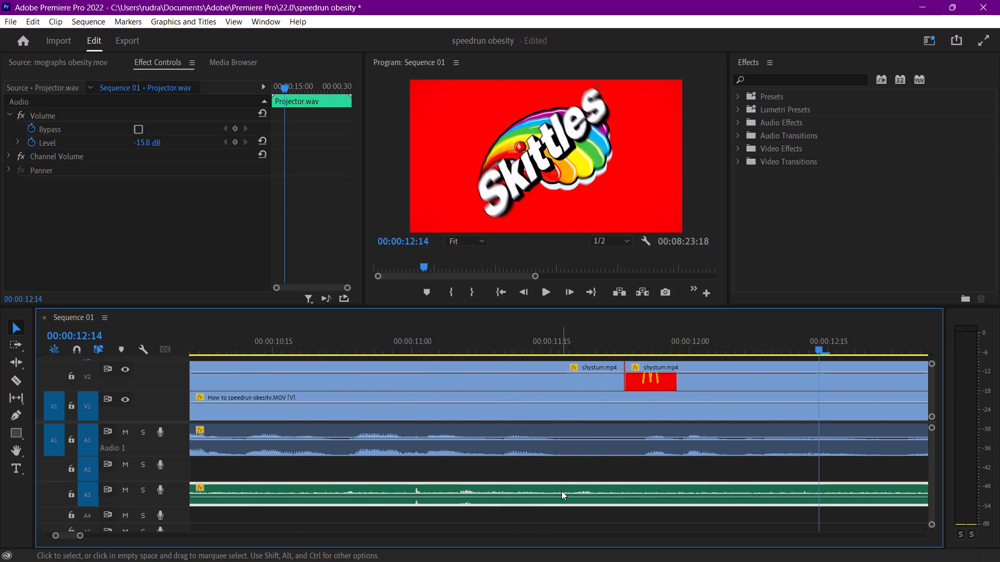
{"action": "key", "text": "ctrl+s"}
Switch to Soundly, search the sound library for "whip", and audition 23 Whip Hit.
{"action": "left_click", "coordinate": [680, 550]}
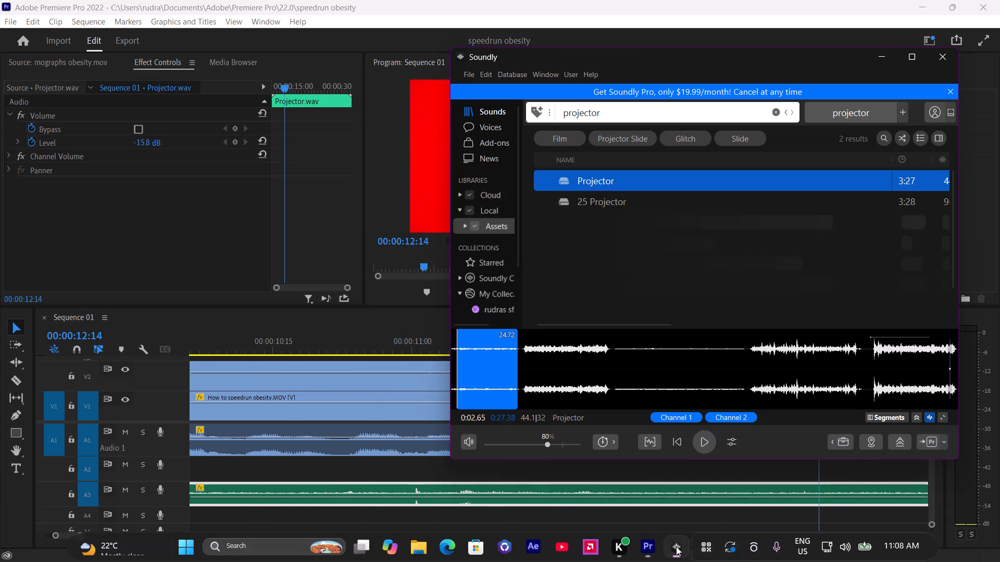
{"action": "left_click_drag", "start_coordinate": [642, 106], "coordinate": [543, 111]}
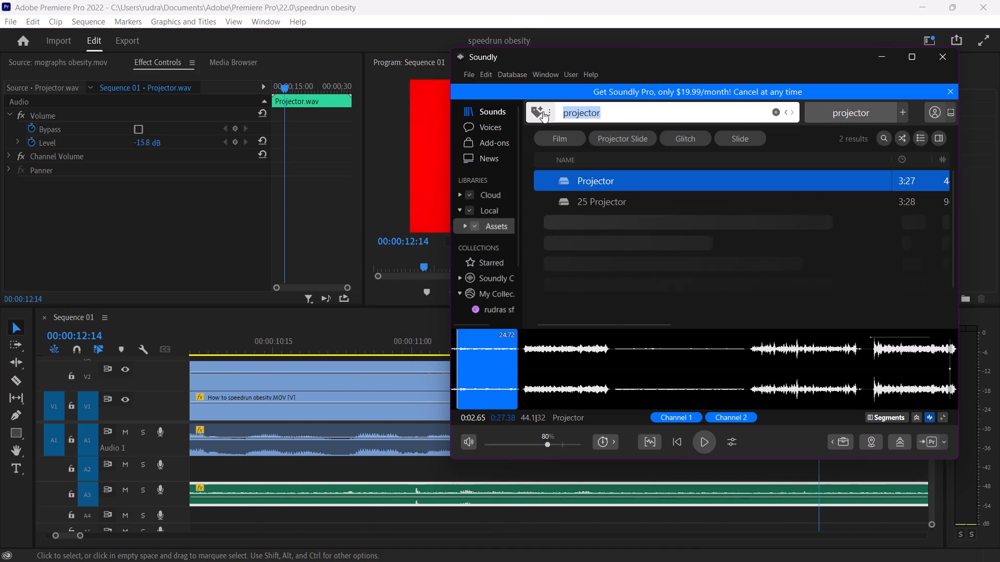
{"action": "type", "text": "wh"}
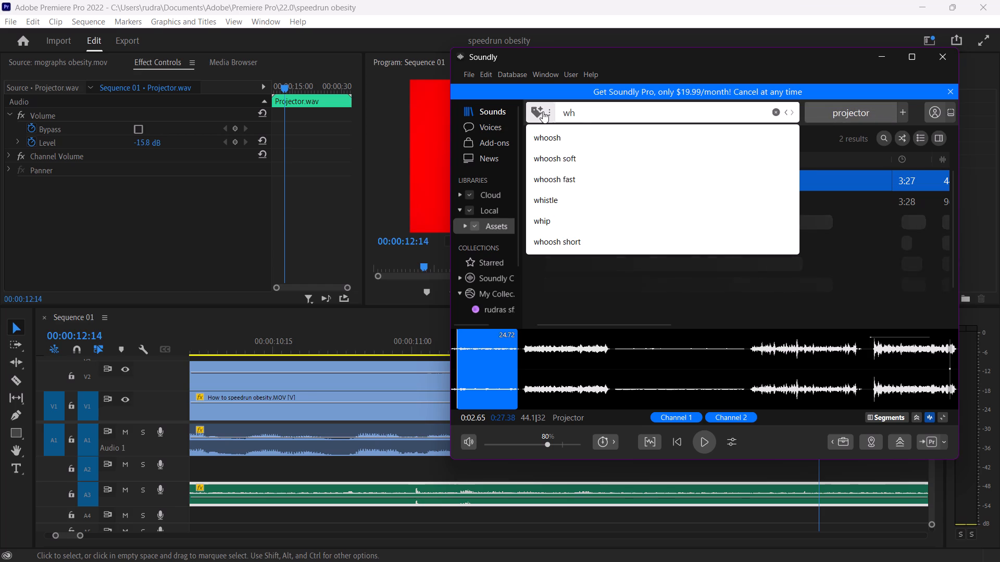
{"action": "type", "text": "ip"}
{"action": "key", "text": "Return"}
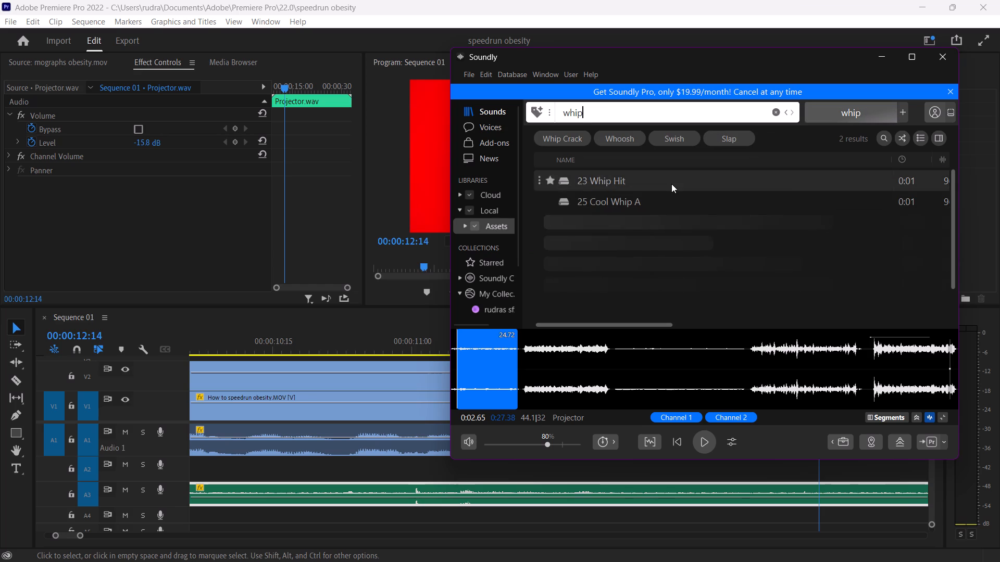
{"action": "left_click", "coordinate": [671, 184]}
{"action": "key", "text": "space"}
Mark the first 0.20 seconds of 23 Whip Hit and place it on A2 at about 00:00:11:21 in Premiere Pro.
{"action": "left_click_drag", "start_coordinate": [560, 375], "coordinate": [458, 370]}
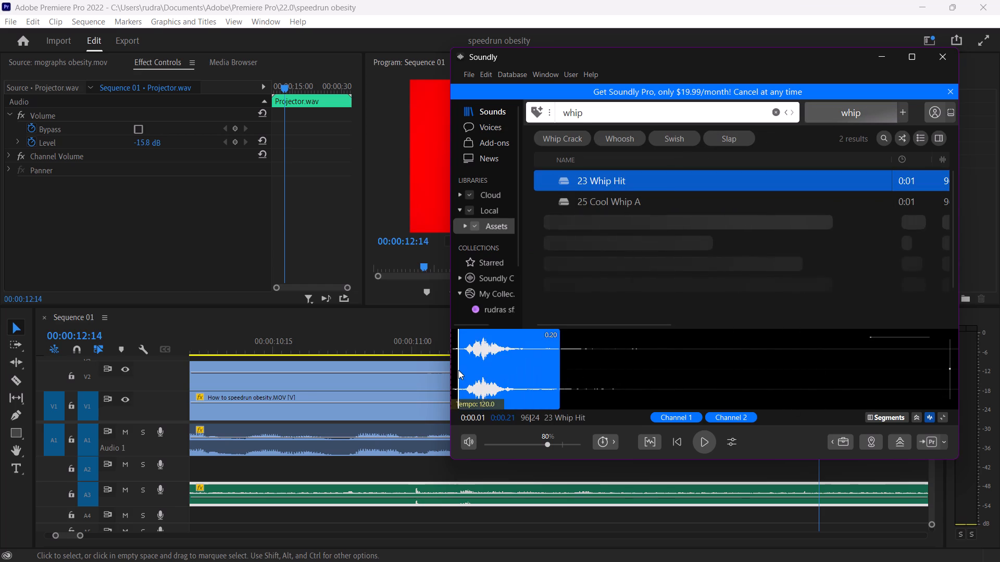
{"action": "left_click_drag", "start_coordinate": [498, 370], "coordinate": [608, 466]}
{"action": "left_click", "coordinate": [566, 473]}
Lower the whip hit clip's gain by 12 dB and set the playhead to its start at 00:00:11:21.
{"action": "left_click", "coordinate": [634, 471]}
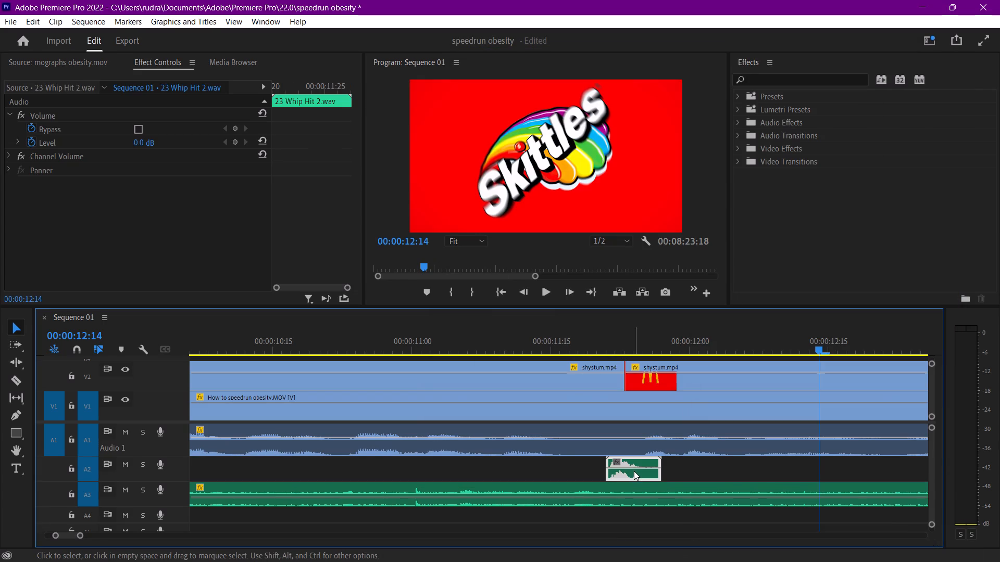
{"action": "type", "text": "g-12"}
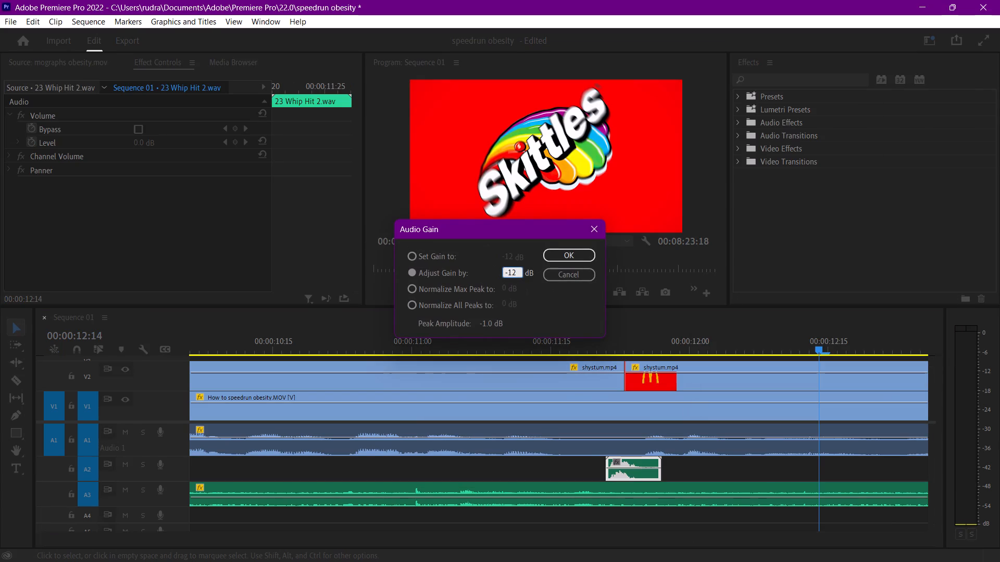
{"action": "key", "text": "Return"}
{"action": "left_click", "coordinate": [610, 336]}
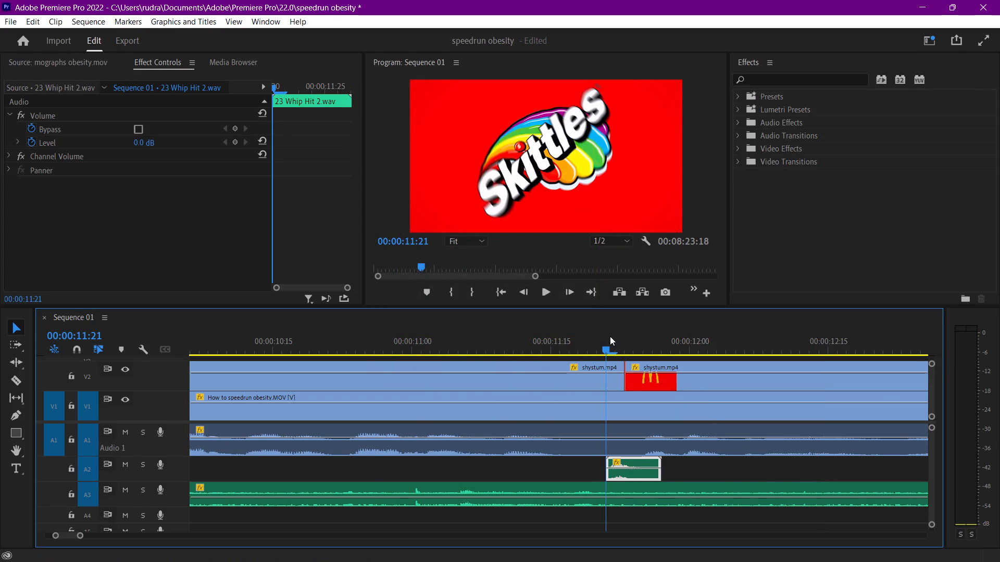
Play the whip hit on A2 against the logo animation and move its clip to start at the cut at 00:00:11:23.
{"action": "key", "text": "space"}
{"action": "key", "text": "space"}
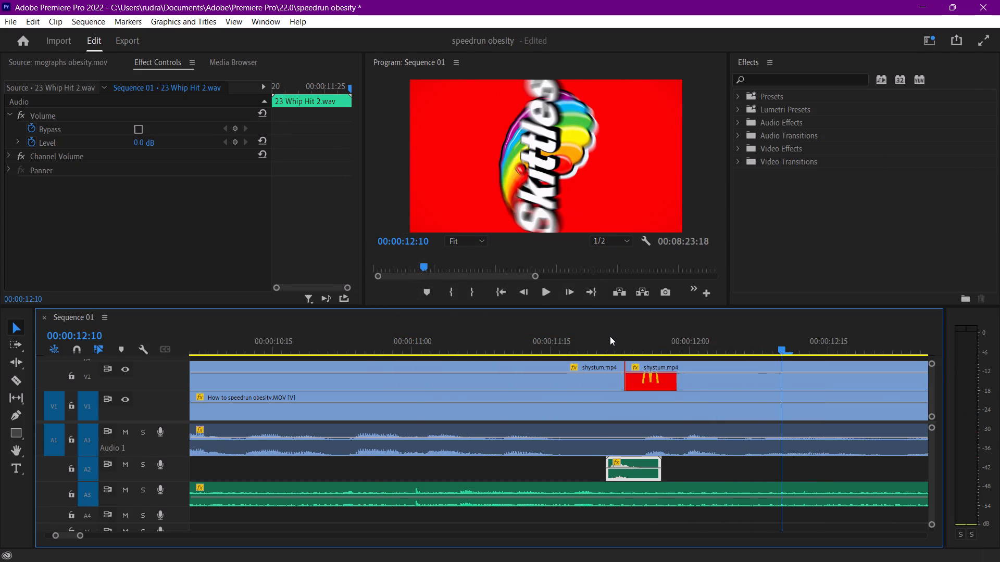
{"action": "left_click_drag", "start_coordinate": [610, 336], "coordinate": [583, 342]}
{"action": "key", "text": "space"}
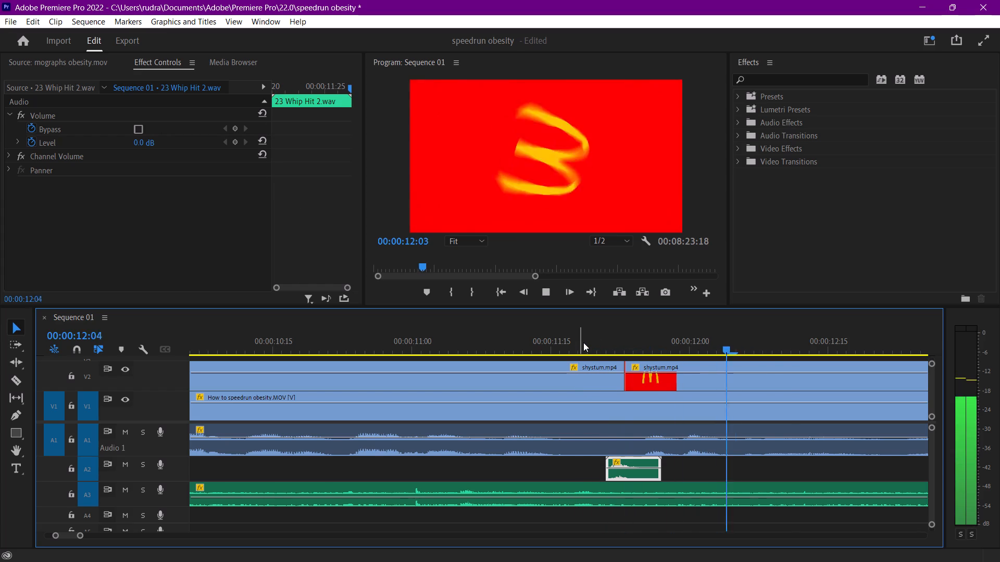
{"action": "key", "text": "space"}
{"action": "left_click_drag", "start_coordinate": [628, 477], "coordinate": [649, 480]}
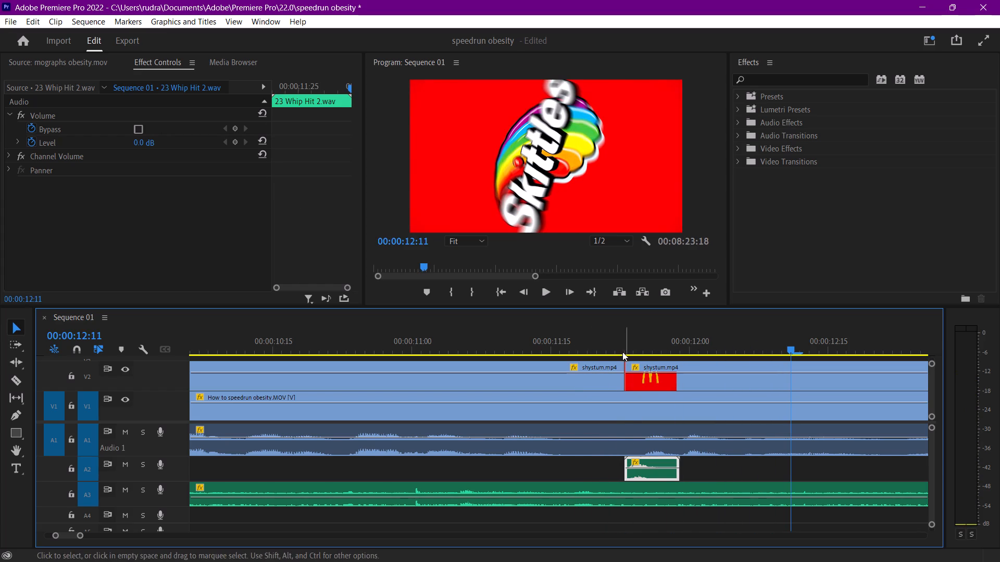
{"action": "left_click", "coordinate": [622, 351]}
{"action": "key", "text": "space"}
{"action": "key", "text": "space"}
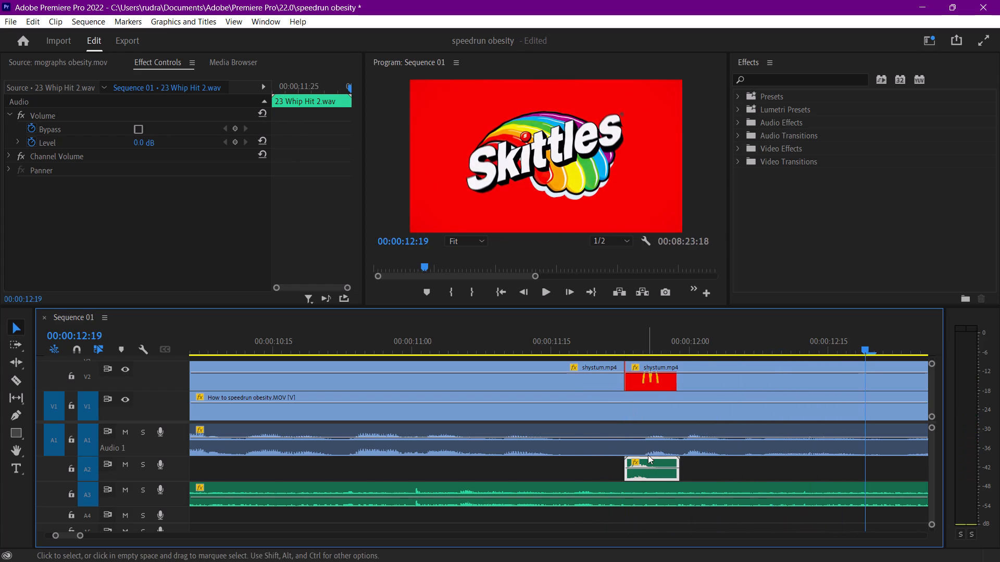
Shorten the whip hit clip to about 4 frames, move it to start at 00:00:11:24, play it, and save the project.
{"action": "left_click_drag", "start_coordinate": [676, 475], "coordinate": [653, 472]}
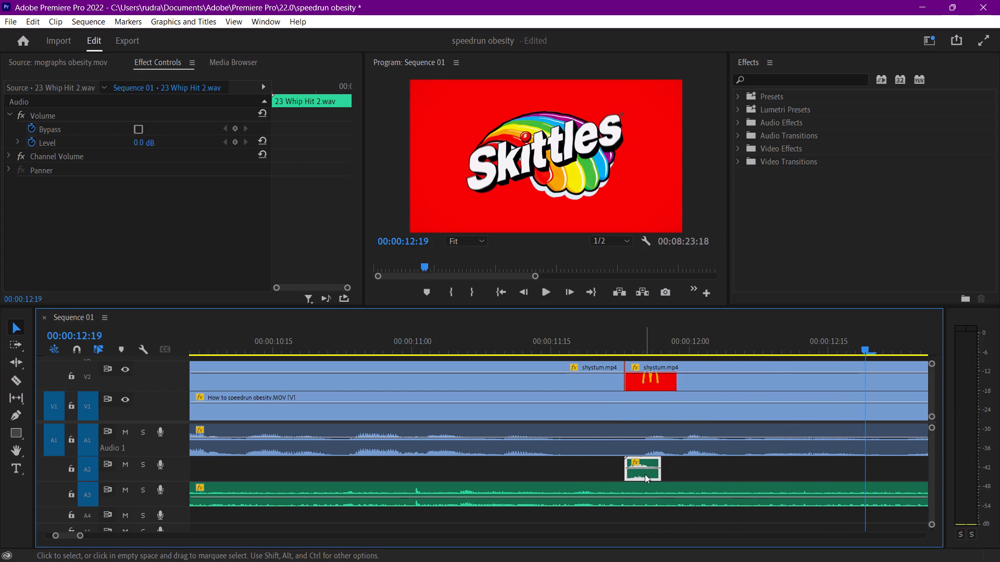
{"action": "left_click_drag", "start_coordinate": [645, 474], "coordinate": [653, 474]}
{"action": "left_click", "coordinate": [621, 346]}
{"action": "key", "text": "space"}
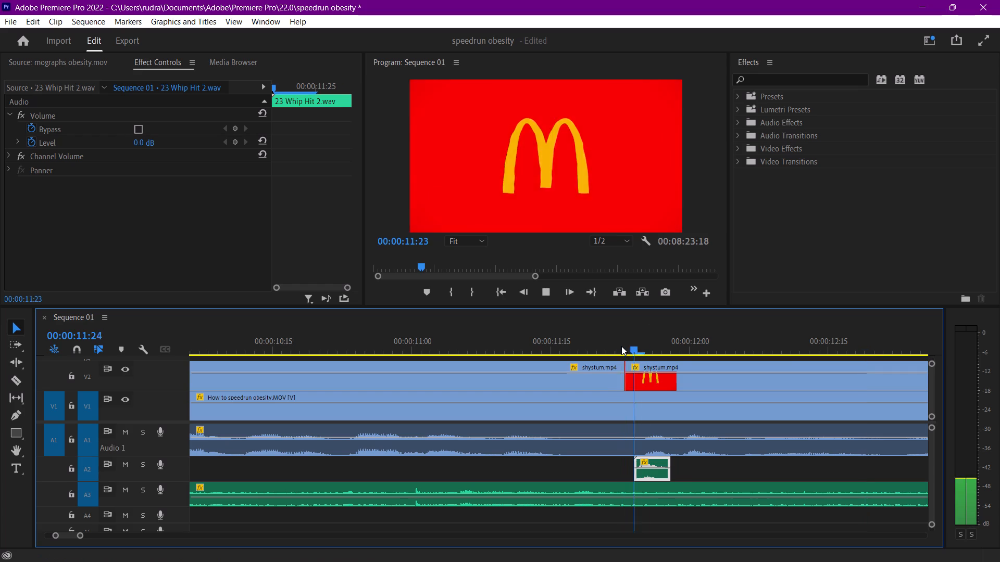
{"action": "key", "text": "space"}
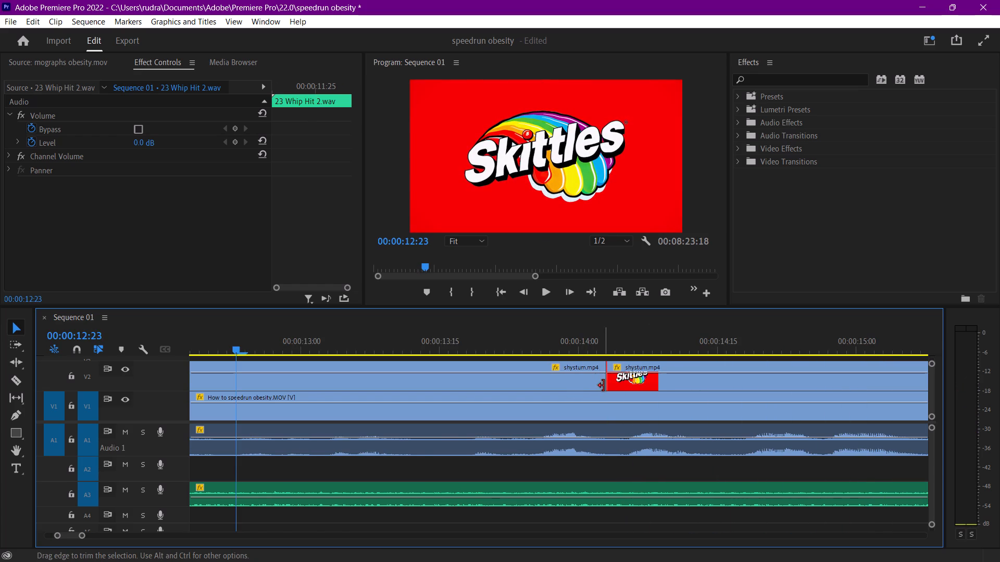
{"action": "scroll", "coordinate": [604, 386], "scroll_direction": "up", "scroll_amount": 19}
{"action": "key", "text": "ctrl+s"}
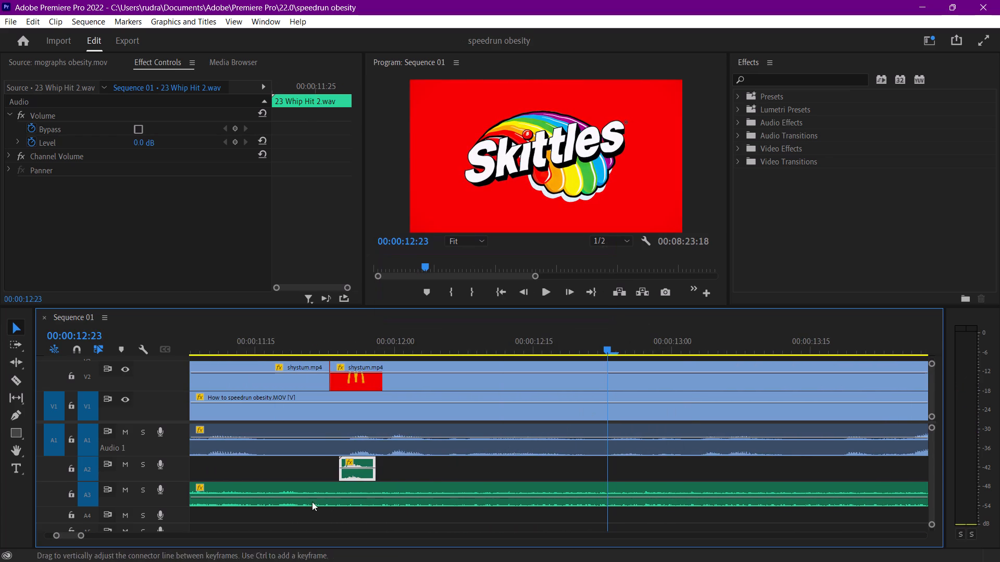
Split the projector clip on A3 at the end of the Skittles clip, delete the remainder, and play through to 00:00:19:00.
{"action": "left_click_drag", "start_coordinate": [80, 536], "coordinate": [123, 544]}
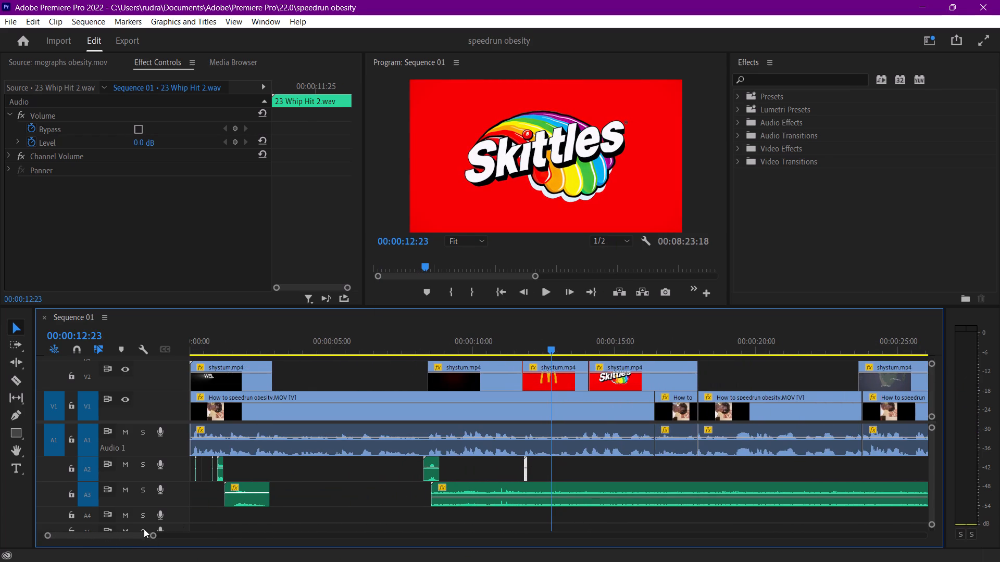
{"action": "key", "text": "f"}
{"action": "left_click", "coordinate": [698, 491]}
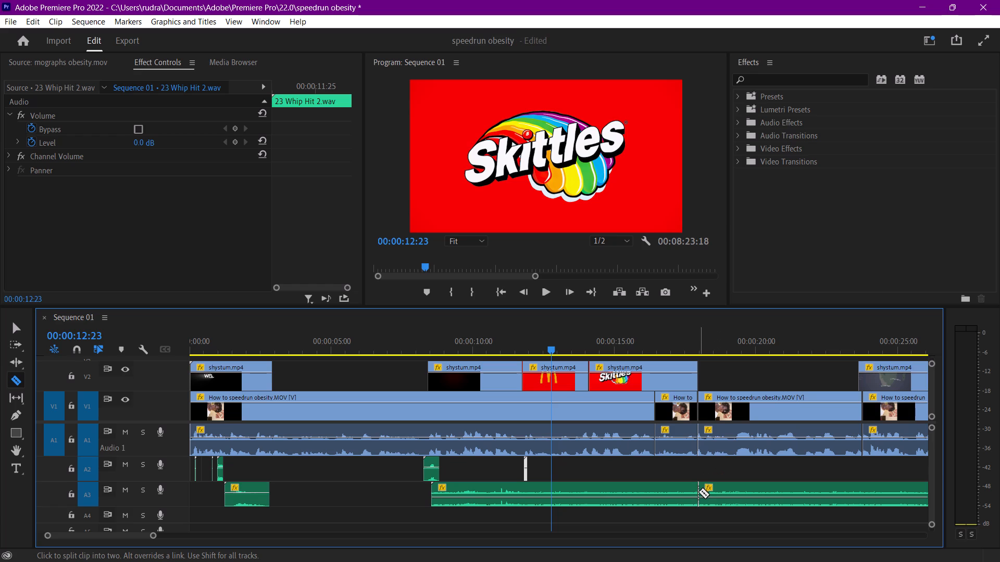
{"action": "key", "text": "v"}
{"action": "left_click", "coordinate": [765, 492]}
{"action": "key", "text": "Delete"}
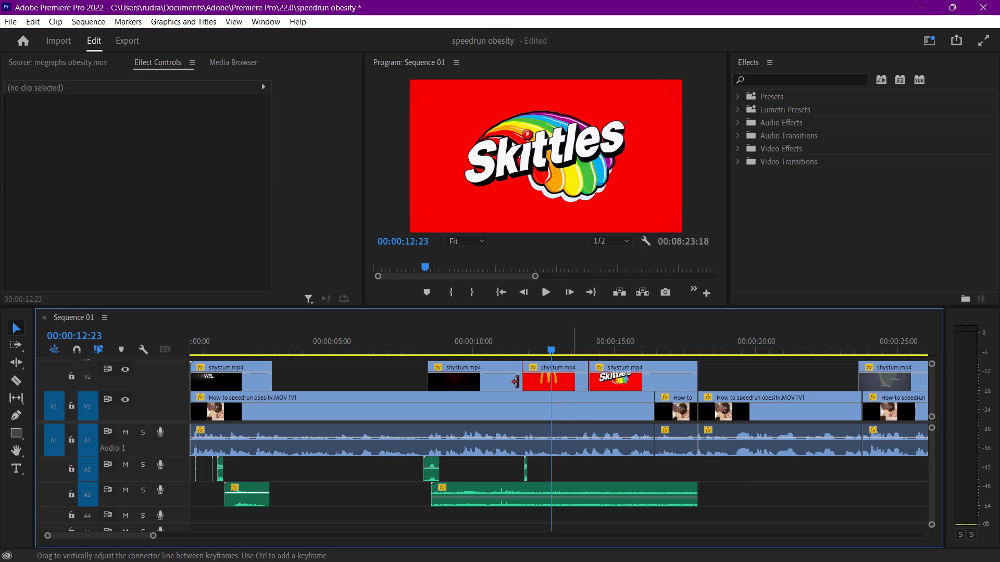
{"action": "left_click", "coordinate": [430, 348]}
{"action": "key", "text": "space"}
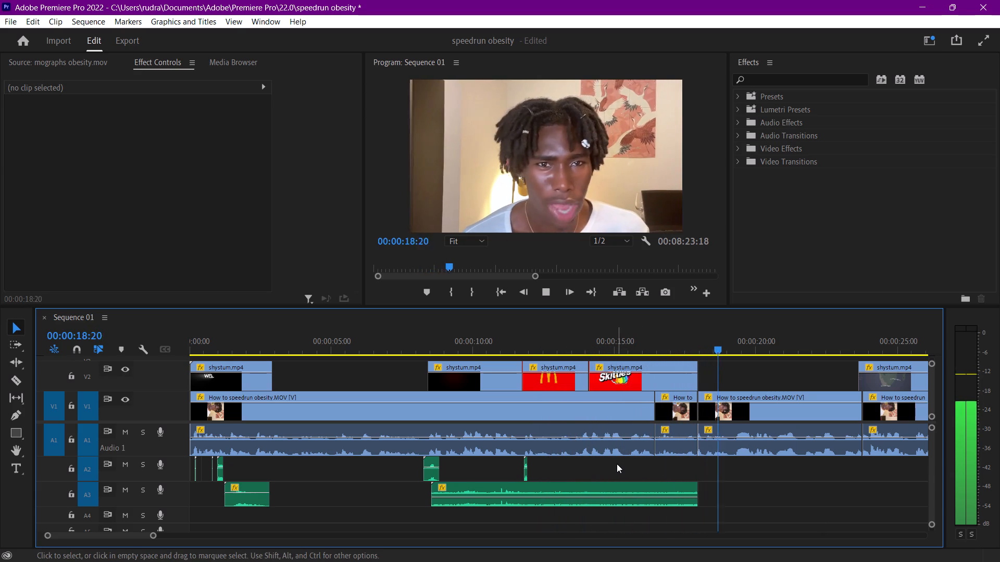
{"action": "key", "text": "space"}
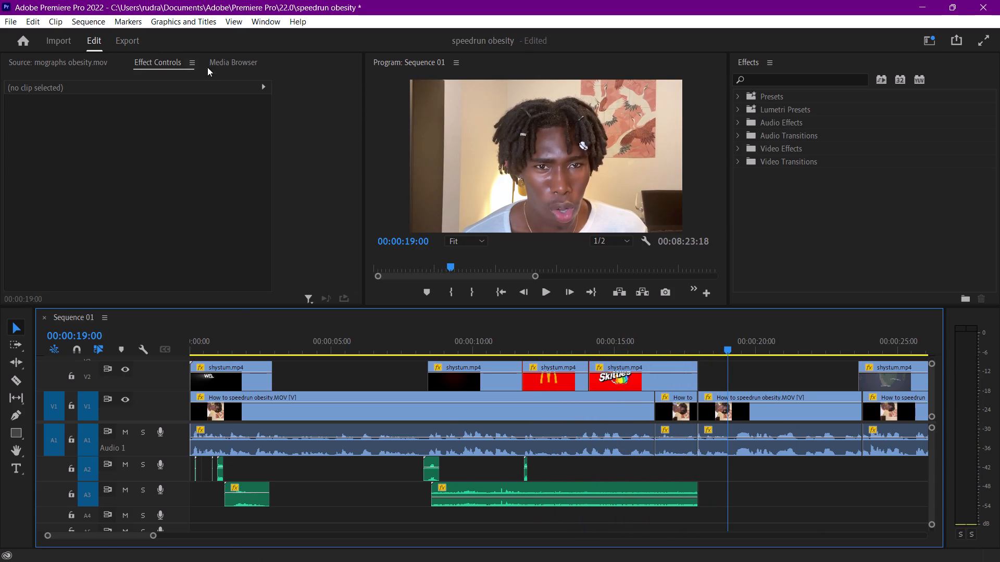
Find the Exponential Fade transition, apply it to the end of the projector clip on A3, and play the ending.
{"action": "left_click", "coordinate": [774, 78]}
{"action": "type", "text": "expo"}
{"action": "left_click_drag", "start_coordinate": [826, 157], "coordinate": [702, 480]}
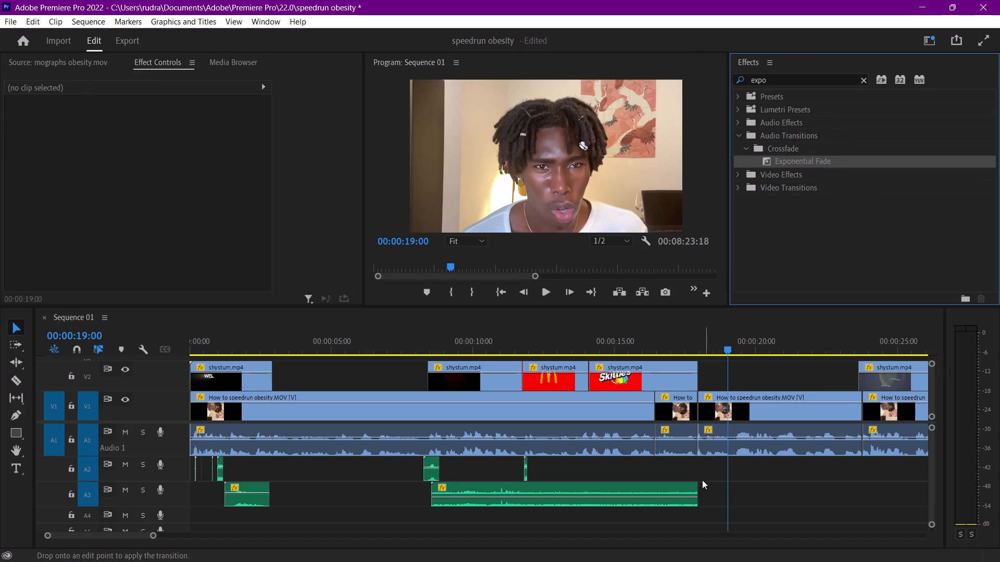
{"action": "left_click_drag", "start_coordinate": [702, 480], "coordinate": [690, 490]}
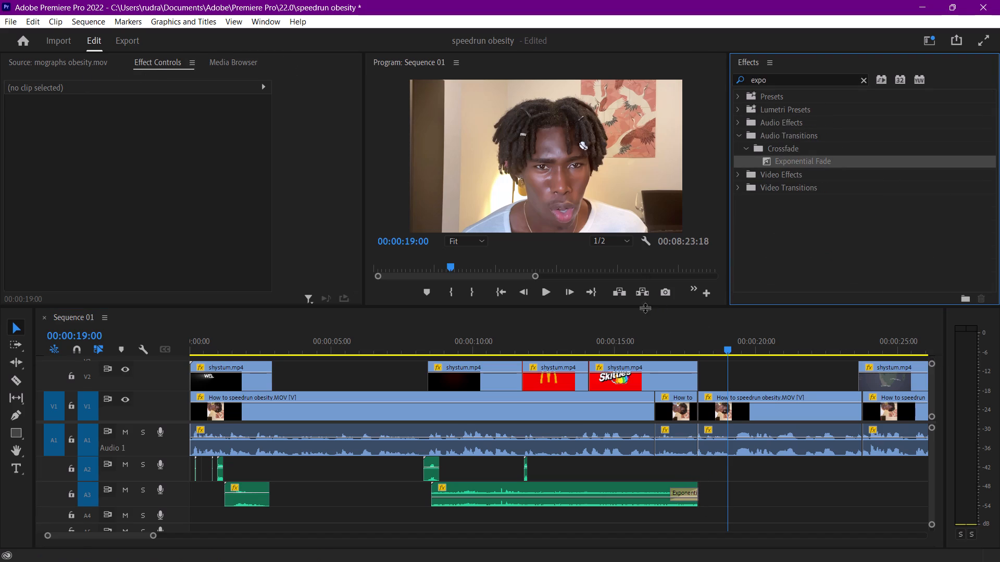
{"action": "left_click", "coordinate": [652, 332]}
{"action": "key", "text": "space"}
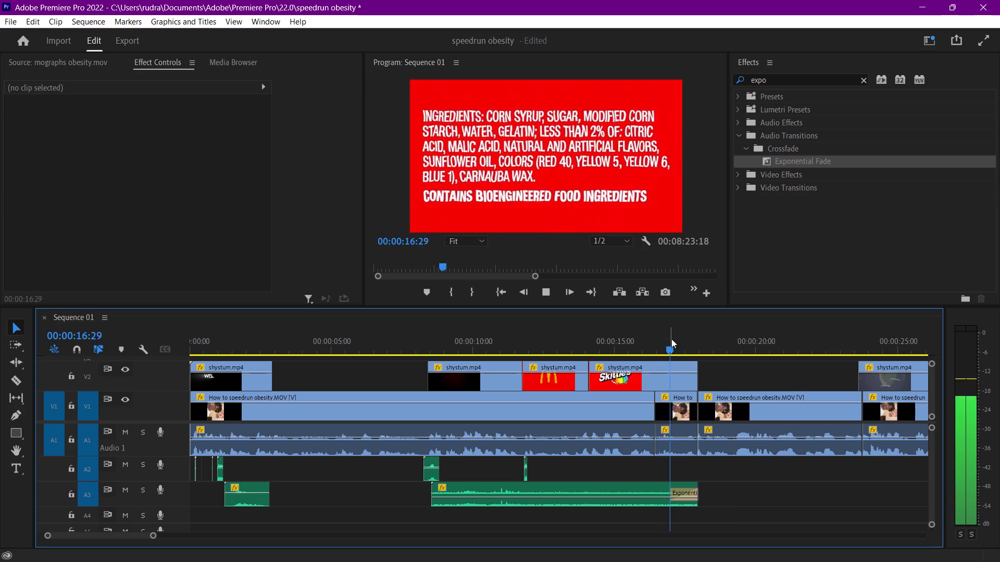
{"action": "key", "text": "space"}
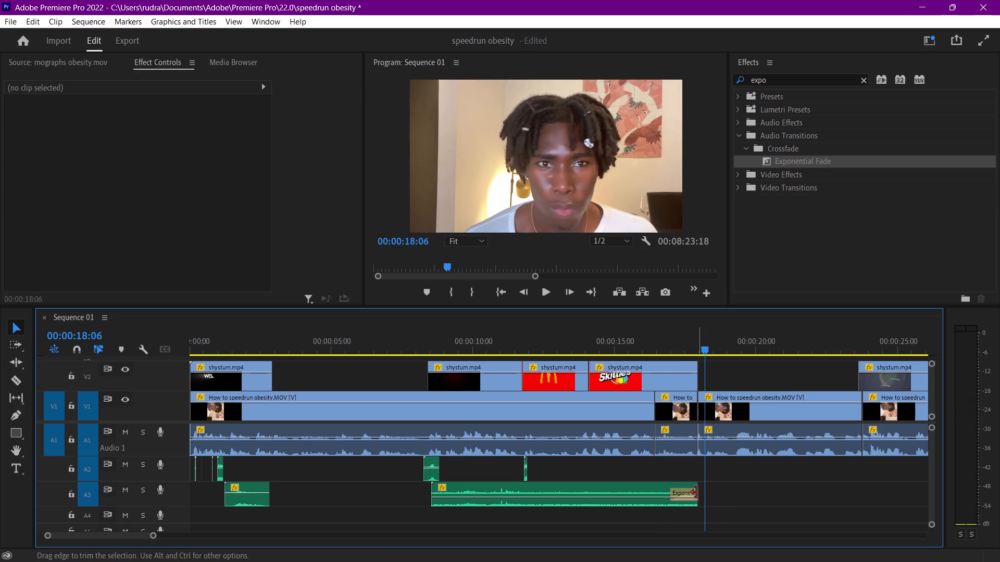
Extend the projector clip's end to 00:00:18:06, shorten its Exponential Fade to 20 frames, play the ending, and save the project.
{"action": "left_click_drag", "start_coordinate": [696, 492], "coordinate": [706, 495]}
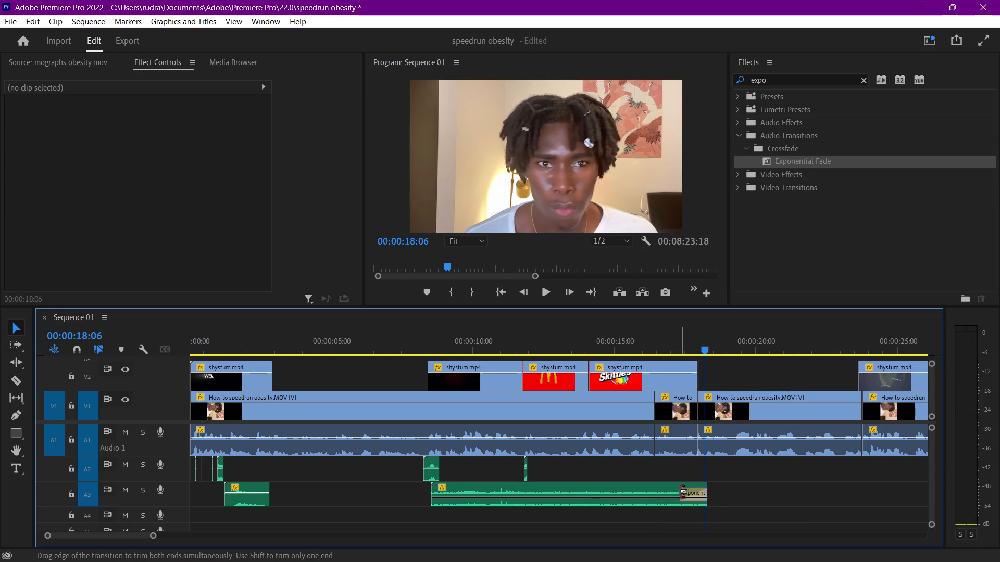
{"action": "left_click_drag", "start_coordinate": [680, 491], "coordinate": [690, 493]}
{"action": "left_click", "coordinate": [681, 351]}
{"action": "key", "text": "space"}
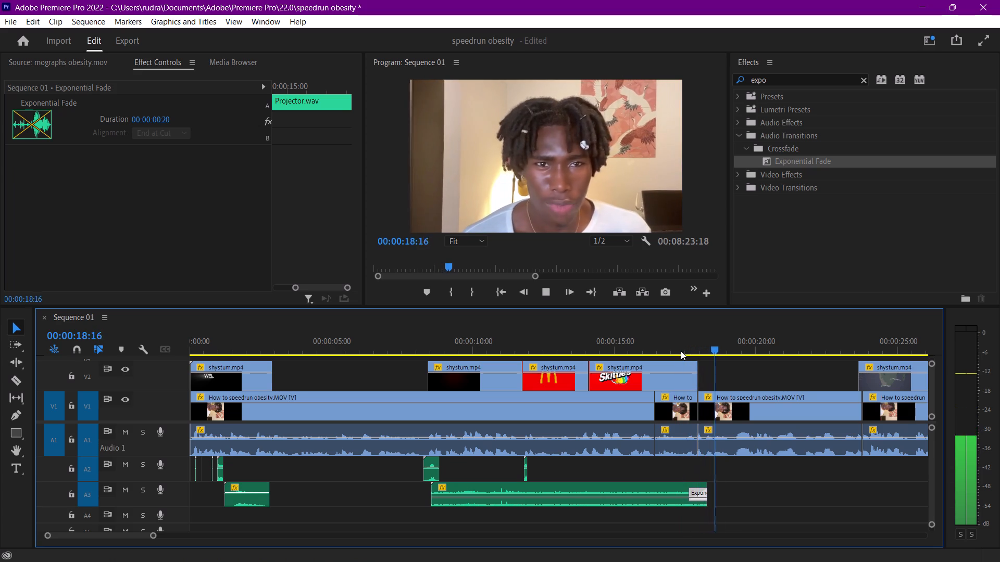
{"action": "key", "text": "space"}
{"action": "key", "text": "ctrl+s"}
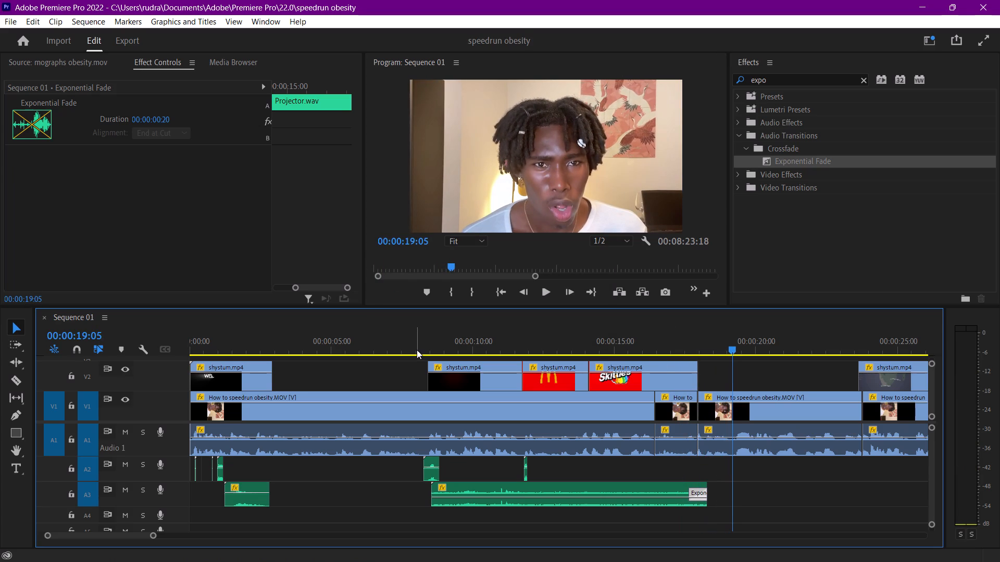
Play the mix from just before the projector clip on A3 and lower that clip's gain by 4 dB.
{"action": "left_click_drag", "start_coordinate": [433, 344], "coordinate": [422, 344]}
{"action": "key", "text": "space"}
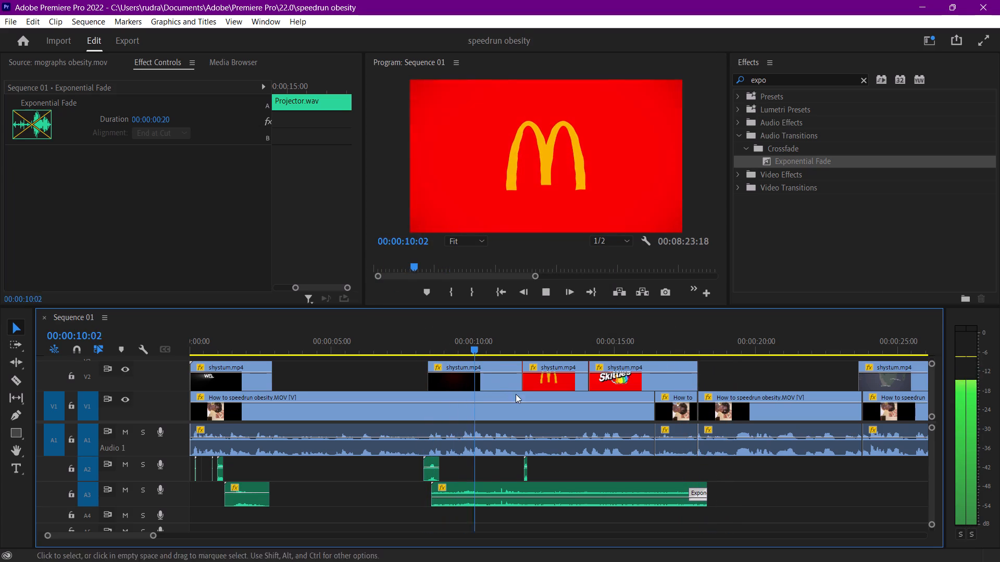
{"action": "left_click", "coordinate": [542, 496]}
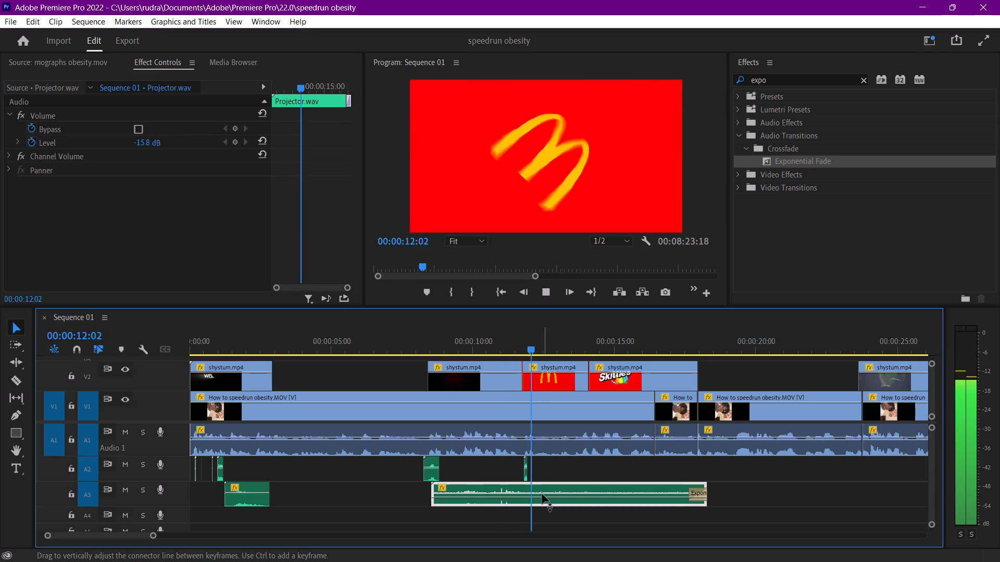
{"action": "type", "text": "g-4"}
{"action": "key", "text": "Return"}
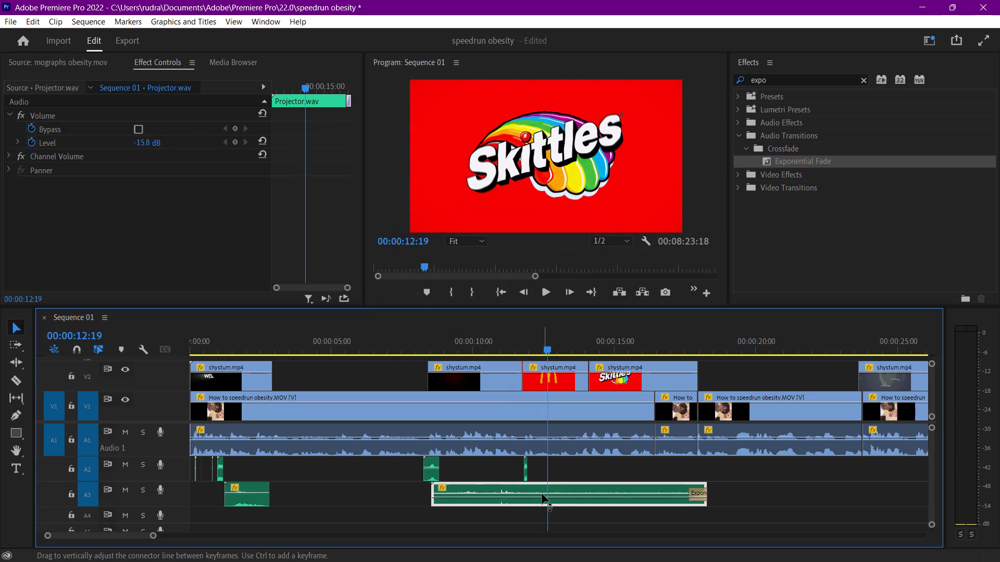
{"action": "key", "text": "space"}
Solo A2, play the whip hit from 00:00:11:07, lower its clip's gain by 6 dB, and play it again.
{"action": "left_click_drag", "start_coordinate": [582, 468], "coordinate": [509, 474]}
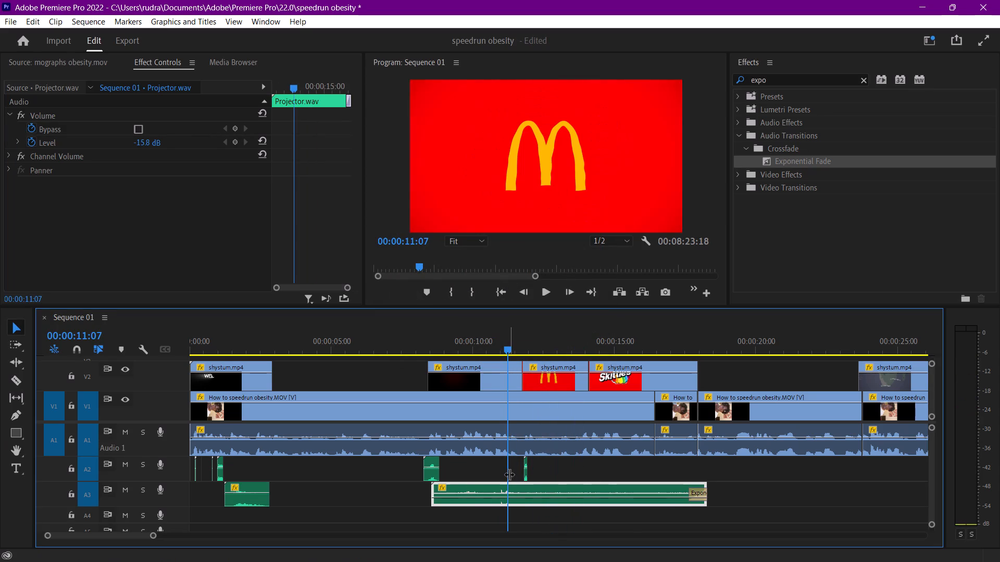
{"action": "left_click", "coordinate": [140, 466]}
{"action": "key", "text": "space"}
{"action": "key", "text": "space"}
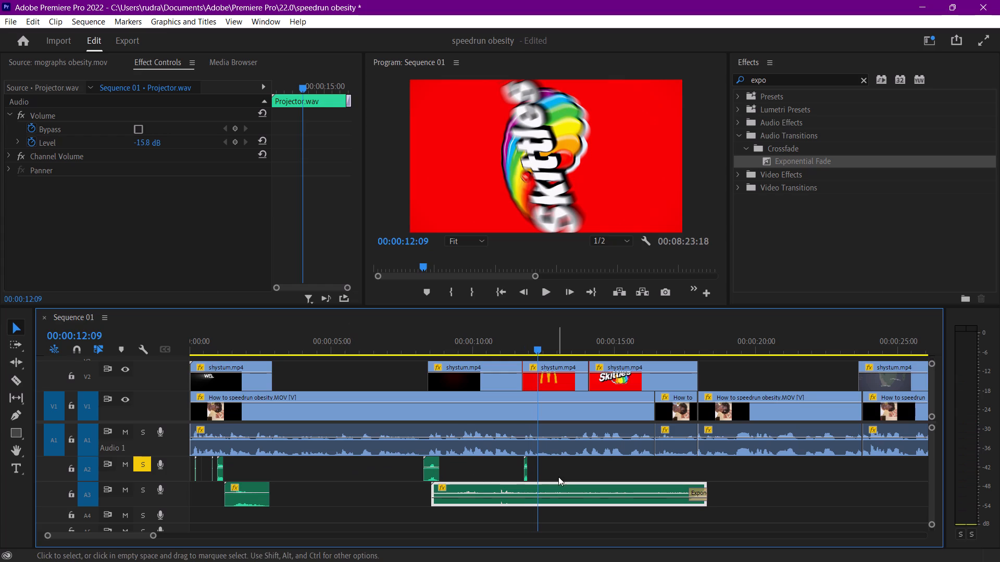
{"action": "left_click_drag", "start_coordinate": [566, 476], "coordinate": [501, 472]}
{"action": "type", "text": "g-6"}
{"action": "key", "text": "Return"}
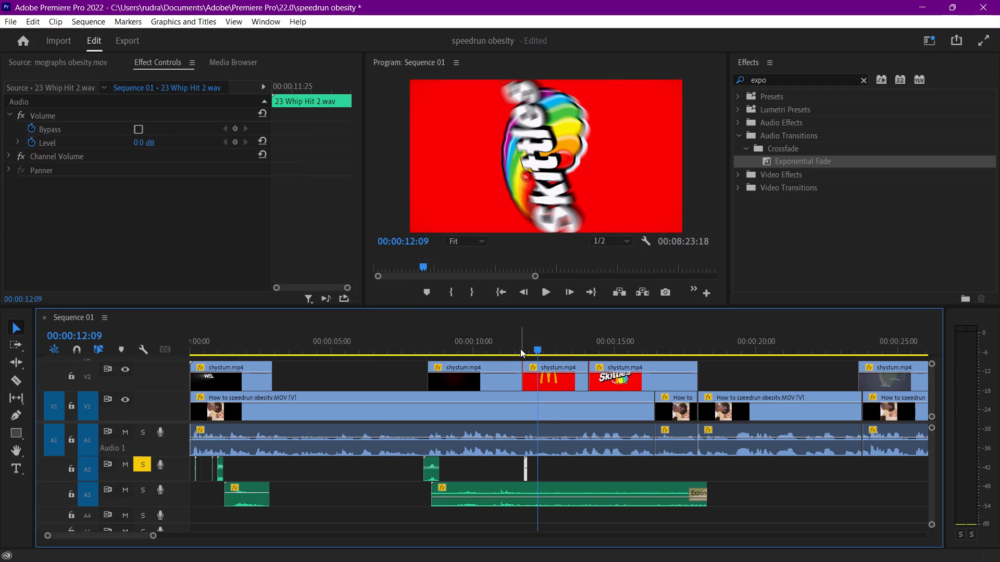
{"action": "left_click", "coordinate": [519, 349]}
{"action": "key", "text": "space"}
{"action": "key", "text": "space"}
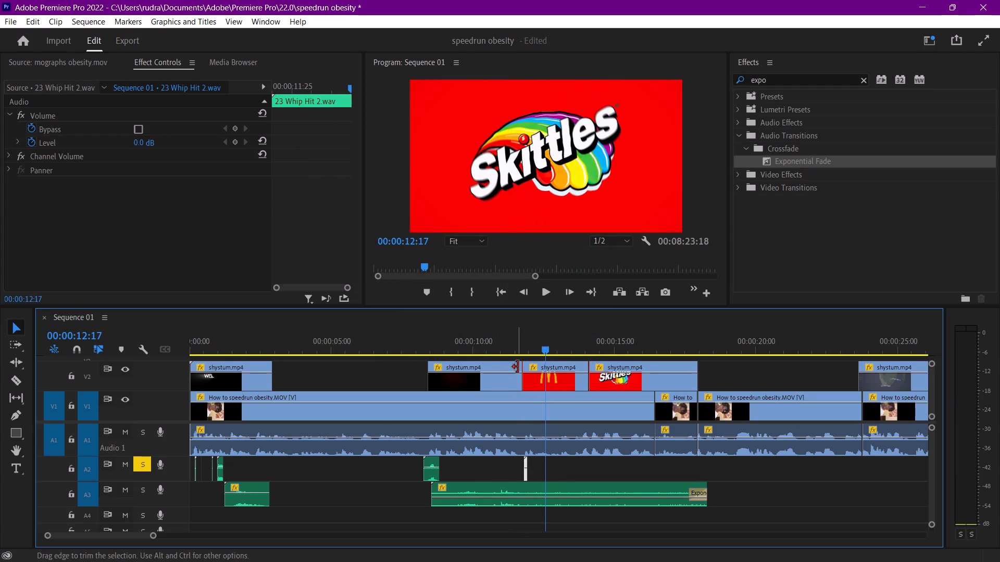
Scrub to the McDonald's logo's spin at 00:00:12:05, move the whip hit clip to start at about 00:00:12:04, and play it.
{"action": "left_click_drag", "start_coordinate": [522, 353], "coordinate": [536, 354]}
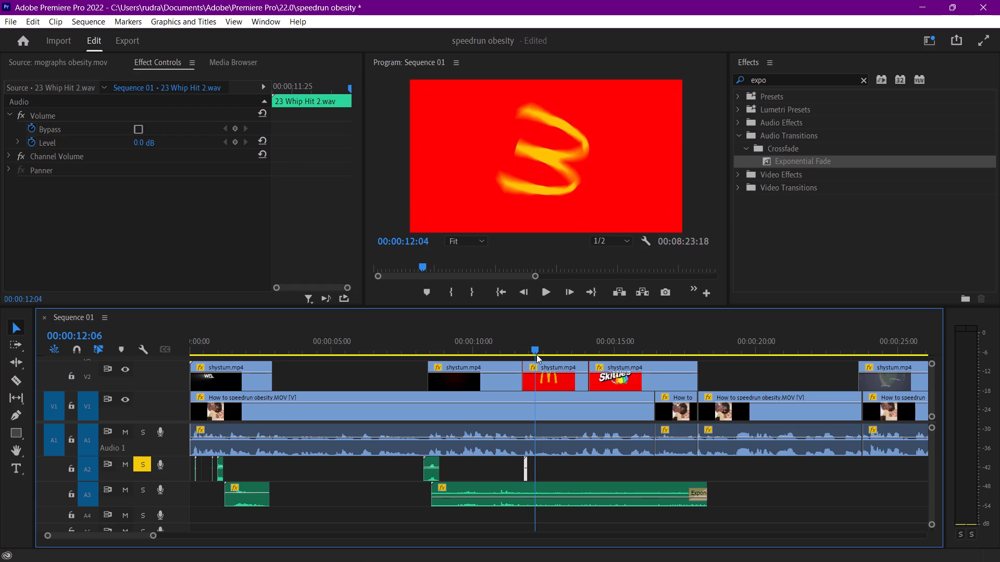
{"action": "left_click_drag", "start_coordinate": [536, 354], "coordinate": [536, 354]}
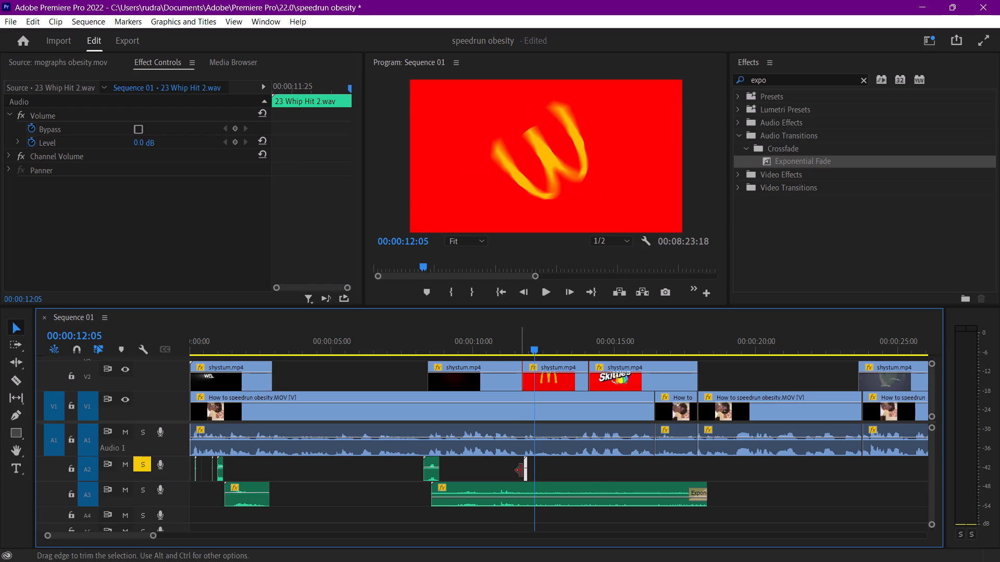
{"action": "left_click_drag", "start_coordinate": [152, 534], "coordinate": [109, 527]}
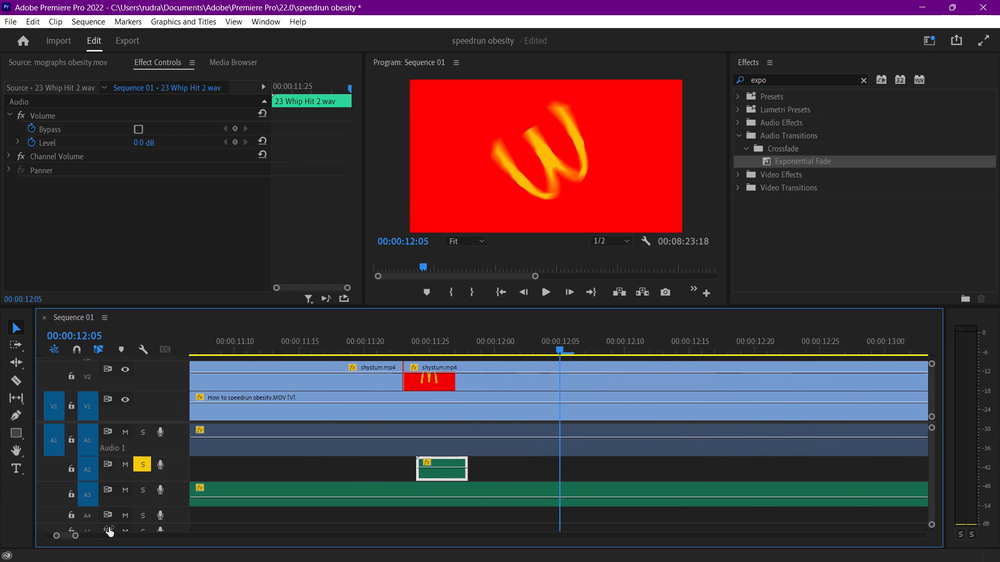
{"action": "left_click_drag", "start_coordinate": [109, 527], "coordinate": [107, 527]}
{"action": "left_click_drag", "start_coordinate": [394, 475], "coordinate": [519, 461]}
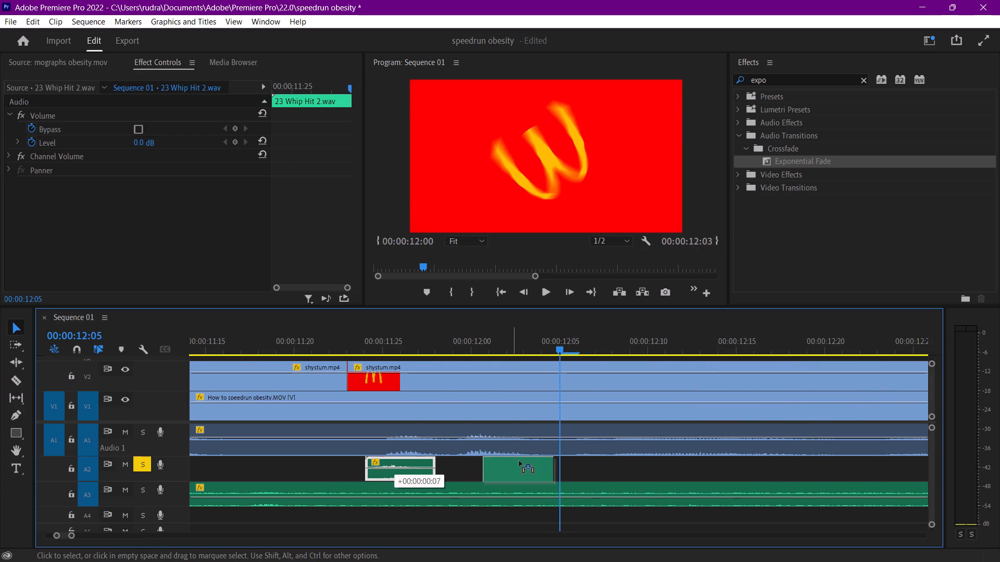
{"action": "left_click_drag", "start_coordinate": [519, 461], "coordinate": [568, 471]}
{"action": "left_click", "coordinate": [505, 342]}
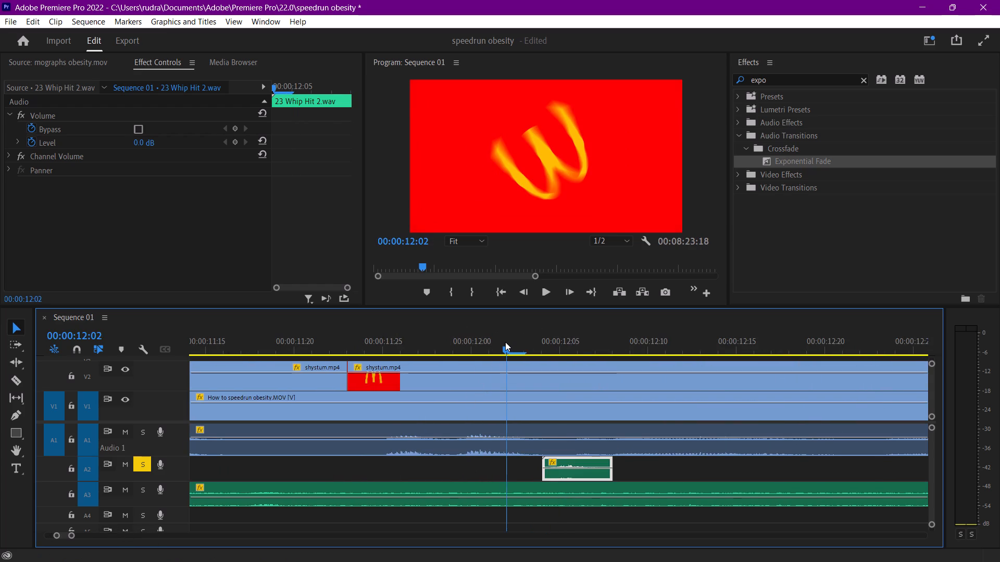
{"action": "key", "text": "space"}
{"action": "key", "text": "space"}
{"action": "left_click", "coordinate": [505, 342]}
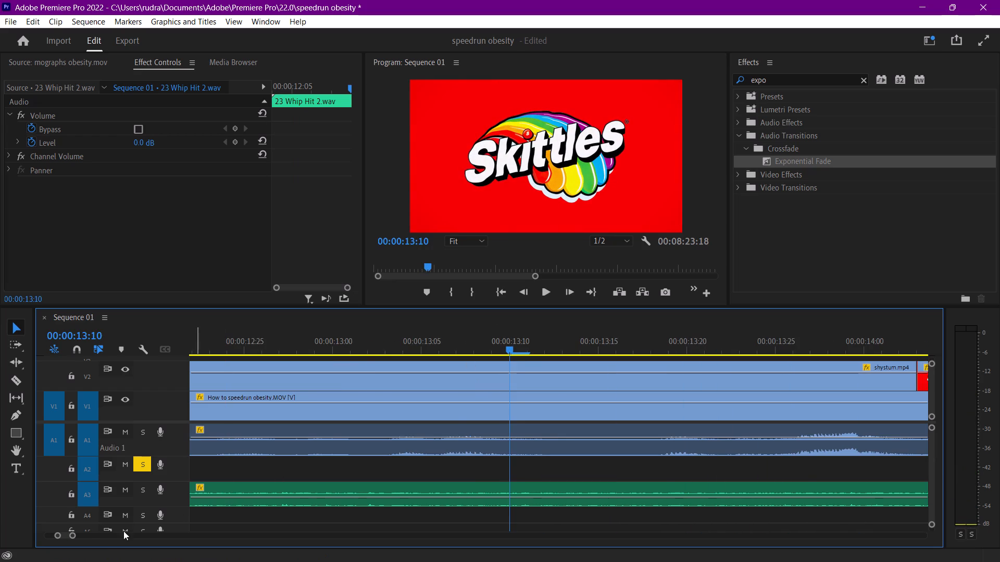
{"action": "left_click_drag", "start_coordinate": [71, 535], "coordinate": [98, 540]}
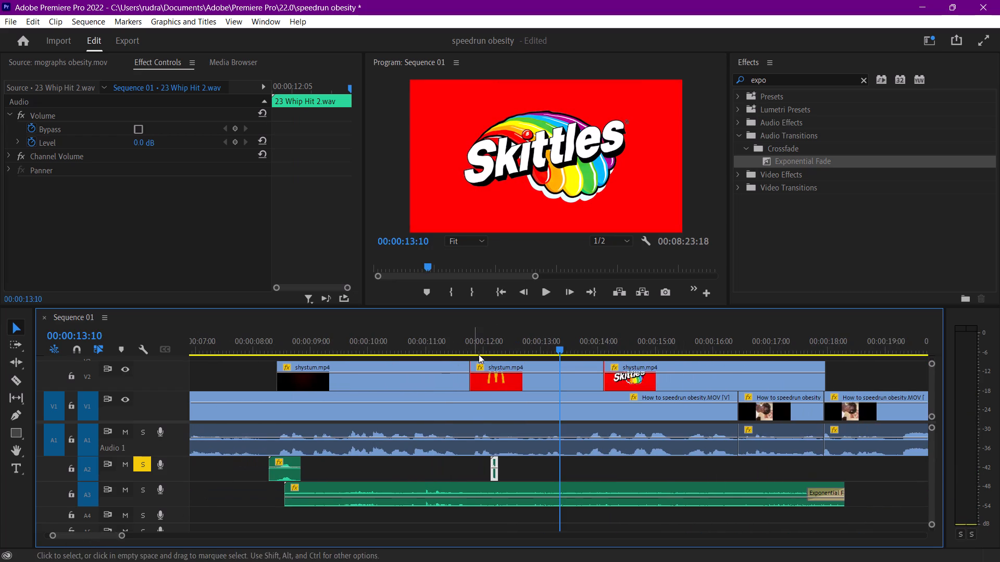
Play the whip hit again from about 00:00:12:00 and save the project.
{"action": "left_click", "coordinate": [484, 348]}
{"action": "key", "text": "space"}
{"action": "key", "text": "space"}
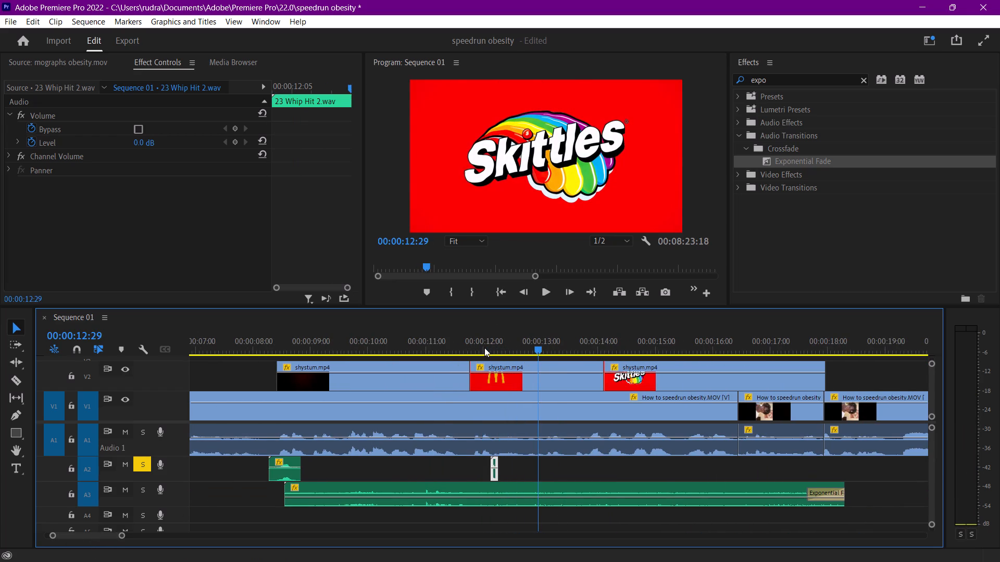
{"action": "key", "text": "ctrl+s"}
Play the soloed A2 track from the start of its sound clip at about 00:00:08:08, beneath the first shystum.mp4 animation.
{"action": "left_click", "coordinate": [273, 353]}
{"action": "key", "text": "space"}
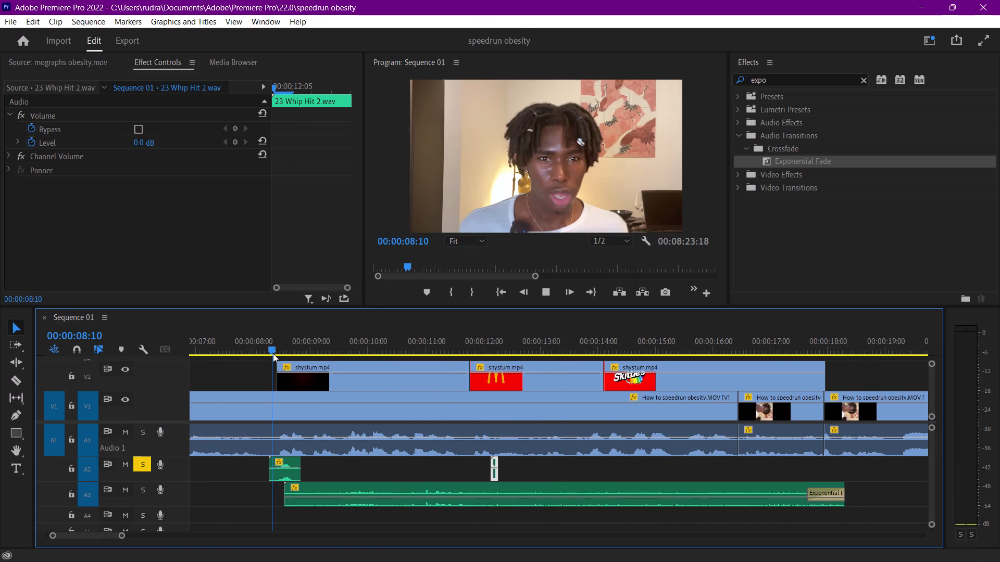
{"action": "left_click_drag", "start_coordinate": [277, 351], "coordinate": [275, 350]}
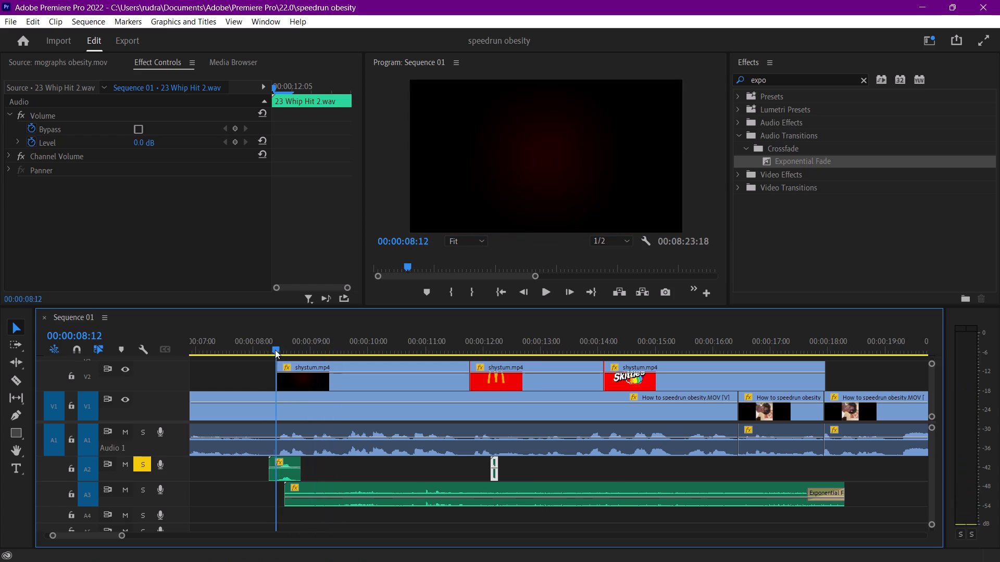
{"action": "left_click_drag", "start_coordinate": [275, 350], "coordinate": [269, 350]}
{"action": "key", "text": "space"}
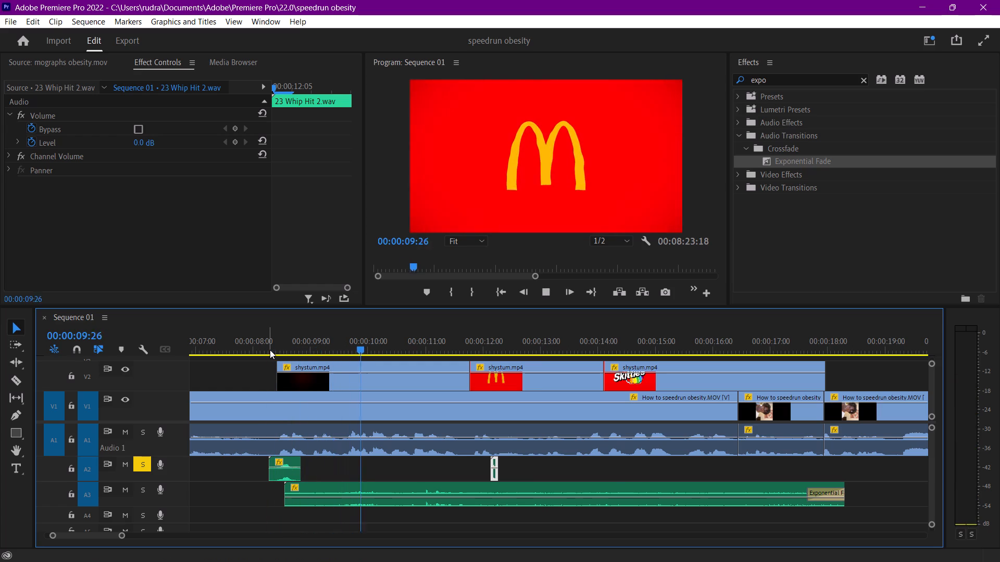
{"action": "key", "text": "space"}
Turn off solo on A2, play the full mix through the animations to 00:00:21:00, and save the project.
{"action": "left_click", "coordinate": [143, 463]}
{"action": "key", "text": "space"}
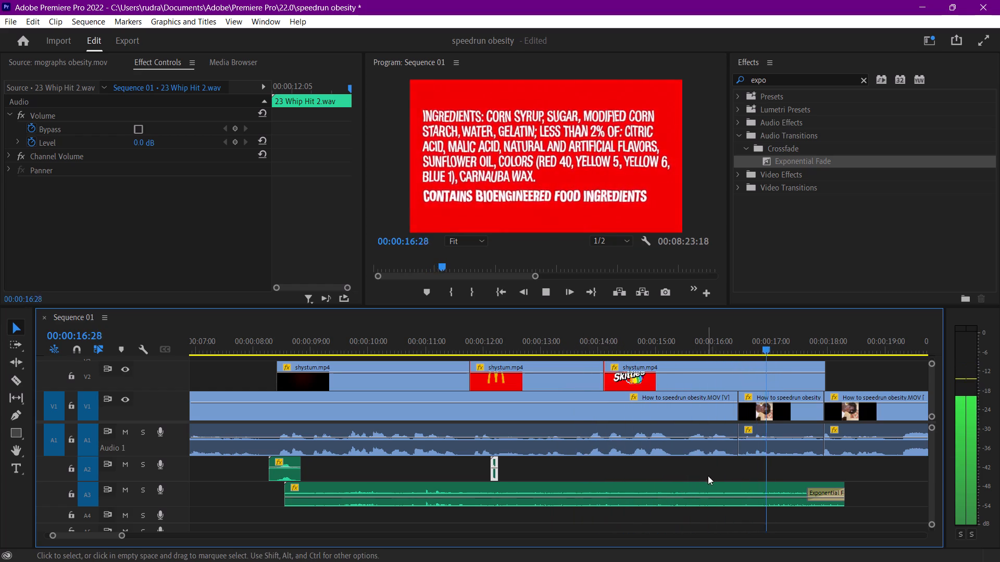
{"action": "scroll", "coordinate": [887, 465], "scroll_direction": "down", "scroll_amount": 7}
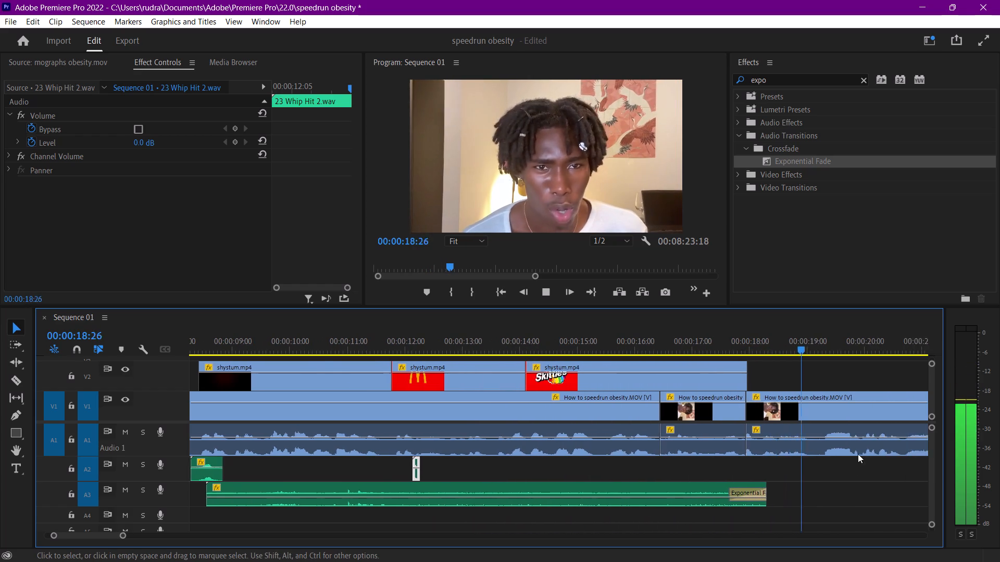
{"action": "scroll", "coordinate": [858, 454], "scroll_direction": "down", "scroll_amount": 2}
{"action": "scroll", "coordinate": [732, 452], "scroll_direction": "down", "scroll_amount": 15}
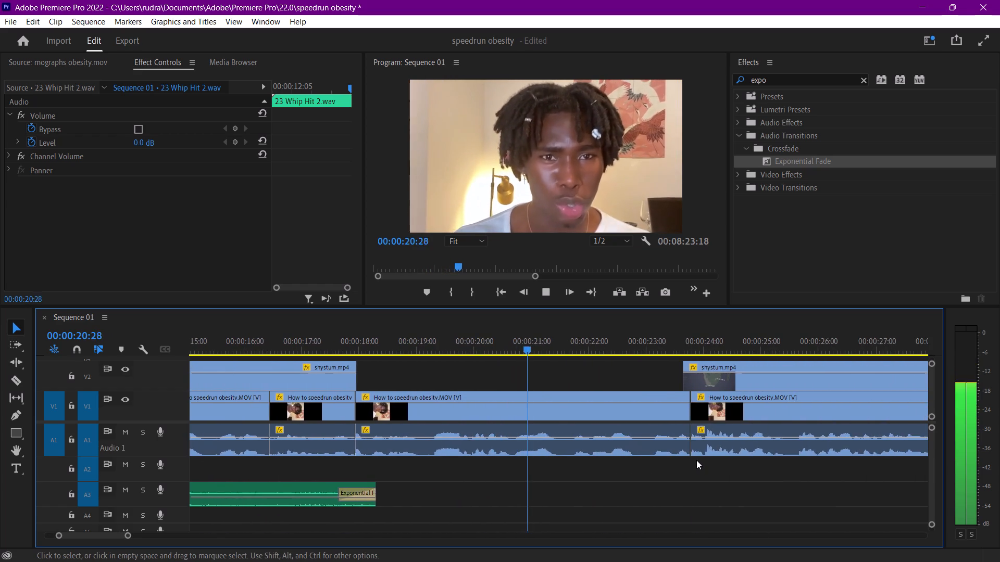
{"action": "scroll", "coordinate": [696, 460], "scroll_direction": "down", "scroll_amount": 4}
{"action": "key", "text": "space"}
{"action": "left_click_drag", "start_coordinate": [381, 341], "coordinate": [359, 337]}
{"action": "key", "text": "space"}
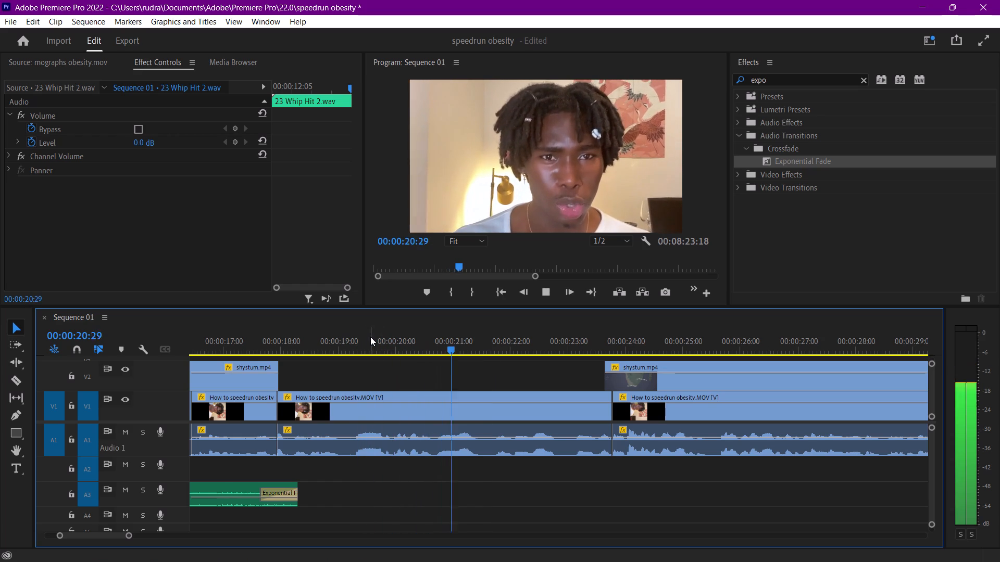
{"action": "key", "text": "space"}
{"action": "key", "text": "ctrl+s"}
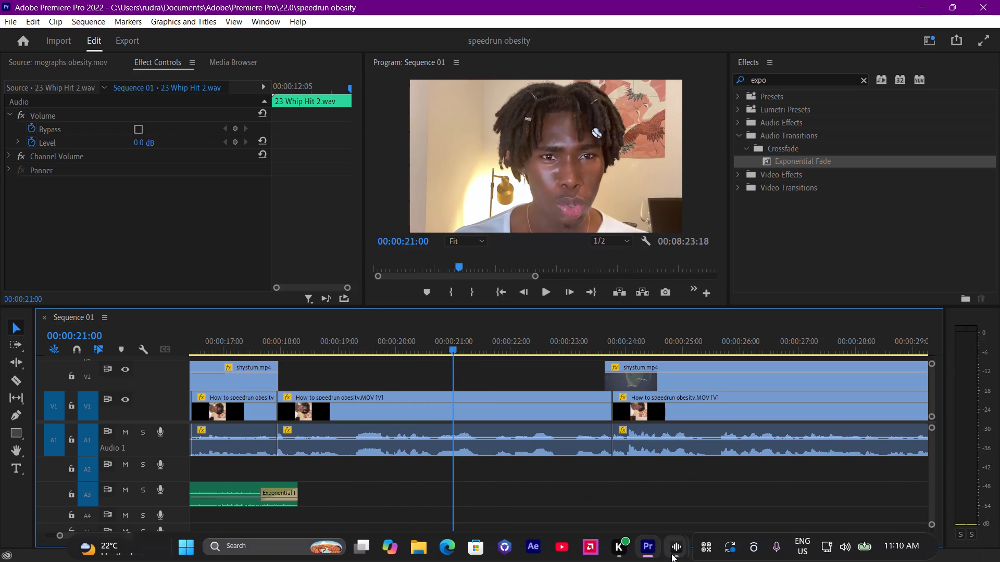
Switch to Soundly, dismiss its Connection Error windows, and clear the previous sound search.
{"action": "left_click", "coordinate": [671, 554]}
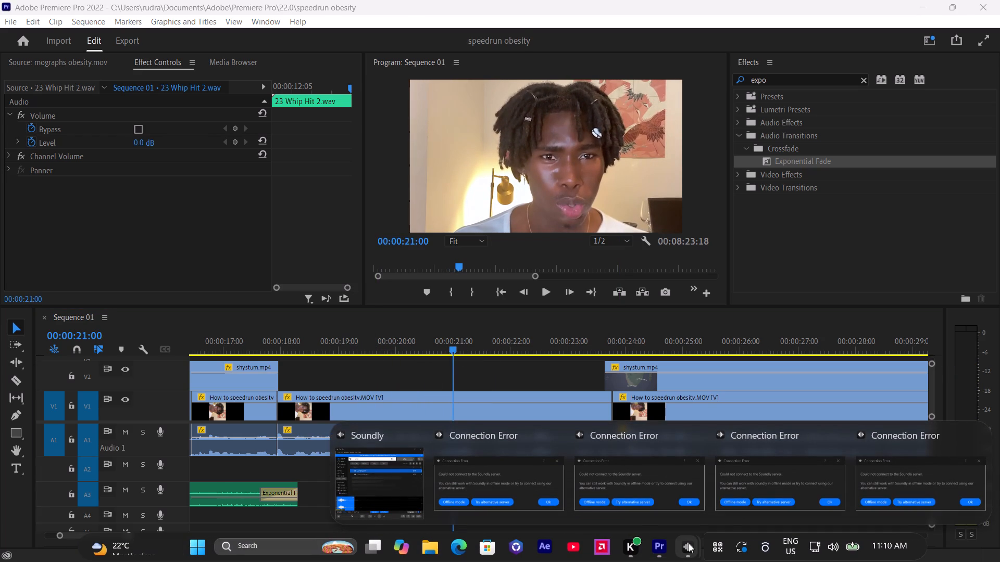
{"action": "left_click", "coordinate": [556, 438]}
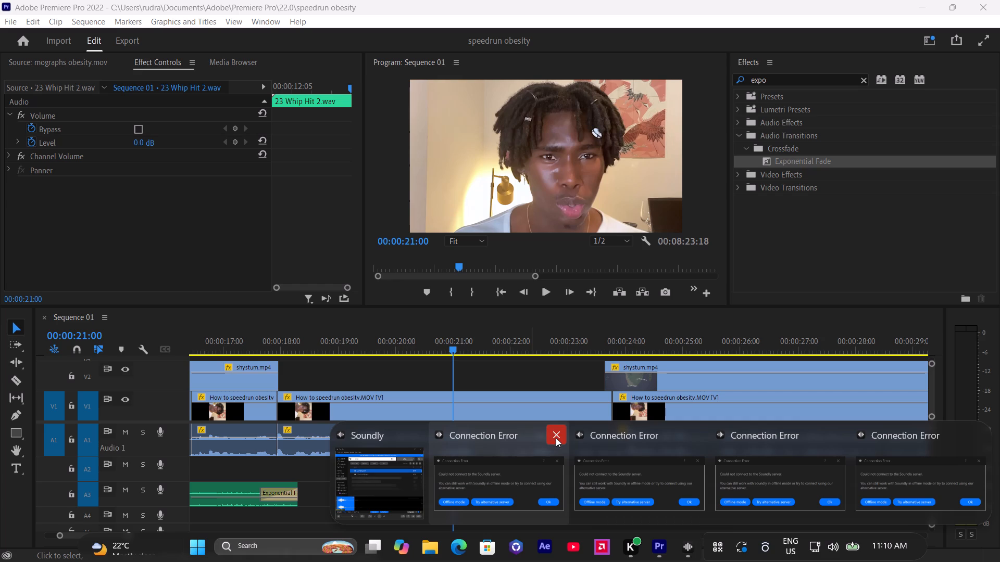
{"action": "left_click", "coordinate": [693, 439]}
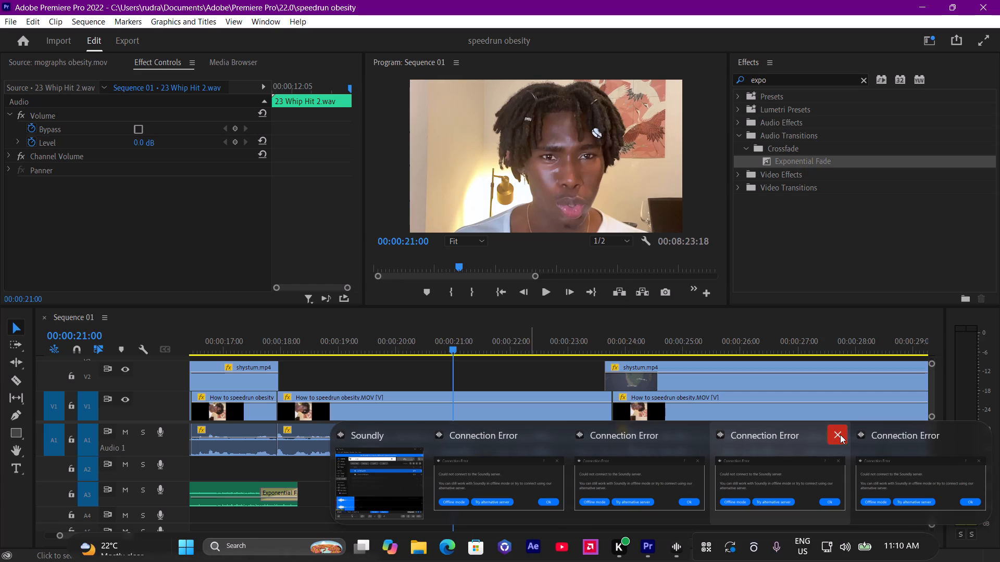
{"action": "left_click", "coordinate": [840, 435]}
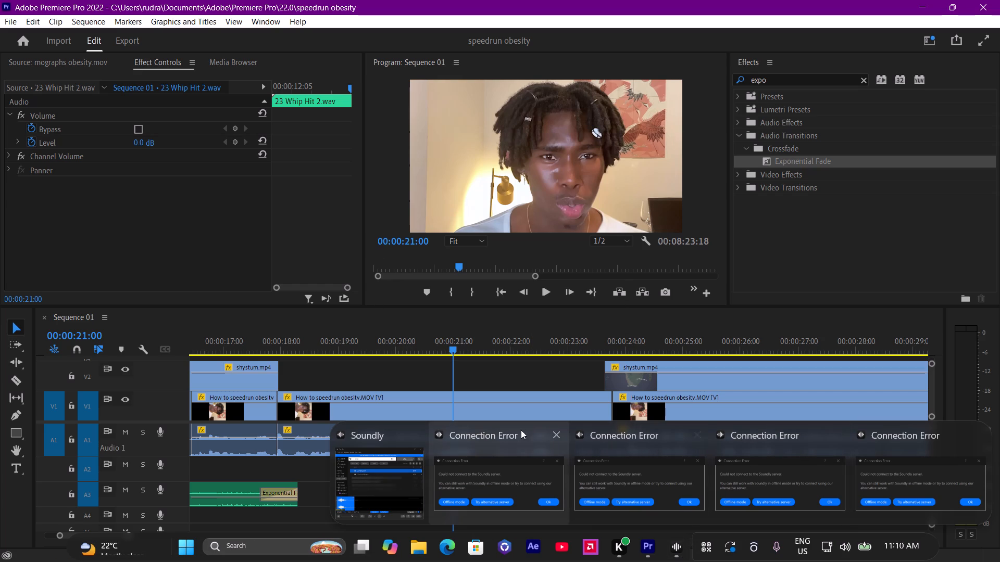
{"action": "left_click", "coordinate": [550, 436]}
{"action": "left_click", "coordinate": [378, 480]}
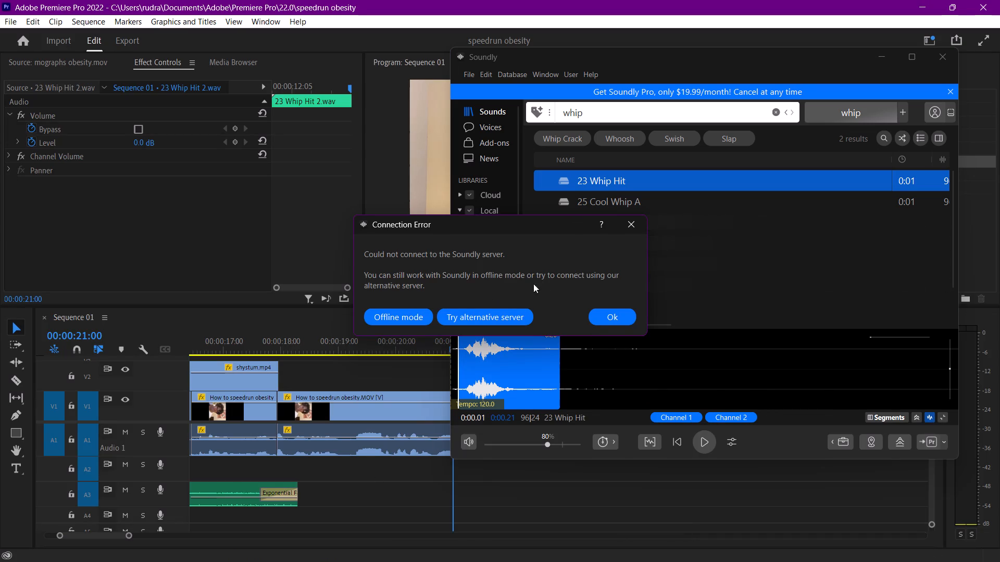
{"action": "left_click", "coordinate": [635, 222]}
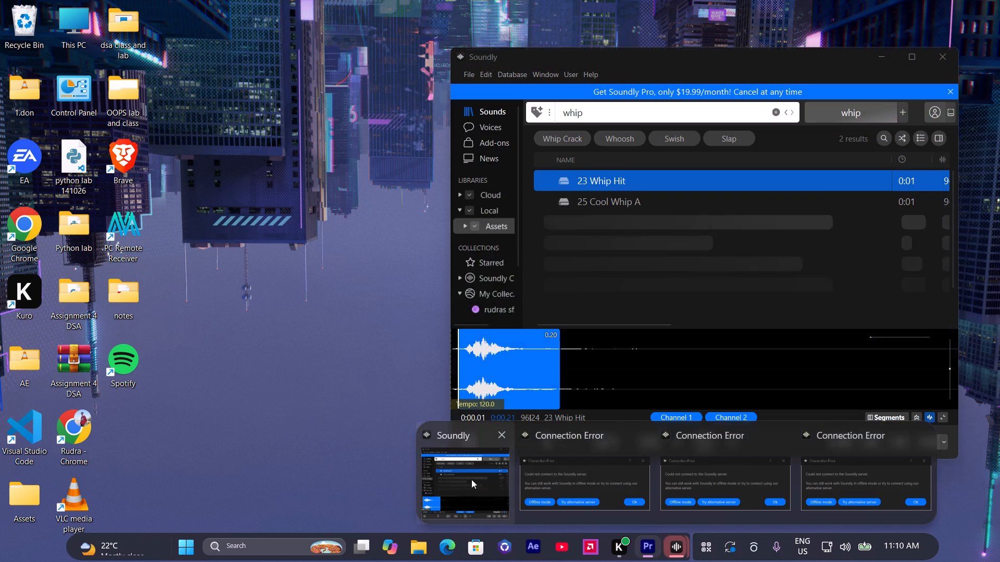
{"action": "left_click", "coordinate": [471, 479]}
{"action": "left_click", "coordinate": [629, 229]}
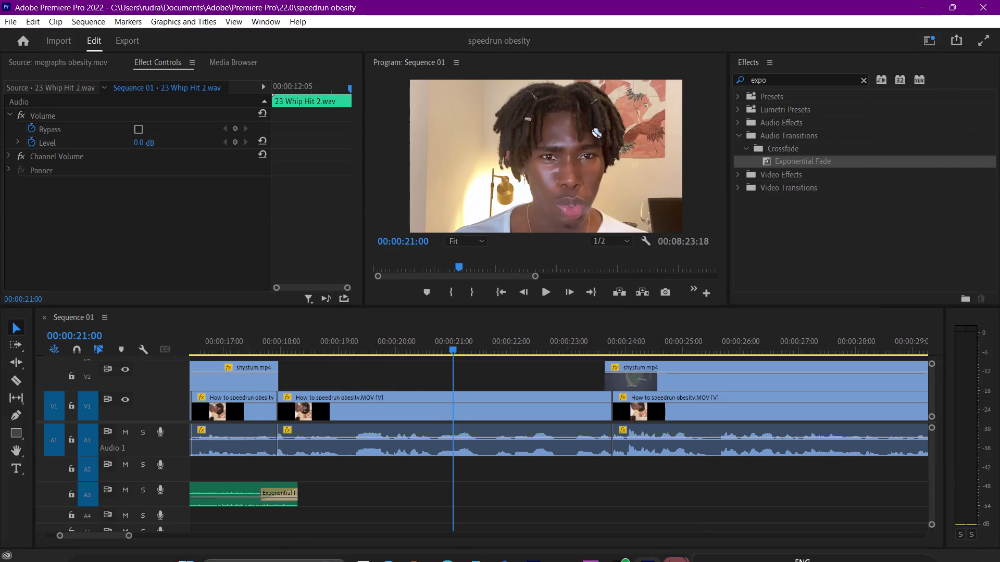
{"action": "left_click", "coordinate": [553, 469]}
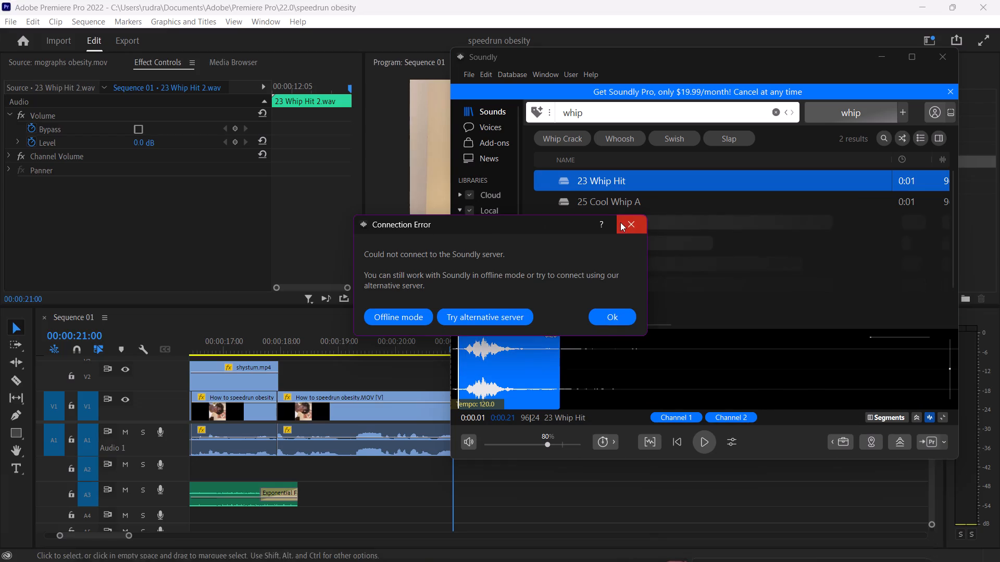
{"action": "left_click", "coordinate": [620, 222]}
{"action": "left_click", "coordinate": [678, 543]}
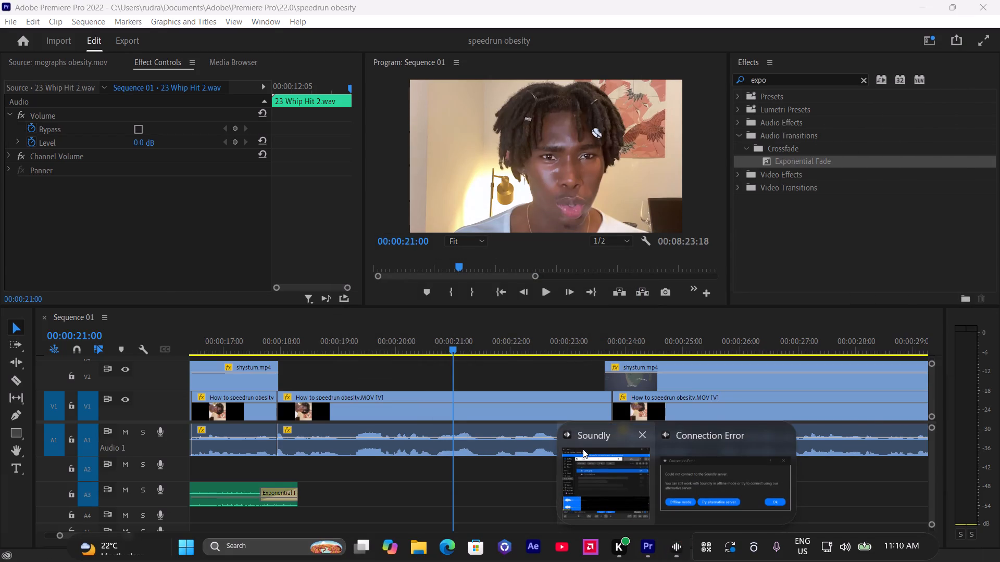
{"action": "left_click", "coordinate": [610, 472]}
{"action": "left_click", "coordinate": [630, 215]}
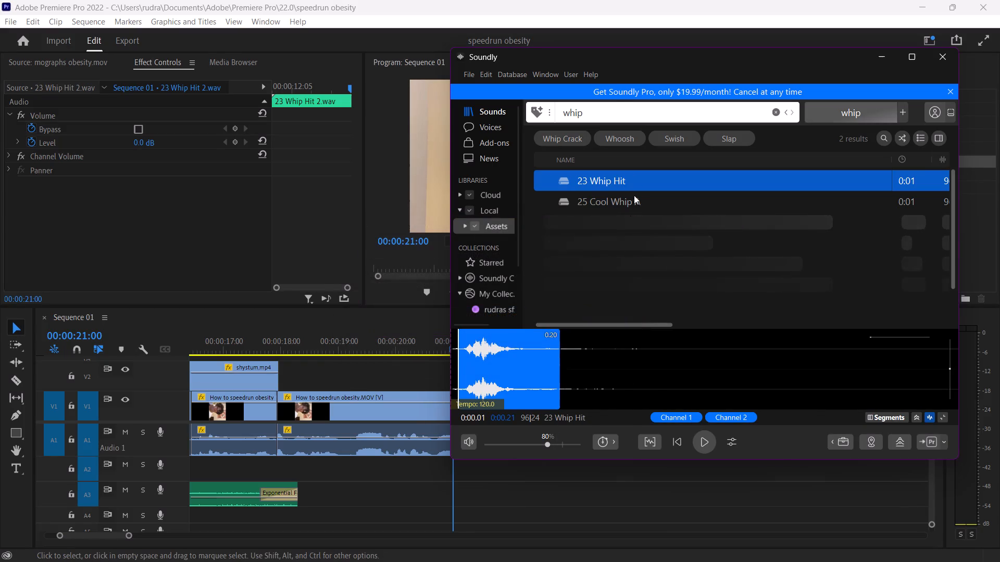
{"action": "left_click", "coordinate": [778, 111]}
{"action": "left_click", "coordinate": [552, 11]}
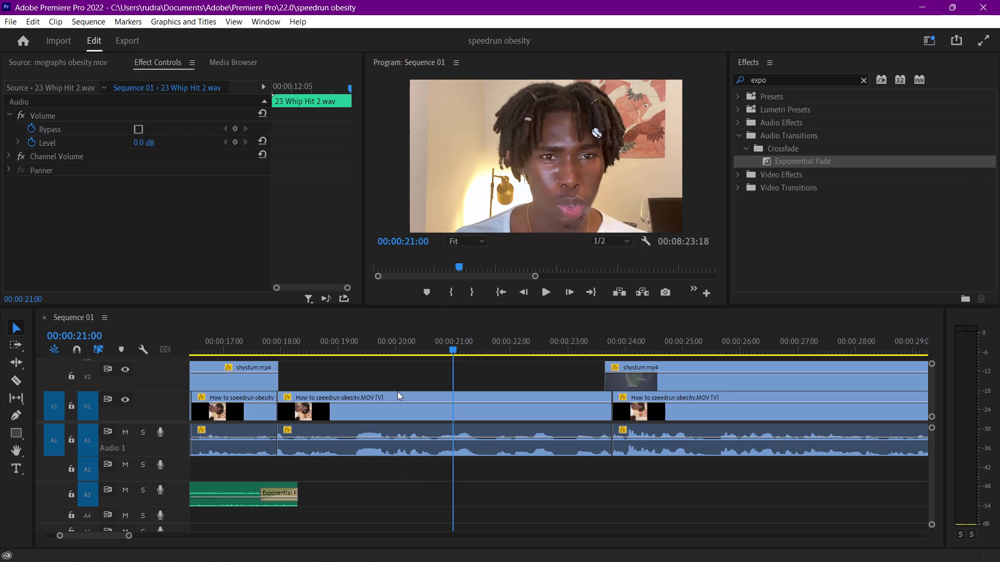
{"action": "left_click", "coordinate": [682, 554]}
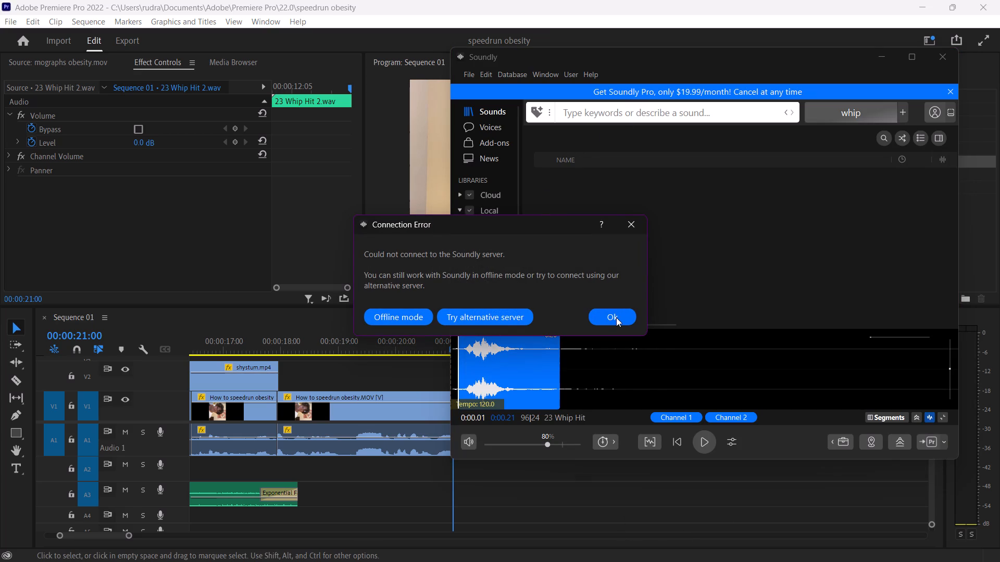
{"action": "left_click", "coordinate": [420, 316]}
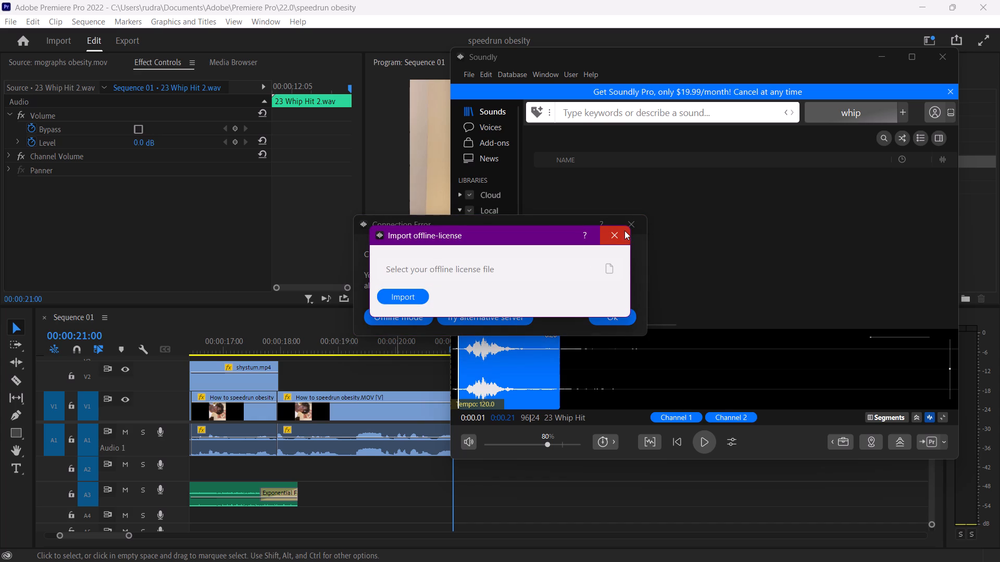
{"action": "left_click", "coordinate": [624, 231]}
Search Soundly for "screech" and preview HawkScreech_S011AN.41.
{"action": "left_click", "coordinate": [616, 116]}
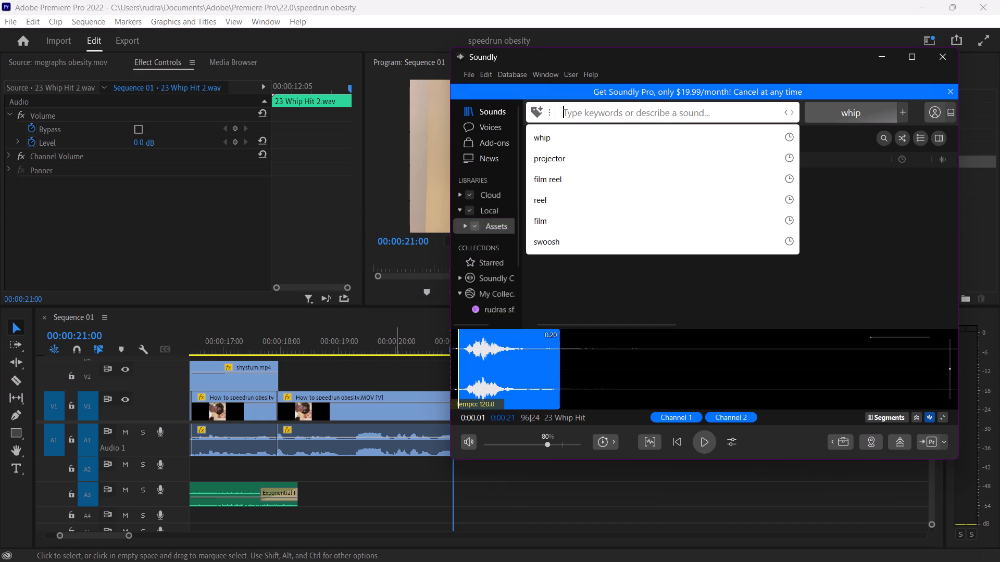
{"action": "left_click", "coordinate": [377, 199]}
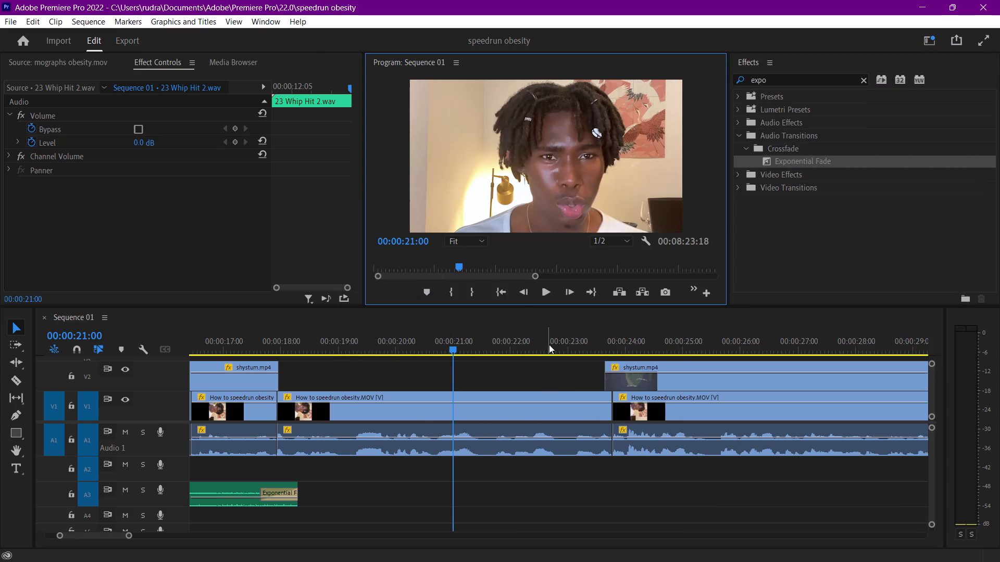
{"action": "left_click", "coordinate": [677, 549]}
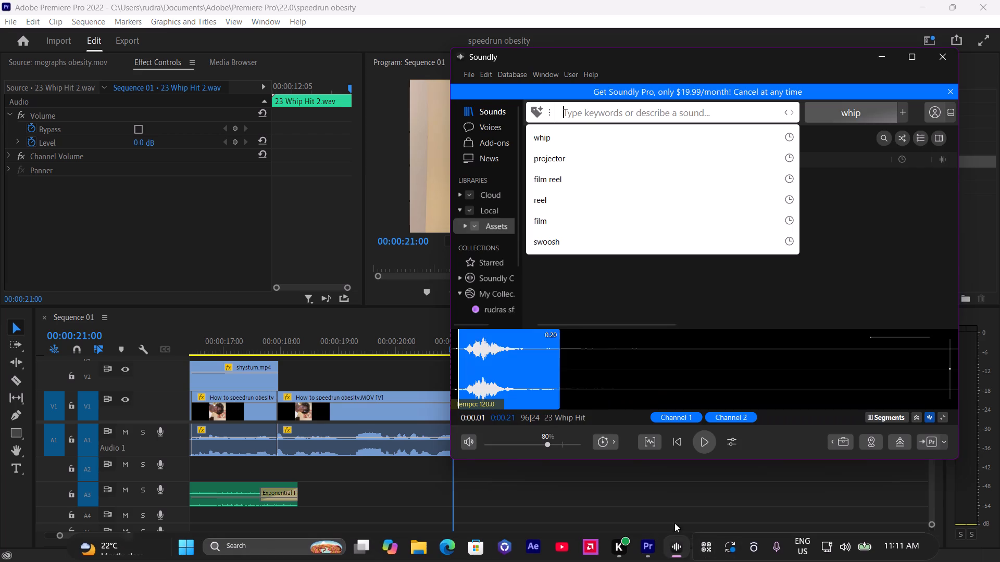
{"action": "key", "text": "s"}
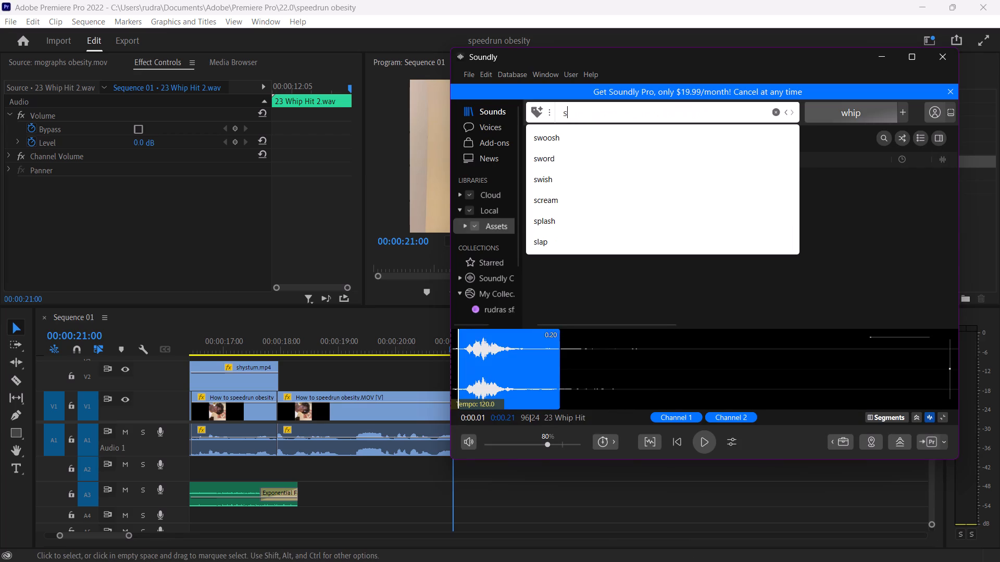
{"action": "type", "text": "creech"}
{"action": "key", "text": "Return"}
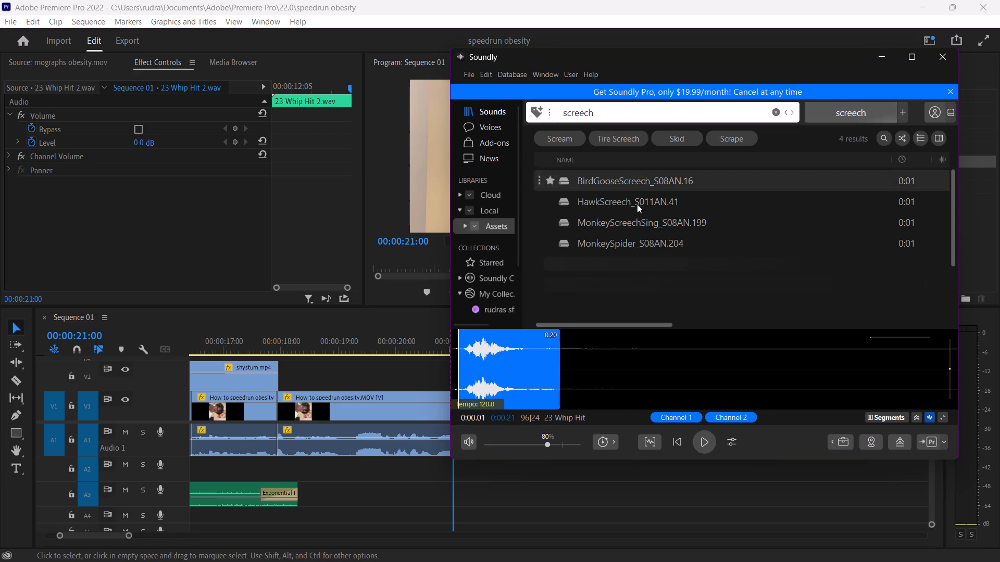
{"action": "left_click", "coordinate": [636, 197]}
{"action": "key", "text": "space"}
{"action": "key", "text": "space"}
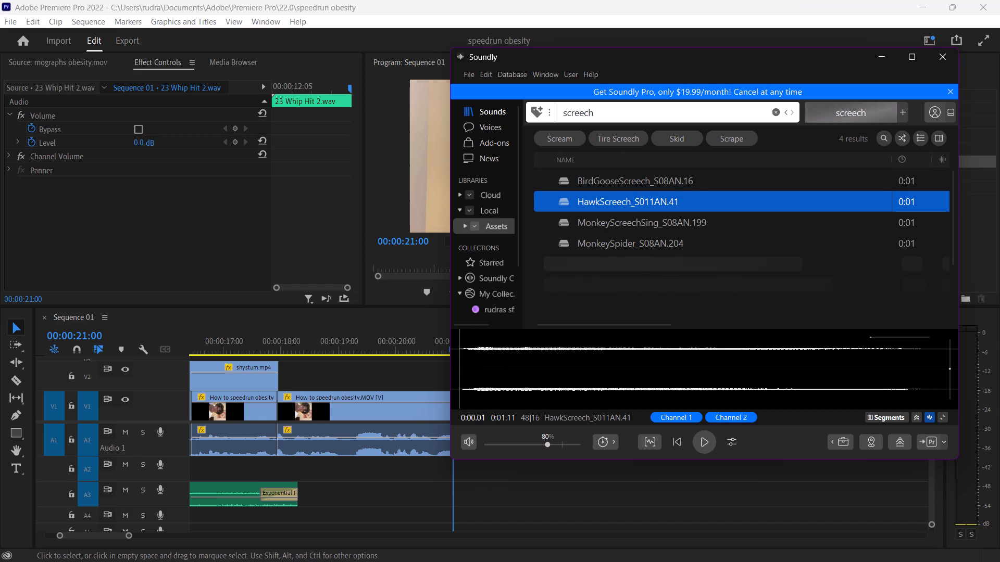
Search Soundly for "vinyl" and preview vinyl-stop-sound-effect-241388.
{"action": "left_click_drag", "start_coordinate": [608, 111], "coordinate": [539, 108]}
{"action": "type", "text": "vinyl"}
{"action": "key", "text": "Return"}
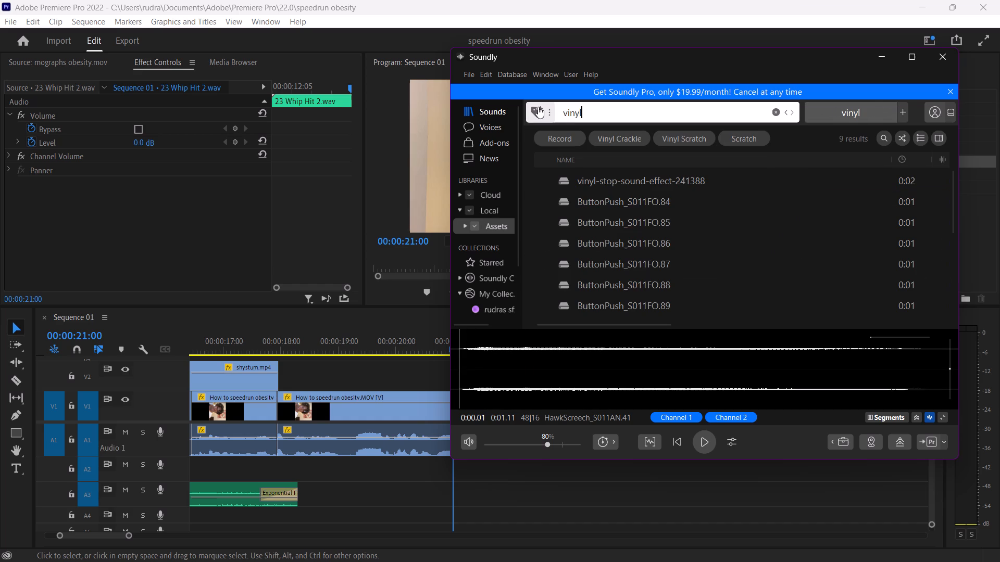
{"action": "left_click", "coordinate": [649, 175]}
{"action": "key", "text": "space"}
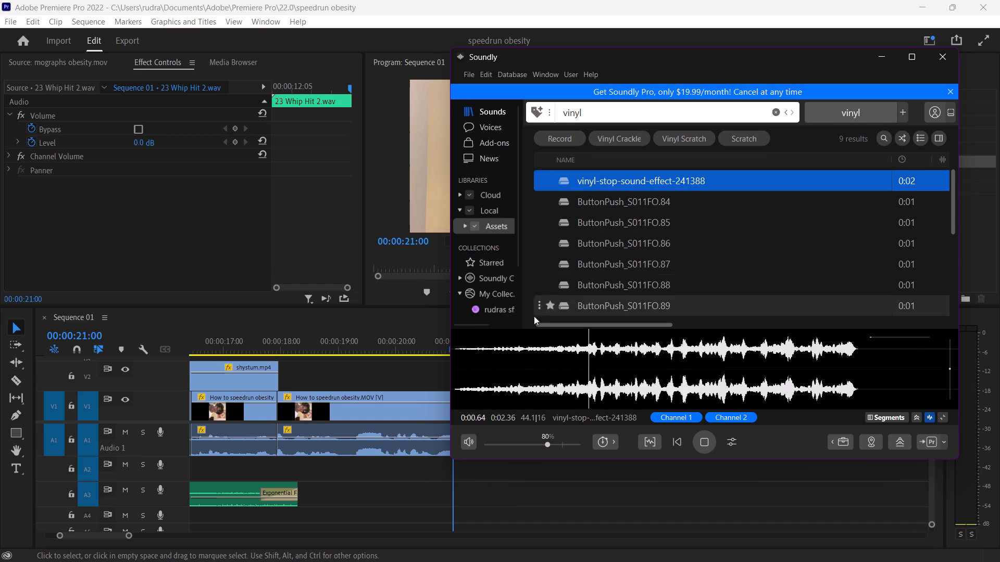
{"action": "key", "text": "space"}
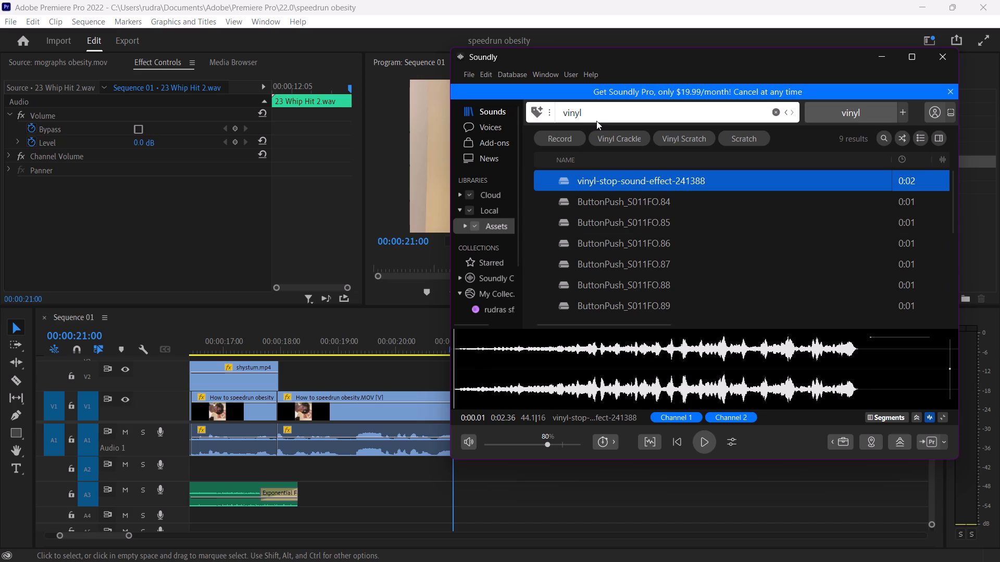
Search Soundly for "meme" and preview "record_disc scratch meme sound effects 4".
{"action": "left_click_drag", "start_coordinate": [596, 114], "coordinate": [530, 108]}
{"action": "type", "text": "meme"}
{"action": "key", "text": "Return"}
{"action": "scroll", "coordinate": [602, 205], "scroll_direction": "down", "scroll_amount": 2}
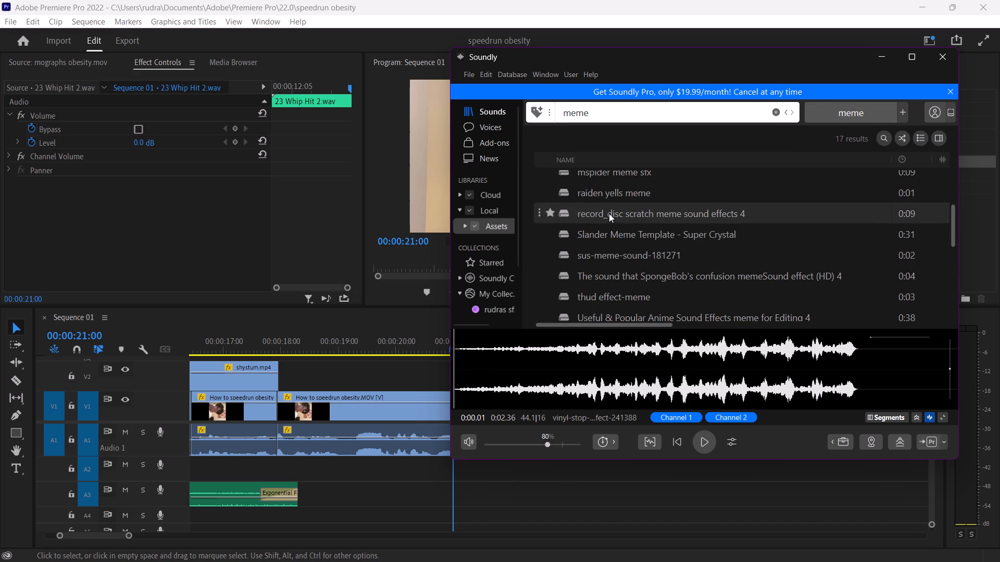
{"action": "left_click", "coordinate": [656, 215]}
{"action": "key", "text": "space"}
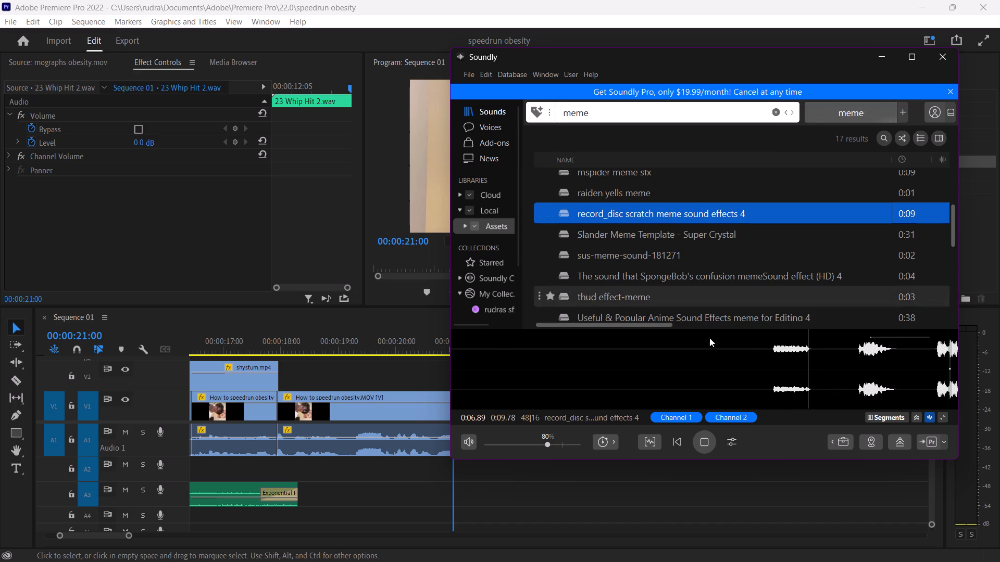
{"action": "key", "text": "space"}
Select the first scratch burst in the record_disc waveform and place that segment on A2 just after 00:00:21:00 in Premiere Pro.
{"action": "left_click_drag", "start_coordinate": [769, 373], "coordinate": [829, 377]}
{"action": "left_click_drag", "start_coordinate": [797, 373], "coordinate": [473, 455]}
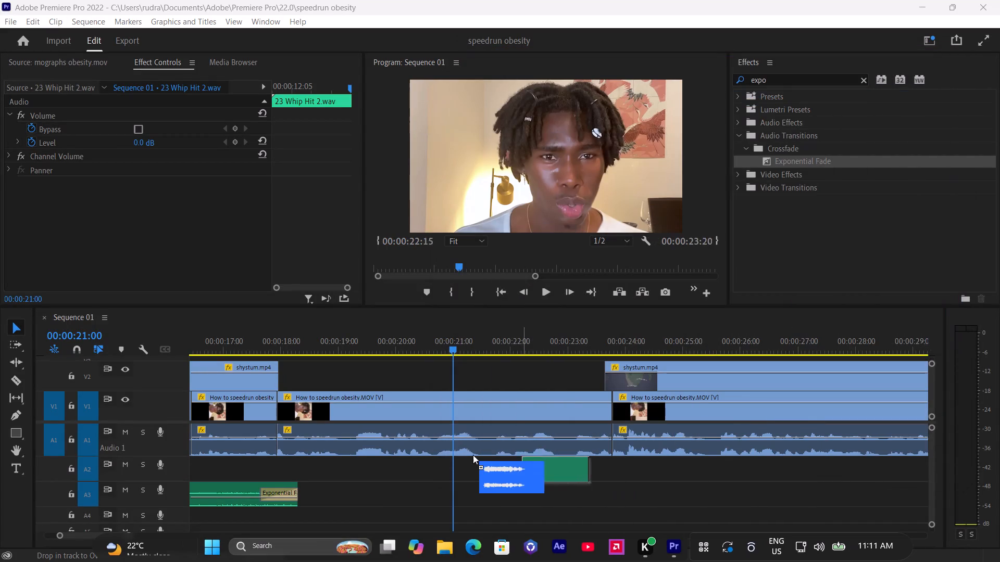
Place the record_disc scratch segment on A2, play it back, and shift it to start at about 00:00:20:06.
{"action": "left_click_drag", "start_coordinate": [473, 455], "coordinate": [447, 476]}
{"action": "left_click", "coordinate": [433, 497]}
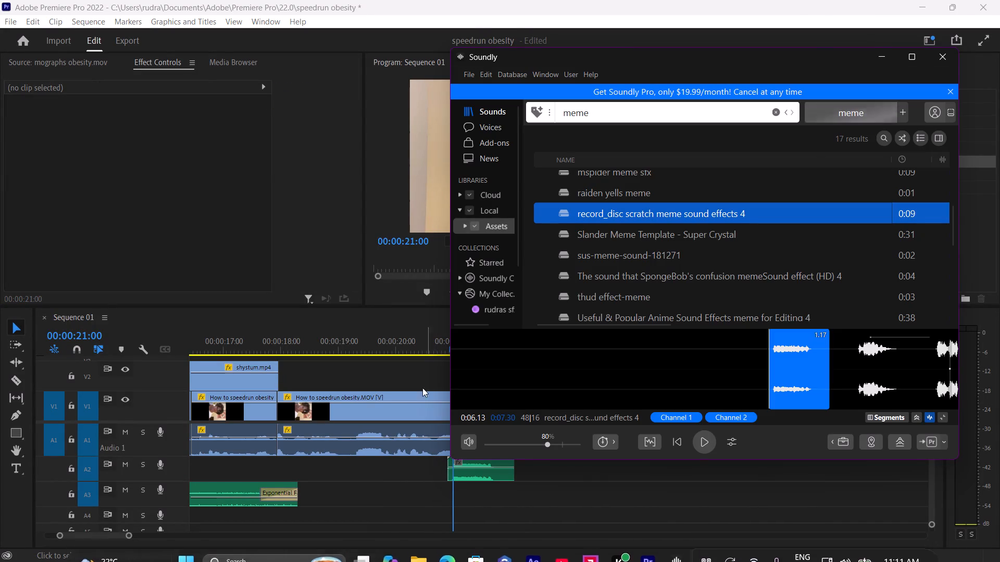
{"action": "left_click", "coordinate": [413, 343]}
{"action": "key", "text": "space"}
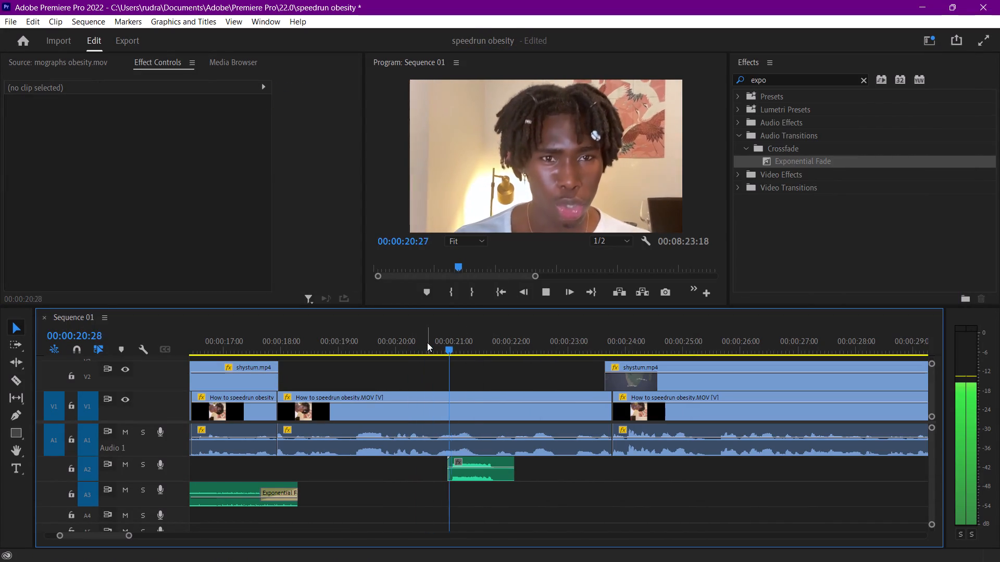
{"action": "key", "text": "space"}
{"action": "left_click_drag", "start_coordinate": [466, 478], "coordinate": [425, 473]}
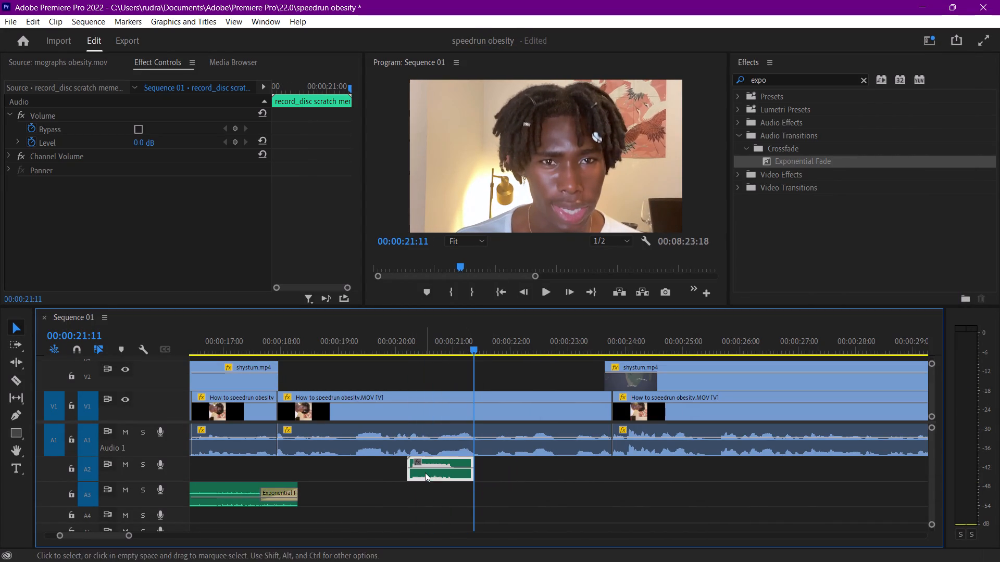
Adjust the scratch clip's audio gain by -12 dB and play it back from about 00:00:20:00.
{"action": "type", "text": "g-12"}
{"action": "key", "text": "Return"}
{"action": "left_click", "coordinate": [397, 347]}
{"action": "key", "text": "space"}
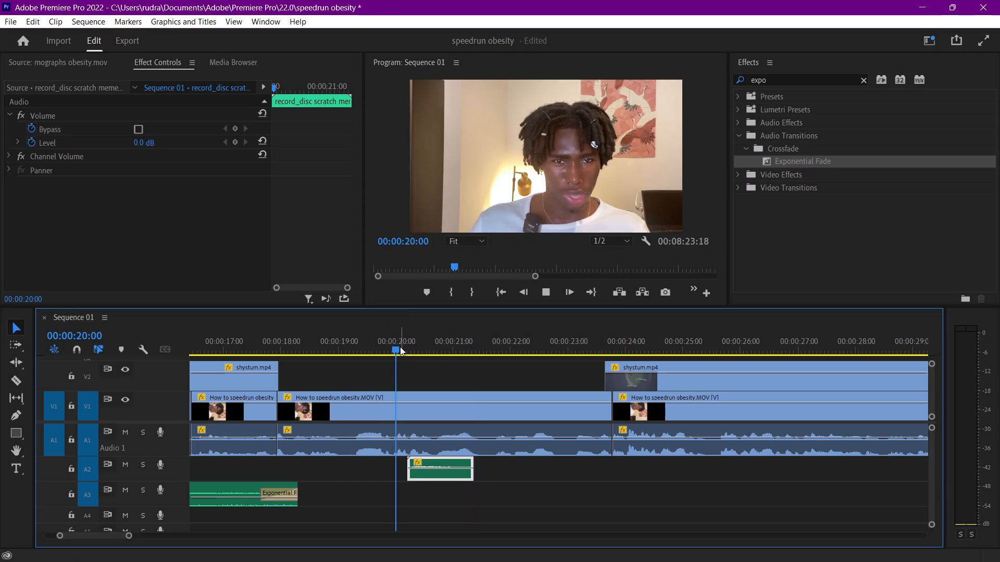
{"action": "key", "text": "space"}
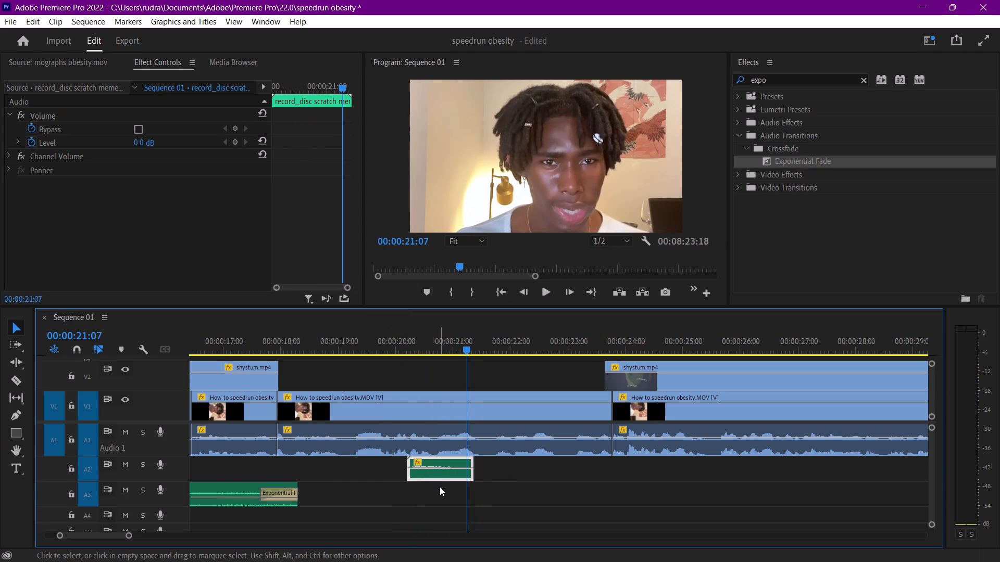
Move the scratch clip on A2 to start at about 00:00:20:17.
{"action": "left_click_drag", "start_coordinate": [441, 479], "coordinate": [461, 479]}
Lower the scratch clip's volume level to -23.5 dB, play it back and save the project.
{"action": "left_click_drag", "start_coordinate": [463, 468], "coordinate": [468, 472]}
{"action": "left_click", "coordinate": [431, 342]}
{"action": "key", "text": "space"}
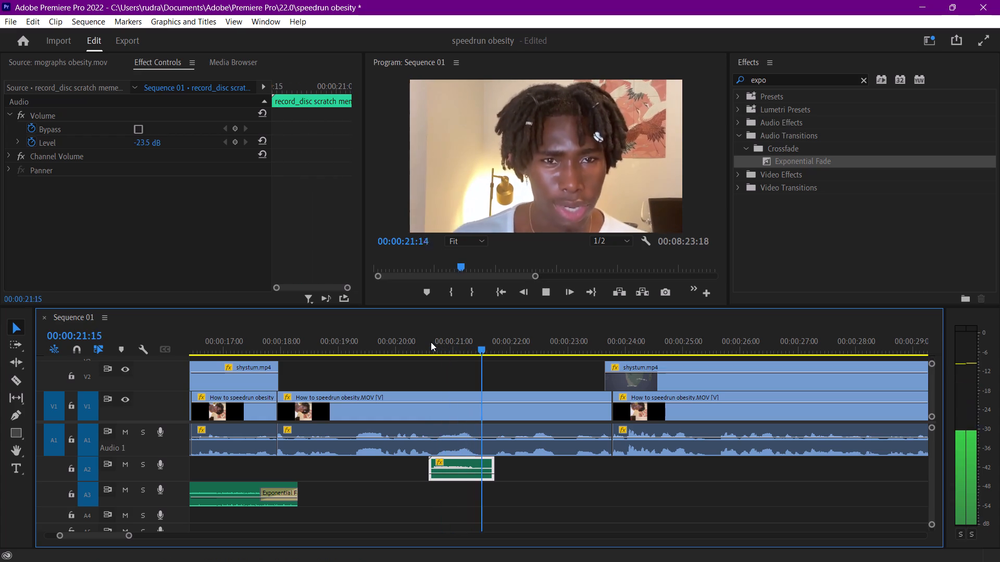
{"action": "key", "text": "space"}
{"action": "key", "text": "ctrl+s"}
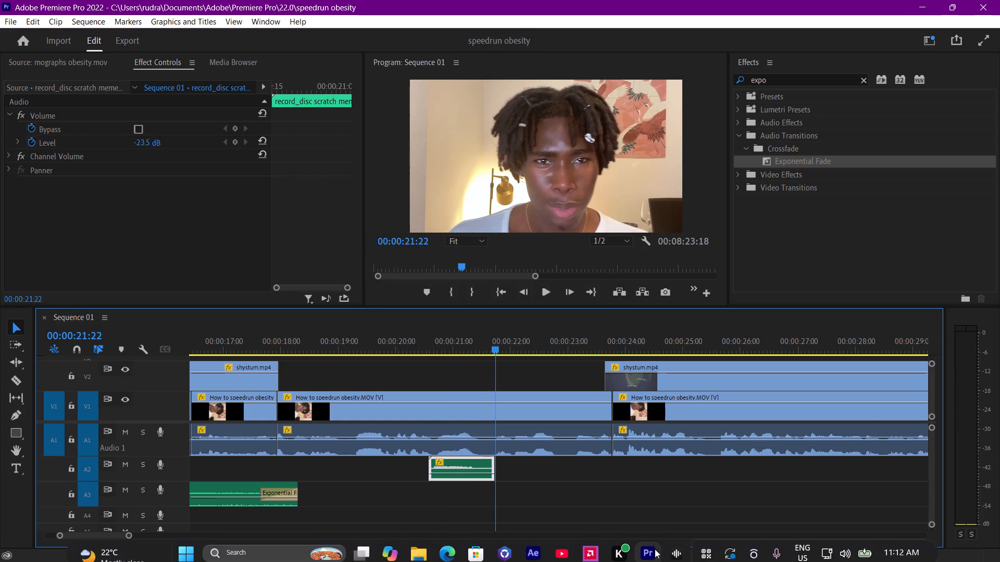
Search Soundly for "whoosh fast" and preview the low-fast-passing-whoosh and x2mate.com Fast Whoosh sounds.
{"action": "left_click", "coordinate": [683, 540]}
{"action": "left_click_drag", "start_coordinate": [592, 110], "coordinate": [551, 103]}
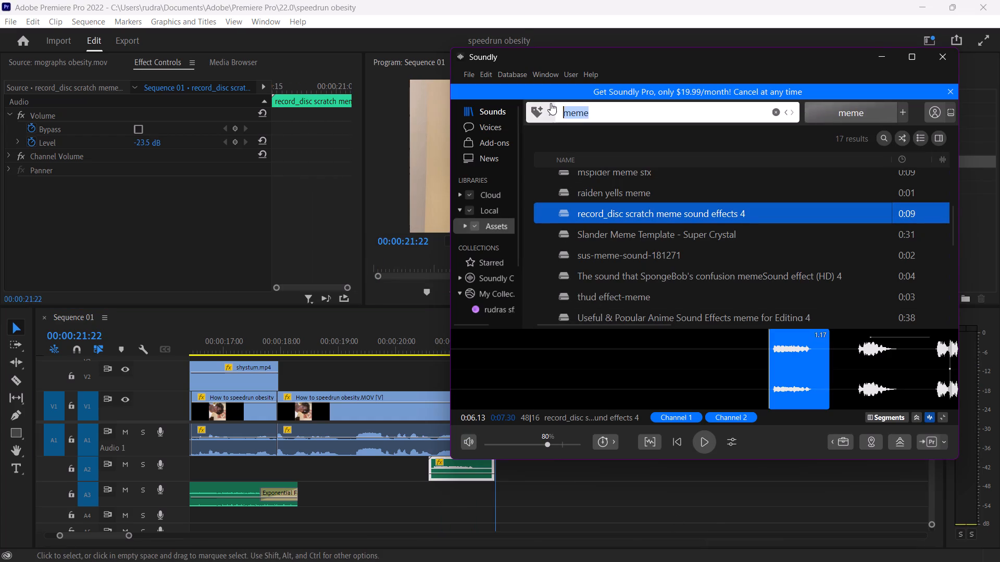
{"action": "type", "text": "whoosh fast"}
{"action": "key", "text": "Return"}
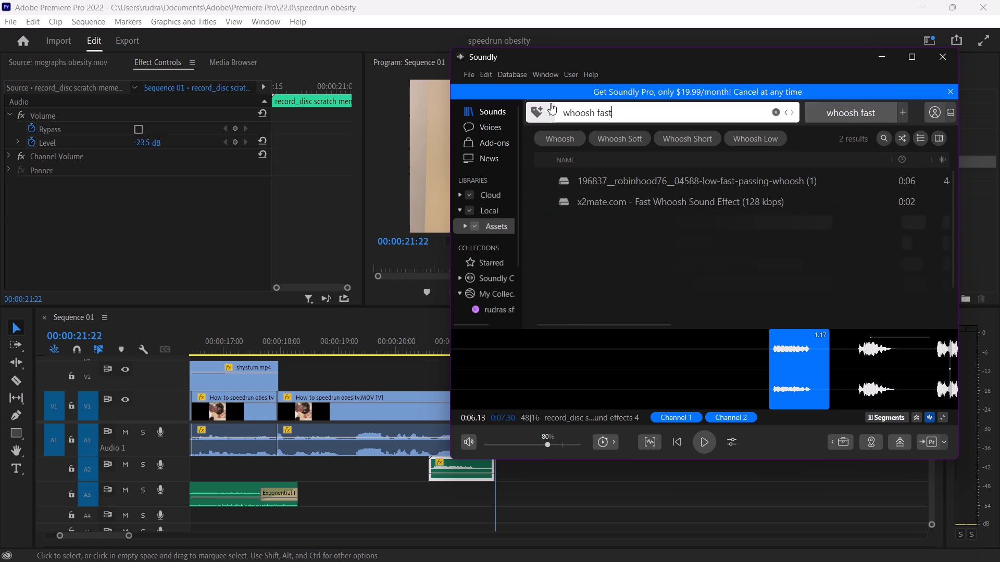
{"action": "left_click", "coordinate": [739, 187]}
{"action": "key", "text": "space"}
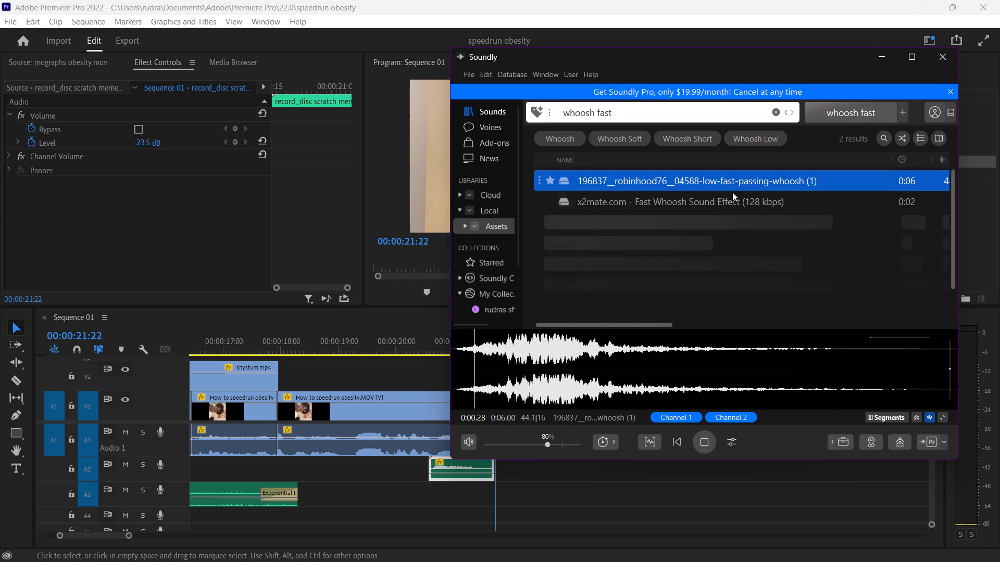
{"action": "left_click", "coordinate": [732, 194]}
{"action": "key", "text": "space"}
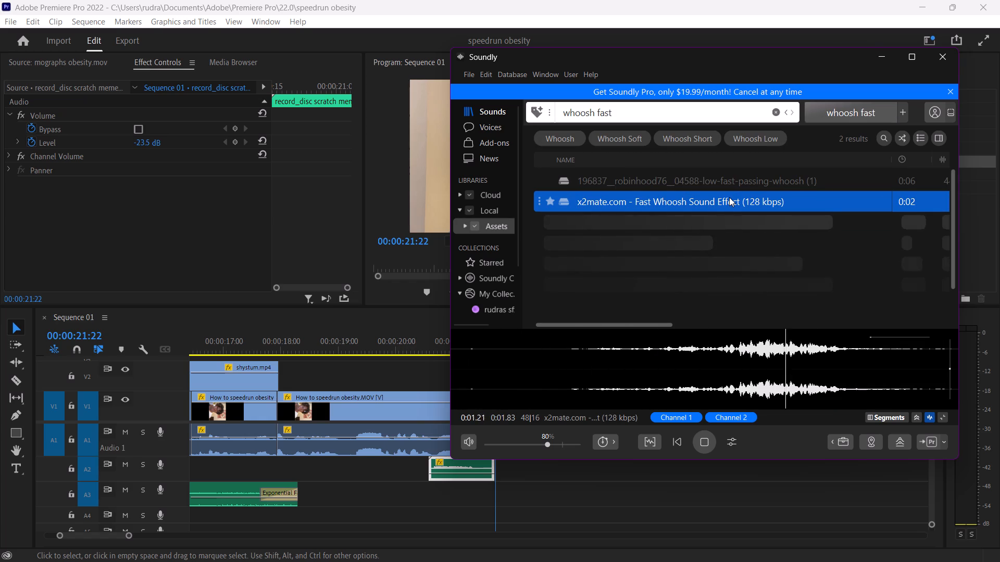
{"action": "key", "text": "space"}
Select the loud burst in the Fast Whoosh waveform and place it on A3 in Premiere Pro at about 00:00:20:24.
{"action": "left_click_drag", "start_coordinate": [704, 386], "coordinate": [817, 388]}
{"action": "left_click_drag", "start_coordinate": [775, 376], "coordinate": [493, 497]}
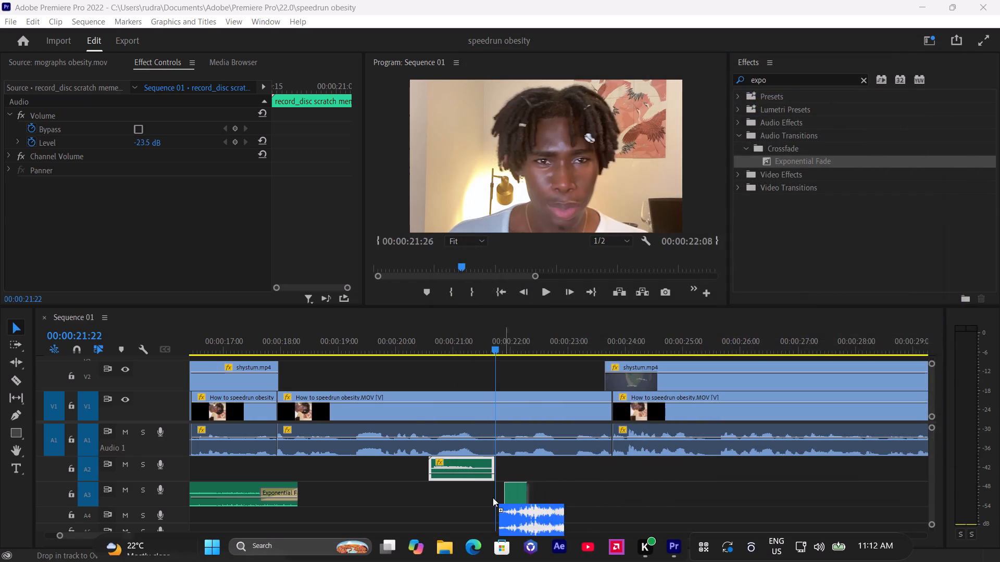
{"action": "left_click_drag", "start_coordinate": [493, 497], "coordinate": [441, 495]}
{"action": "left_click", "coordinate": [410, 512]}
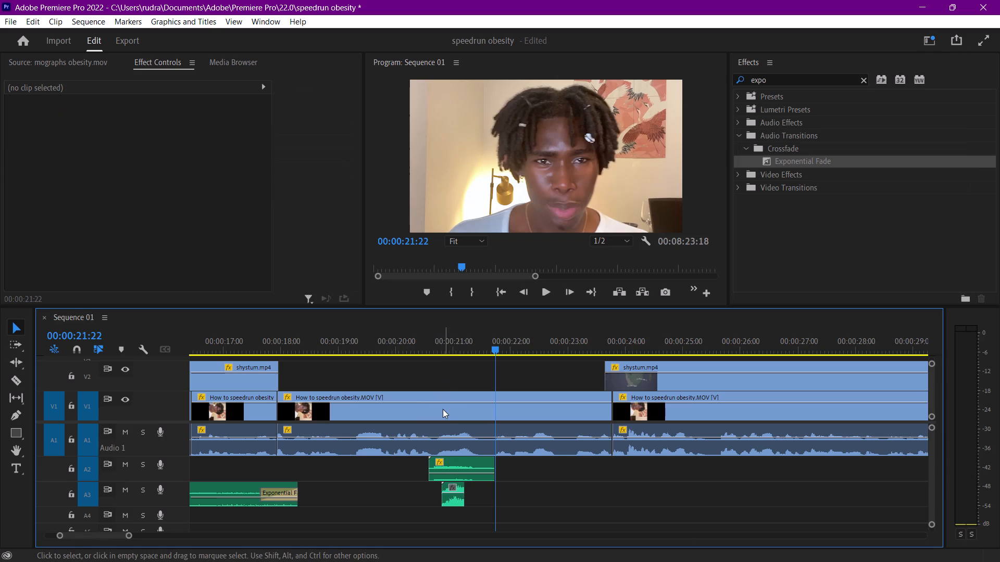
{"action": "left_click", "coordinate": [442, 409]}
Find the start of the zoom and shift the Fast Whoosh clip to start at about 00:00:20:18, playing it back.
{"action": "left_click_drag", "start_coordinate": [446, 348], "coordinate": [427, 341]}
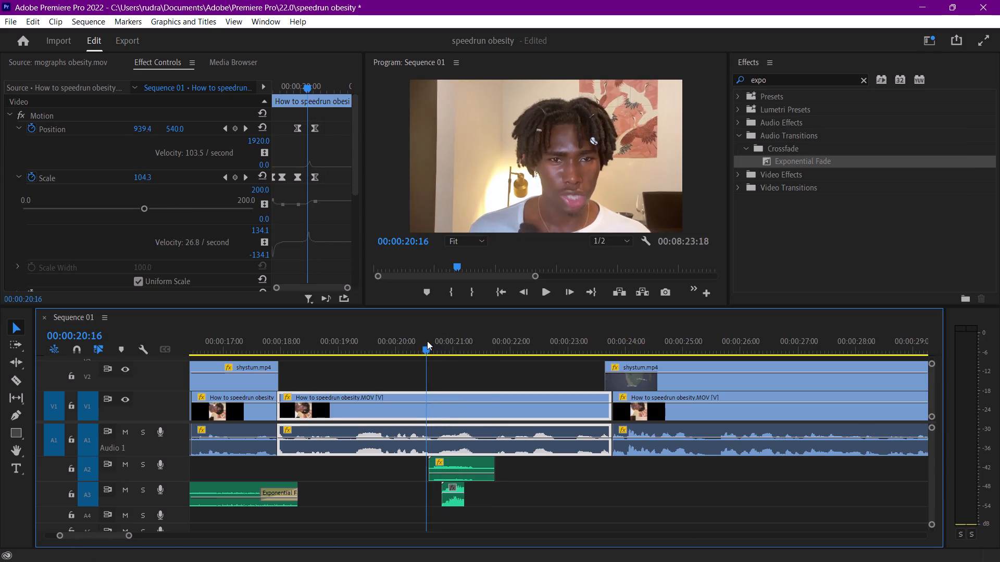
{"action": "left_click_drag", "start_coordinate": [427, 341], "coordinate": [434, 341]}
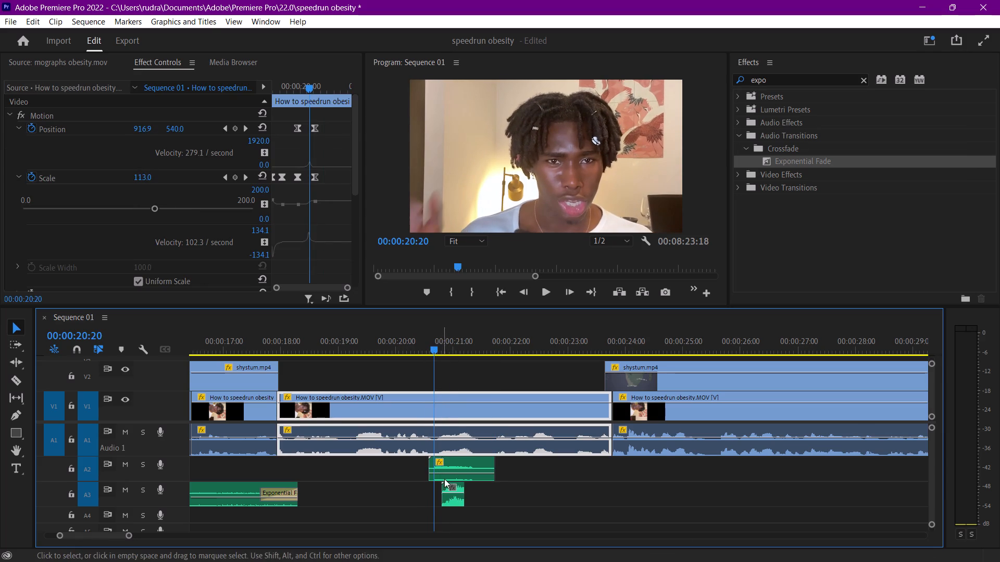
{"action": "left_click_drag", "start_coordinate": [451, 500], "coordinate": [439, 499]}
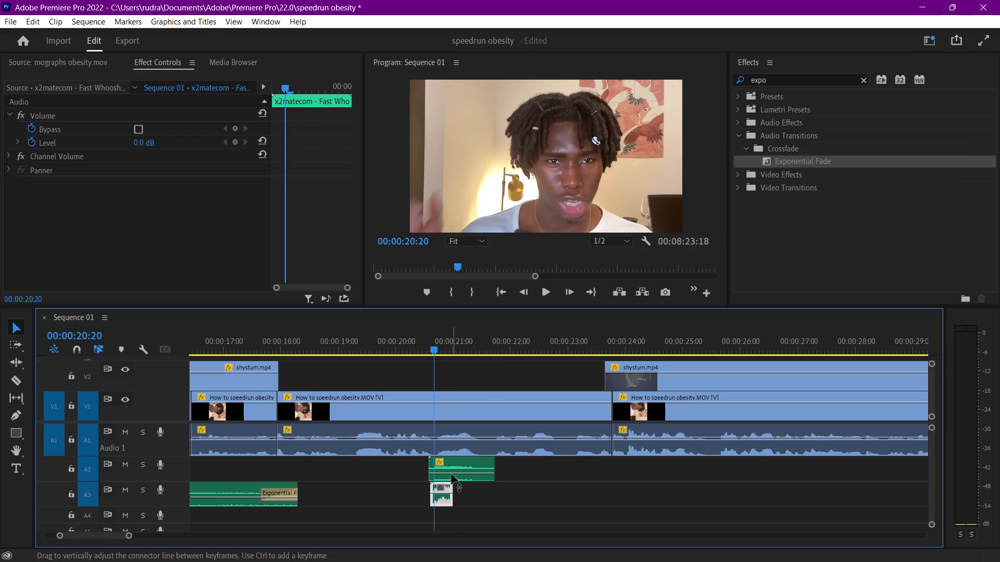
{"action": "key", "text": "space"}
{"action": "key", "text": "space"}
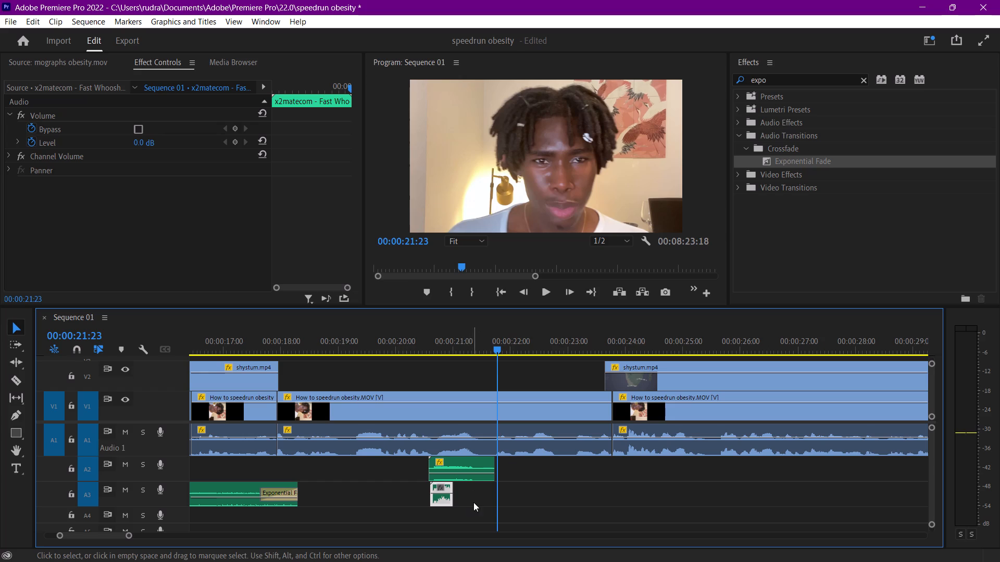
Adjust the Fast Whoosh clip's audio gain by -15 dB and play it back from about 00:00:20:10.
{"action": "type", "text": "g-15"}
{"action": "key", "text": "Return"}
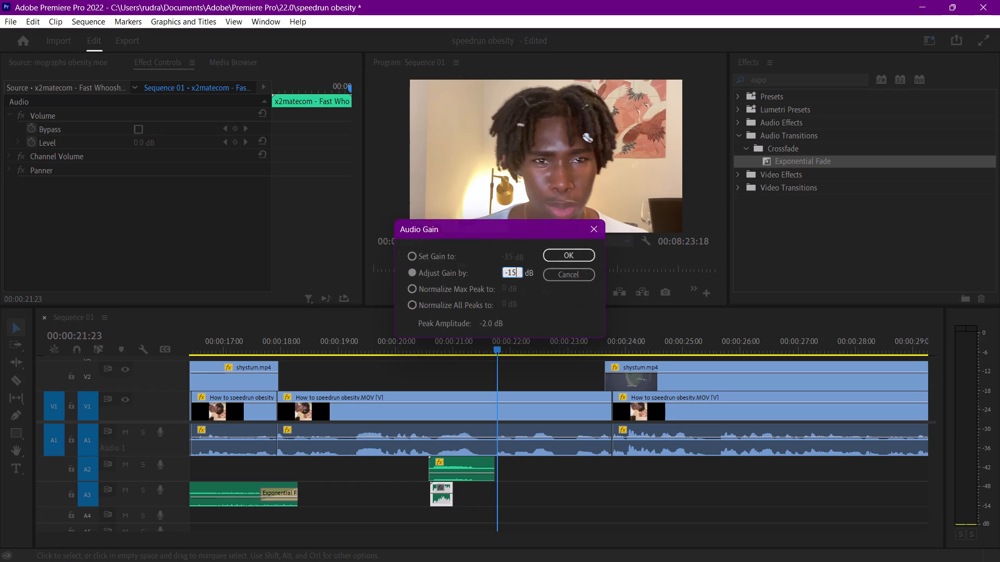
{"action": "left_click", "coordinate": [414, 347]}
{"action": "key", "text": "space"}
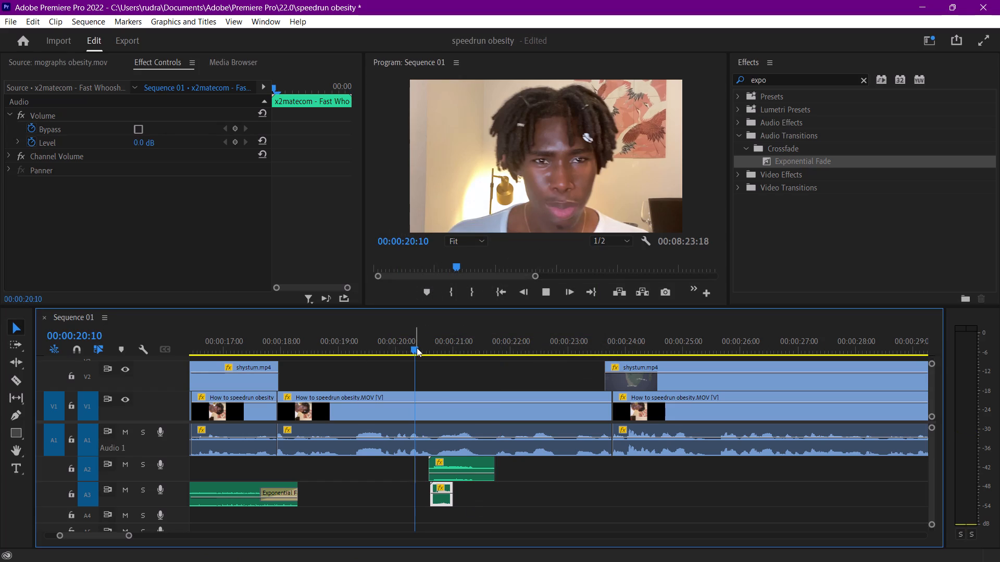
{"action": "key", "text": "space"}
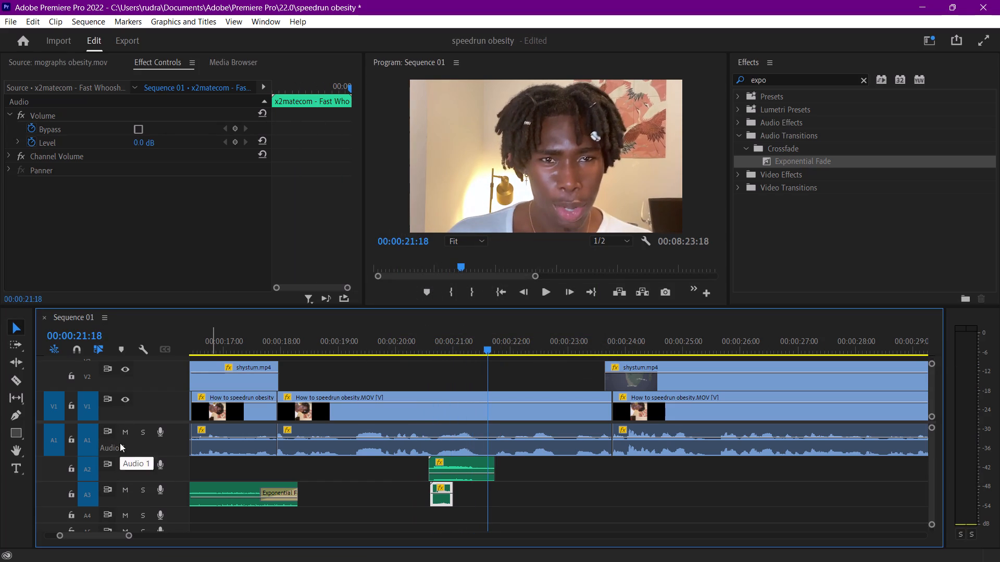
Mute A1 and play back the scratch and whoosh effects without the voice.
{"action": "left_click", "coordinate": [123, 438]}
{"action": "left_click", "coordinate": [434, 337]}
{"action": "key", "text": "space"}
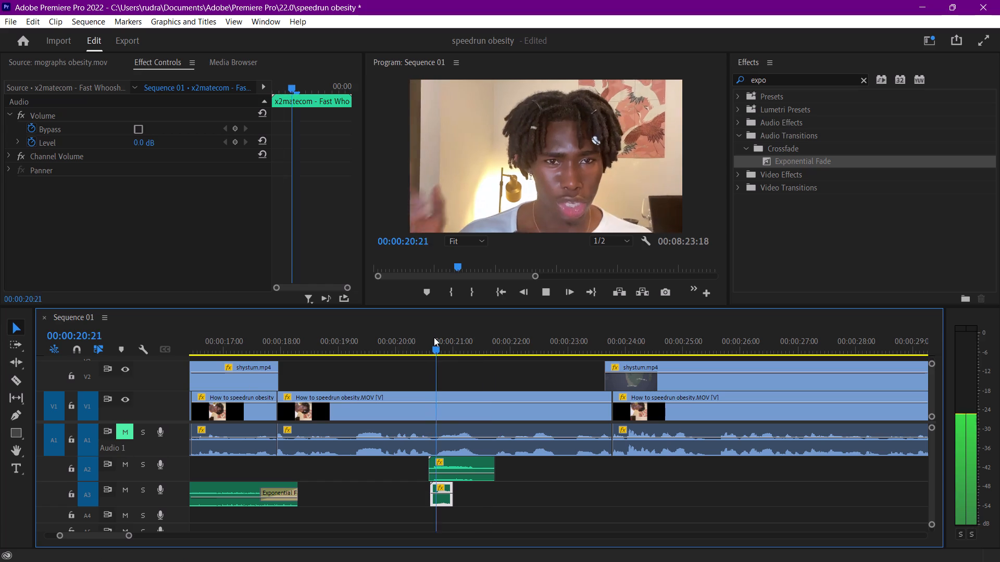
{"action": "key", "text": "space"}
Raise the scratch clip's audio gain by 5 dB and replay it from 00:00:20:17.
{"action": "left_click", "coordinate": [470, 469]}
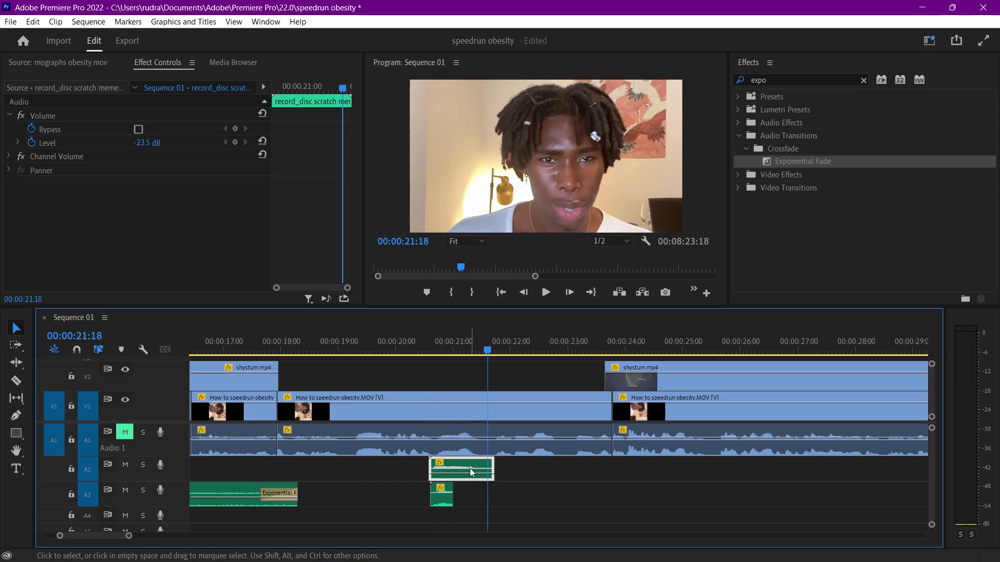
{"action": "type", "text": "g5"}
{"action": "key", "text": "Return"}
{"action": "left_click", "coordinate": [429, 352]}
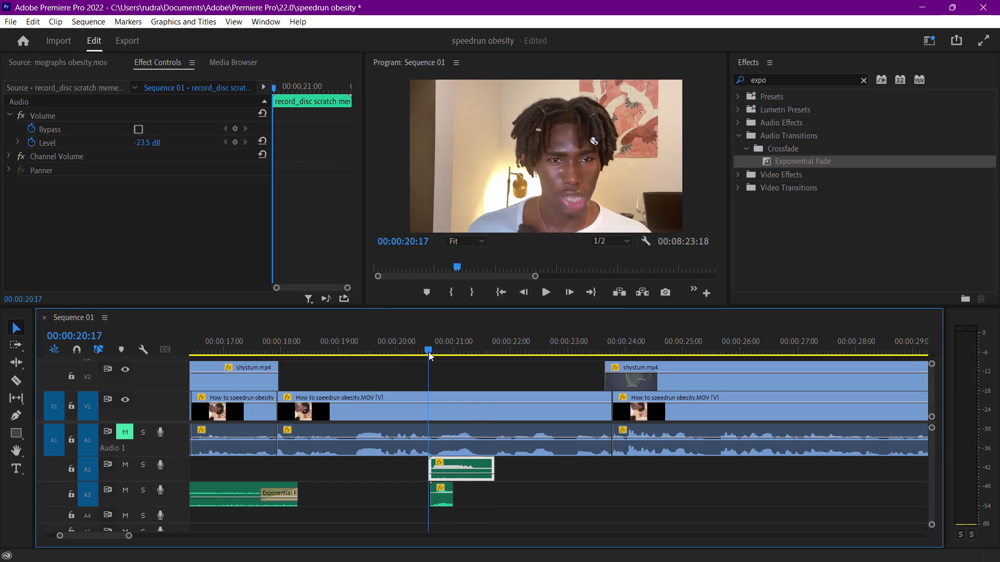
{"action": "key", "text": "space"}
{"action": "key", "text": "space"}
{"action": "left_click", "coordinate": [429, 352]}
{"action": "key", "text": "space"}
{"action": "key", "text": "space"}
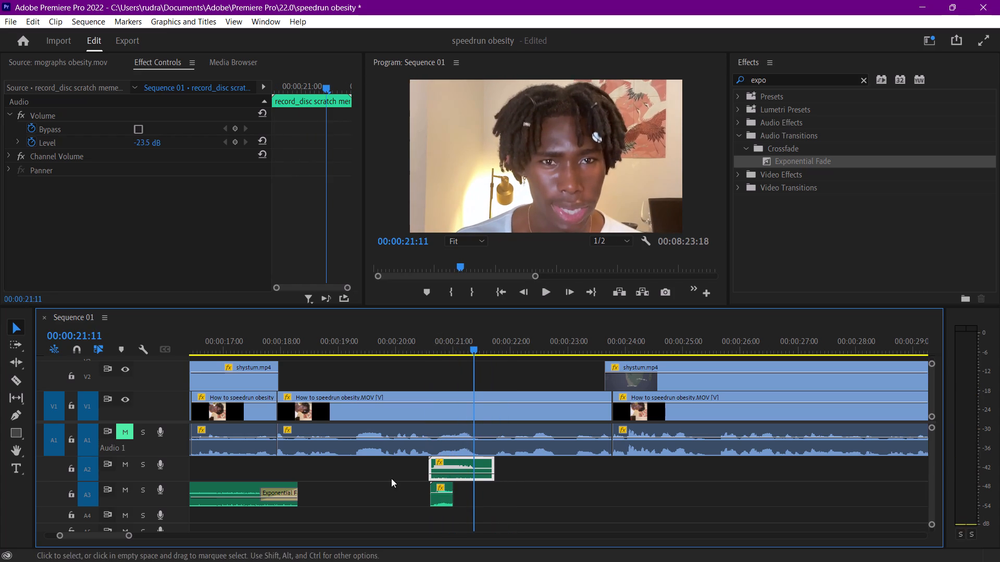
Solo A3, unmute A1, and listen to the Fast Whoosh clip on its own from about 00:00:20:13.
{"action": "left_click", "coordinate": [145, 496]}
{"action": "left_click", "coordinate": [127, 433]}
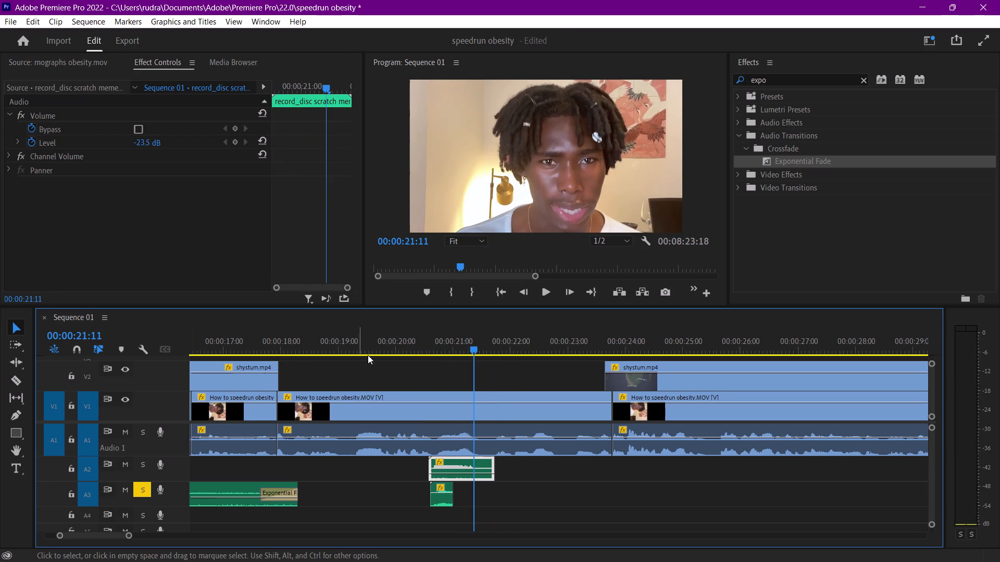
{"action": "left_click", "coordinate": [423, 341]}
{"action": "key", "text": "space"}
{"action": "left_click", "coordinate": [423, 341]}
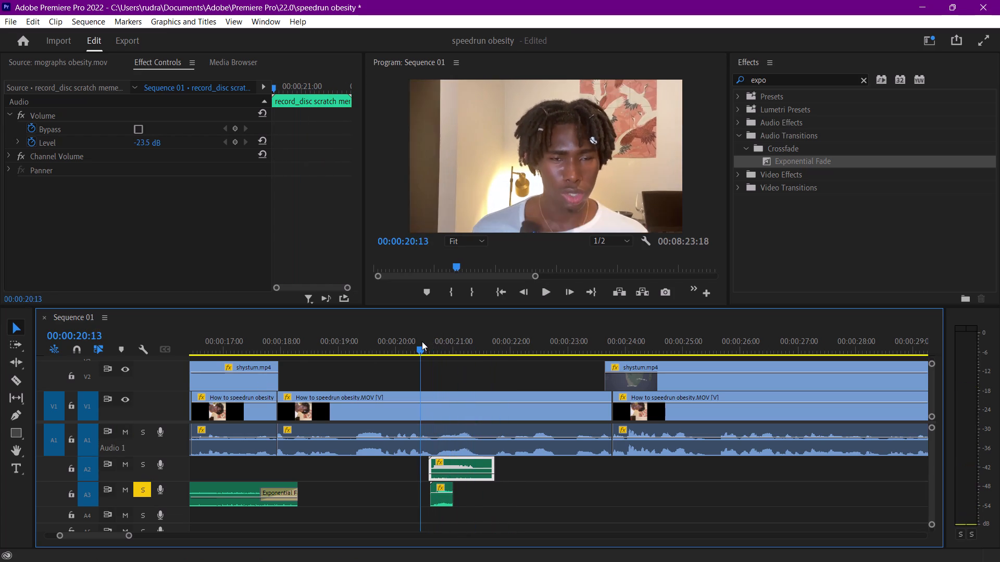
{"action": "key", "text": "space"}
{"action": "left_click", "coordinate": [422, 341]}
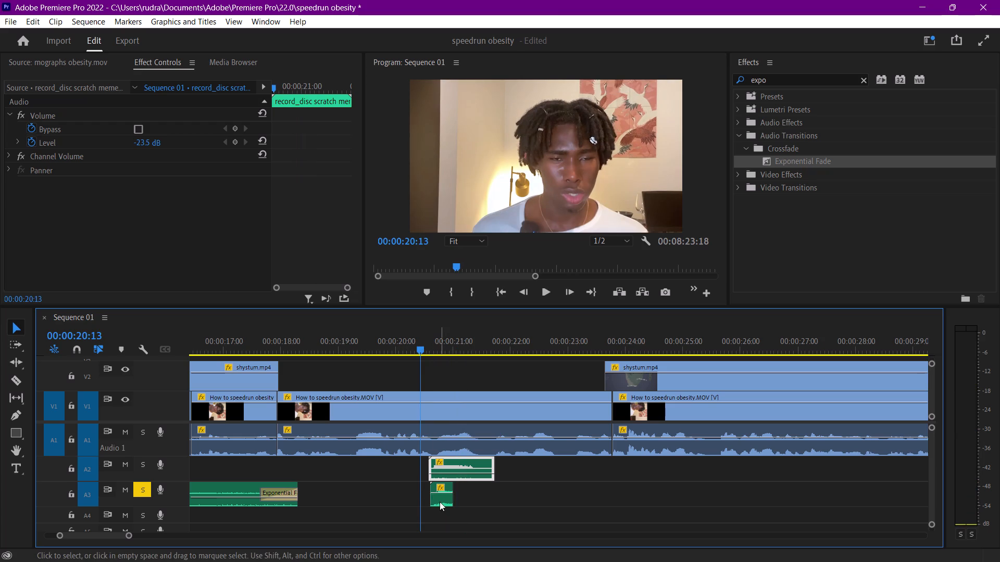
Adjust the Fast Whoosh clip's audio gain by a further -8 dB and play it back soloed.
{"action": "left_click", "coordinate": [441, 502]}
{"action": "type", "text": "g-"}
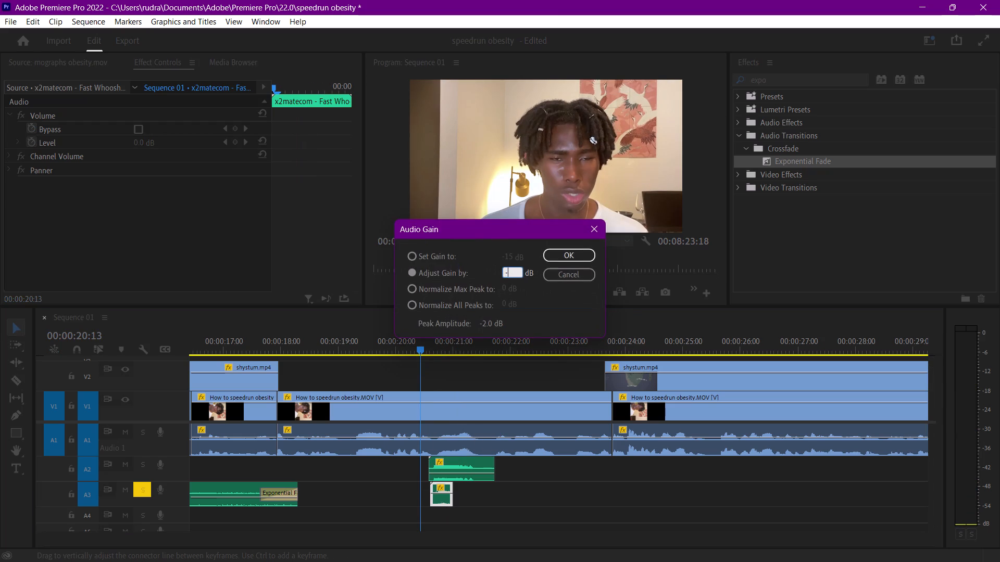
{"action": "key", "text": "8"}
{"action": "key", "text": "Return"}
{"action": "key", "text": "space"}
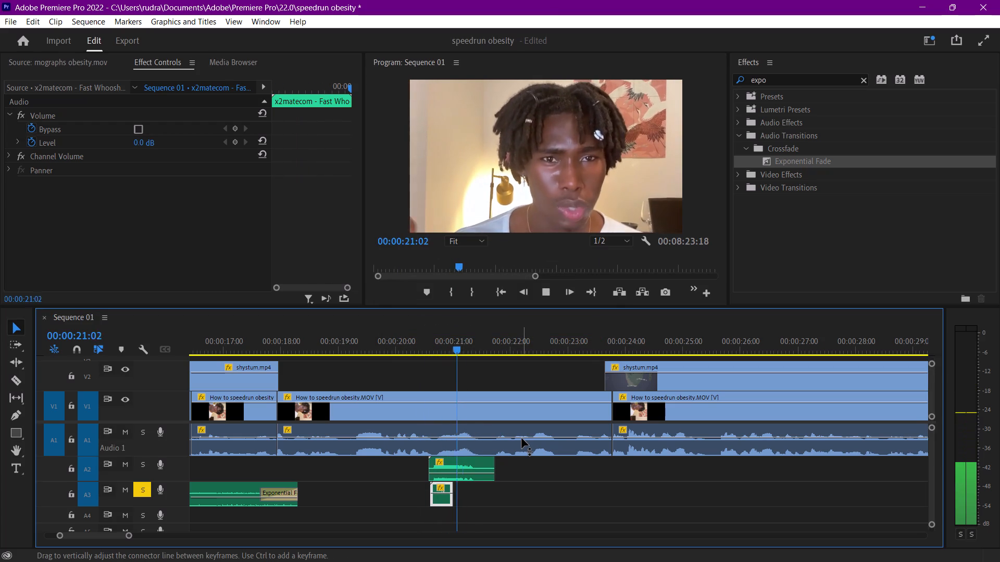
{"action": "key", "text": "space"}
Turn off solo on A3 and play the voice, scratch and whoosh together to check their balance.
{"action": "left_click", "coordinate": [146, 486]}
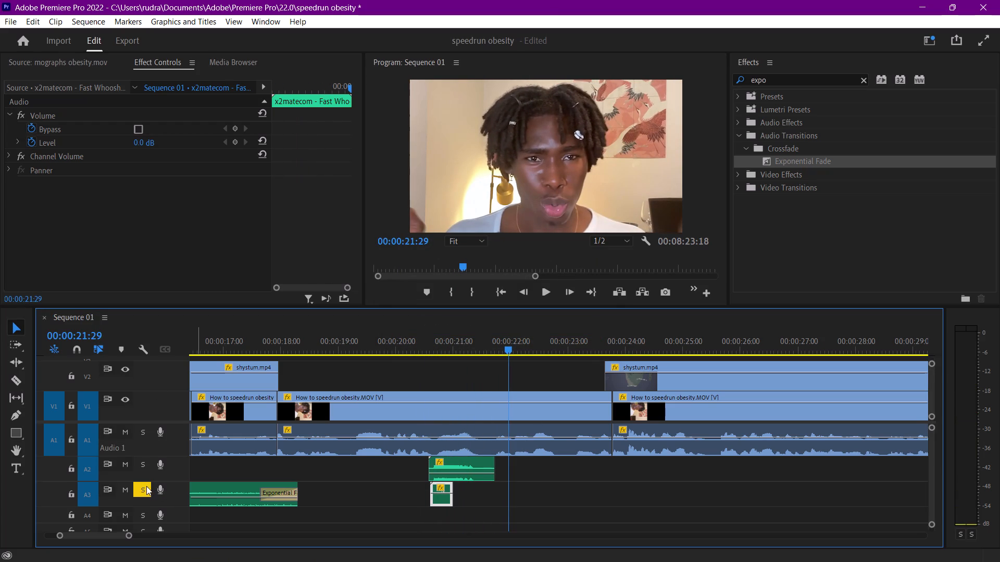
{"action": "left_click", "coordinate": [427, 349]}
{"action": "key", "text": "space"}
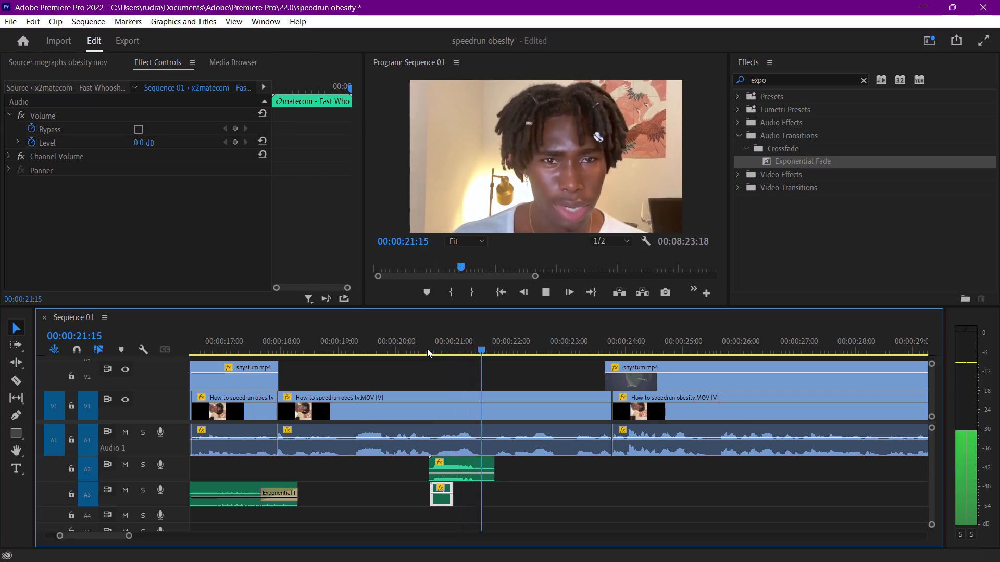
{"action": "key", "text": "space"}
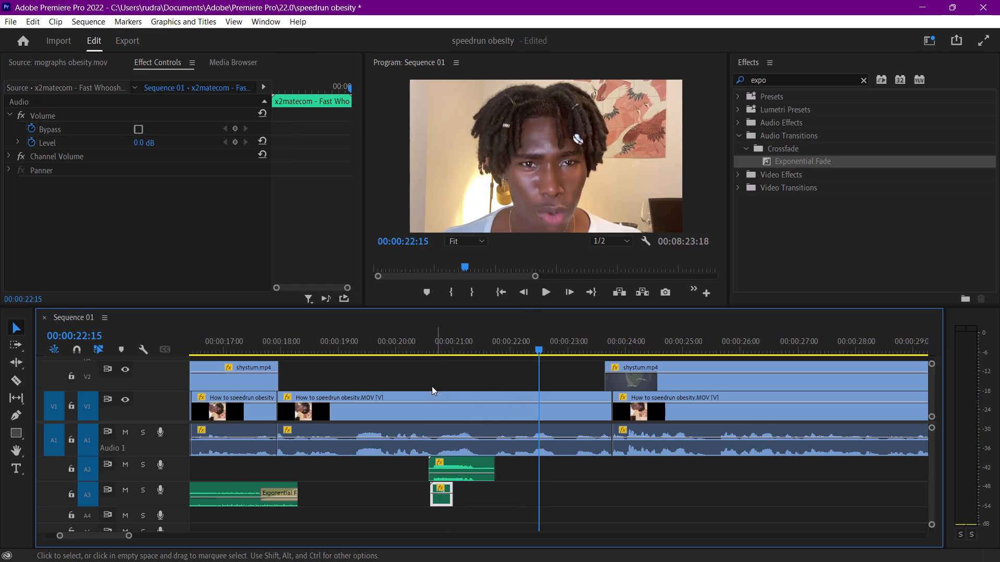
{"action": "left_click", "coordinate": [410, 334]}
{"action": "key", "text": "space"}
{"action": "key", "text": "space"}
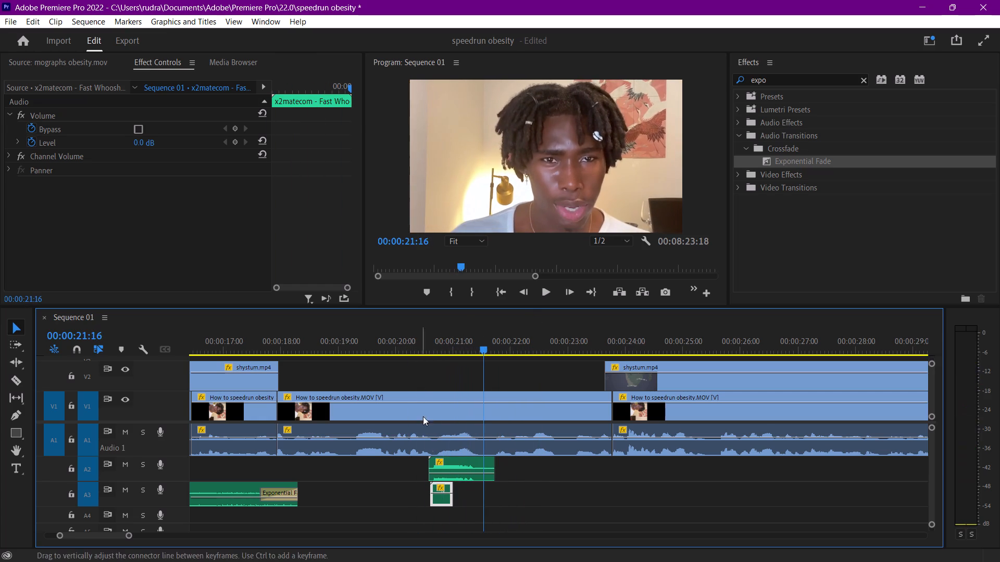
Move the record scratch clip on A2 earlier so it starts at about 00:00:20:05, and play it back.
{"action": "left_click_drag", "start_coordinate": [445, 466], "coordinate": [435, 466]}
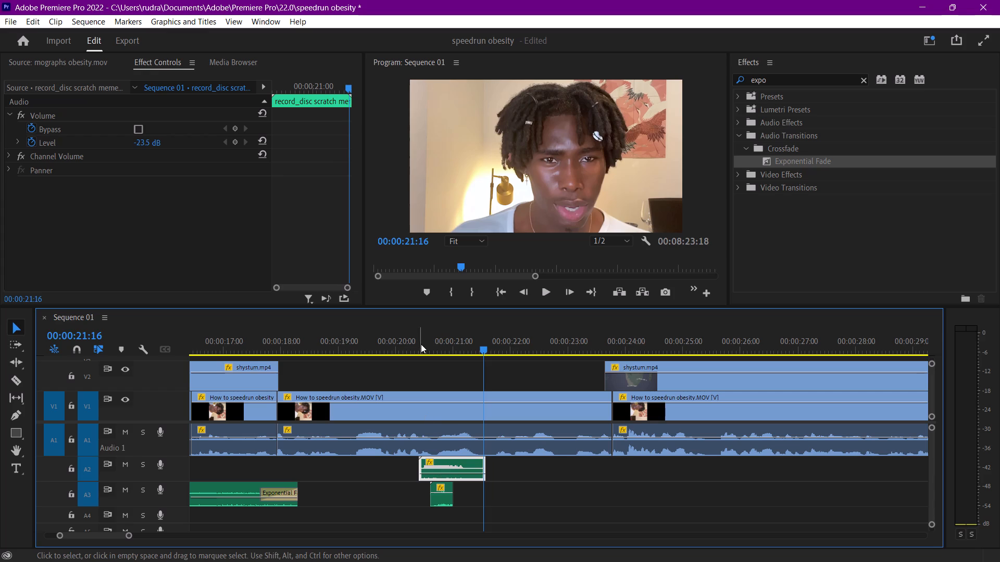
{"action": "left_click", "coordinate": [420, 340]}
{"action": "left_click", "coordinate": [439, 405]}
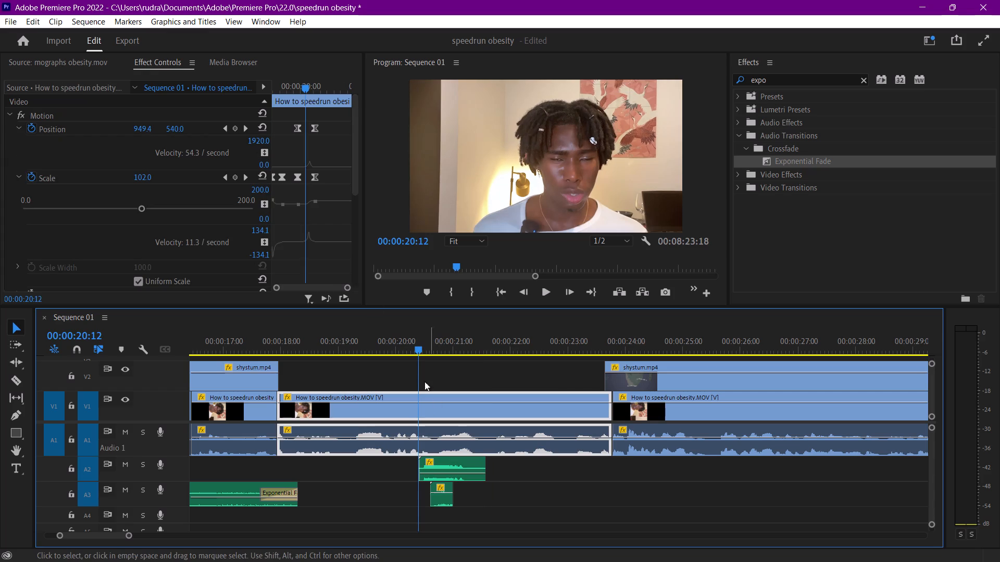
{"action": "left_click_drag", "start_coordinate": [414, 353], "coordinate": [392, 347]}
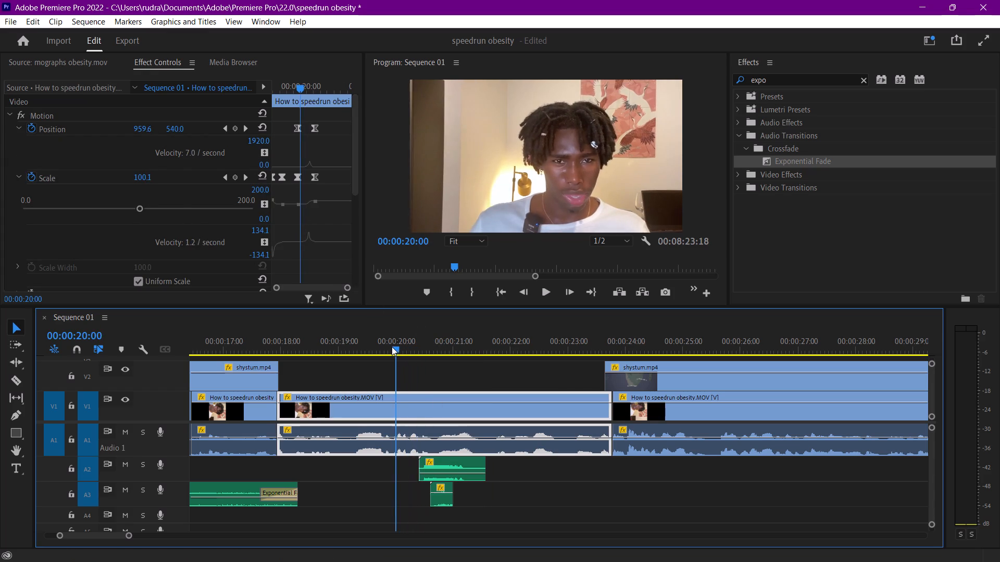
{"action": "left_click_drag", "start_coordinate": [392, 347], "coordinate": [388, 346]}
{"action": "left_click_drag", "start_coordinate": [439, 463], "coordinate": [426, 460]}
{"action": "key", "text": "space"}
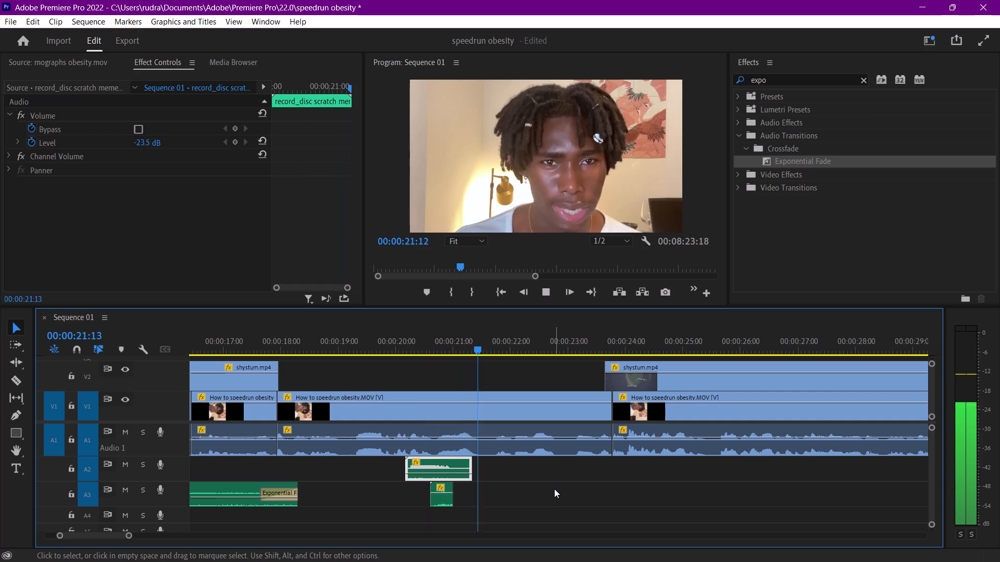
{"action": "key", "text": "space"}
Move the Fast Whoosh clip on A3 earlier to start at about 00:00:20:01, and replay from 00:00:19:29.
{"action": "left_click_drag", "start_coordinate": [443, 502], "coordinate": [421, 497]}
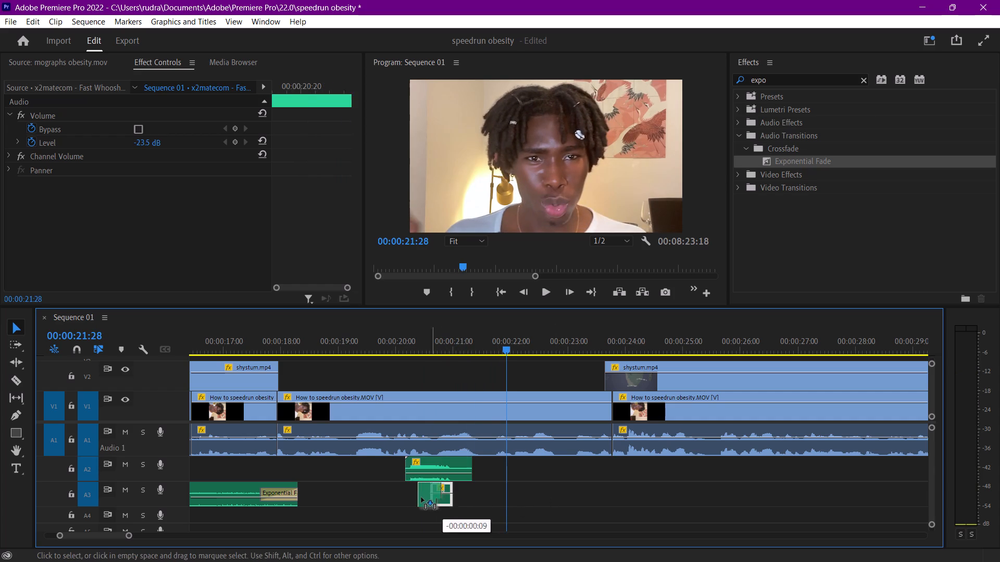
{"action": "left_click_drag", "start_coordinate": [421, 497], "coordinate": [409, 494]}
{"action": "left_click", "coordinate": [394, 355]}
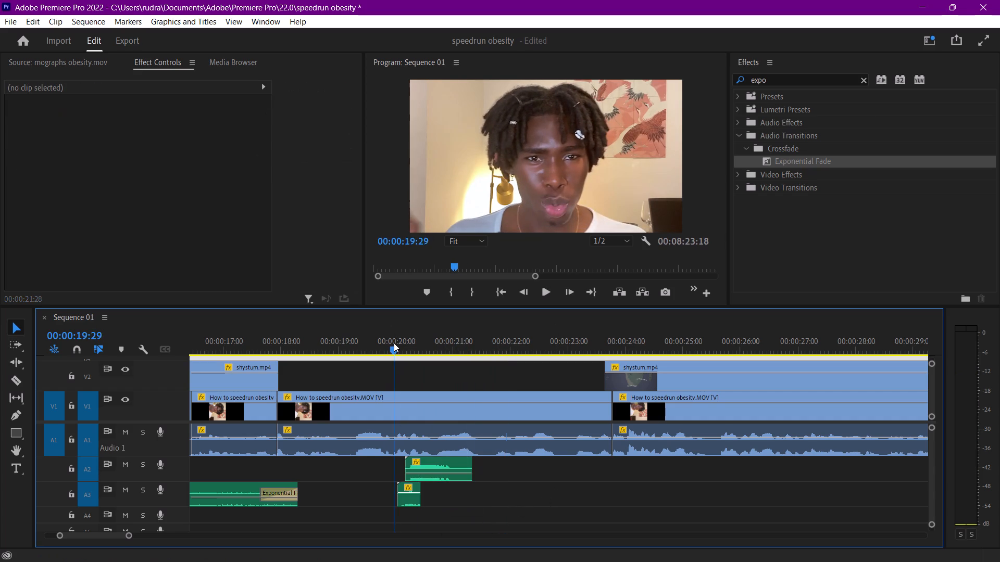
{"action": "left_click", "coordinate": [394, 343]}
{"action": "key", "text": "space"}
{"action": "key", "text": "space"}
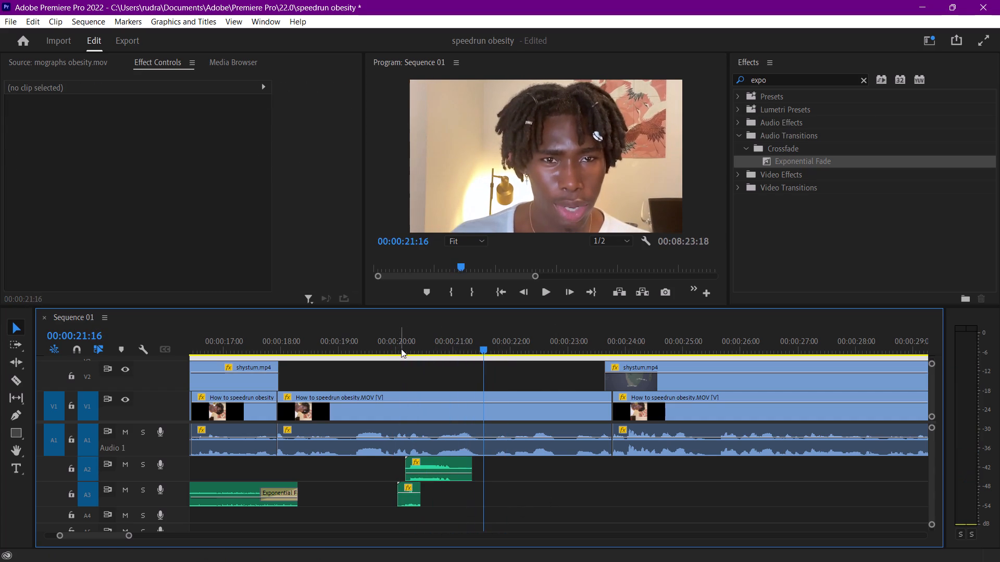
Save the project.
{"action": "key", "text": "ctrl+s"}
Play the sequence onward into the map shot, pausing at 00:00:24:16.
{"action": "key", "text": "space"}
{"action": "scroll", "coordinate": [636, 508], "scroll_direction": "down", "scroll_amount": 10}
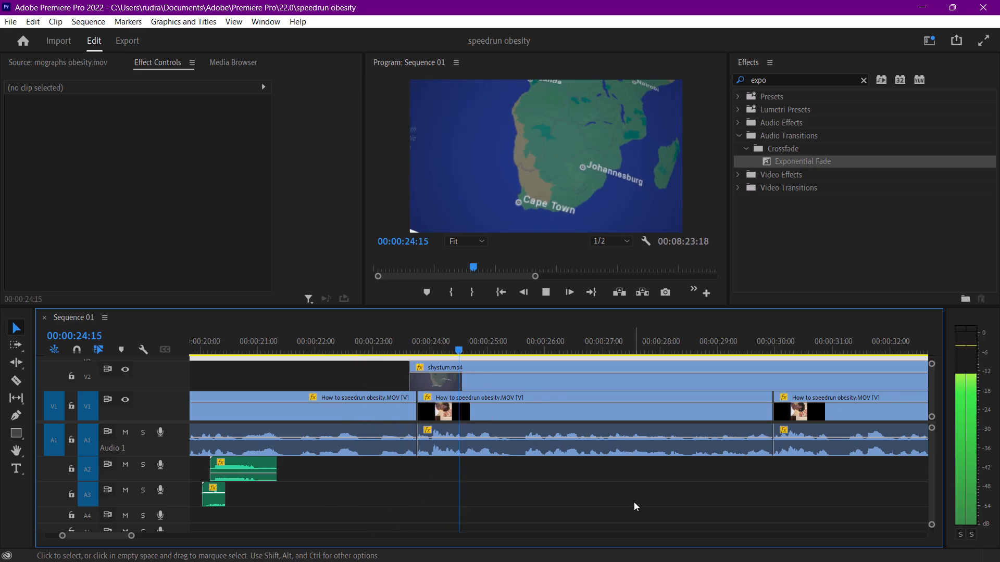
{"action": "key", "text": "space"}
Switch to Soundly, search the local assets for "game", and audition the first results, including game-start-6104, game sound and ArcadeGameCoin_S08TE.27.
{"action": "left_click", "coordinate": [675, 551]}
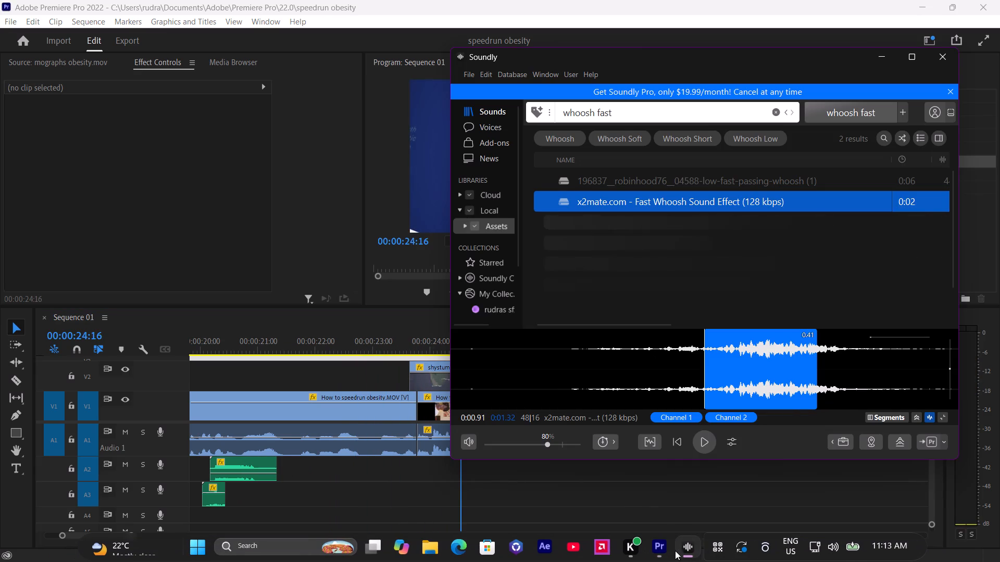
{"action": "left_click", "coordinate": [779, 111]}
{"action": "type", "text": "game"}
{"action": "key", "text": "Return"}
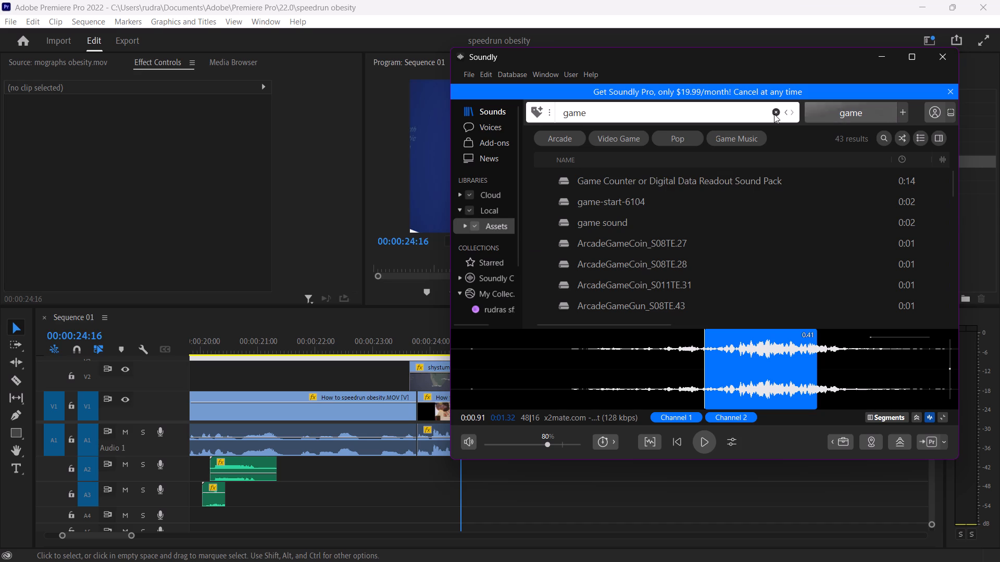
{"action": "left_click_drag", "start_coordinate": [653, 185], "coordinate": [658, 190]}
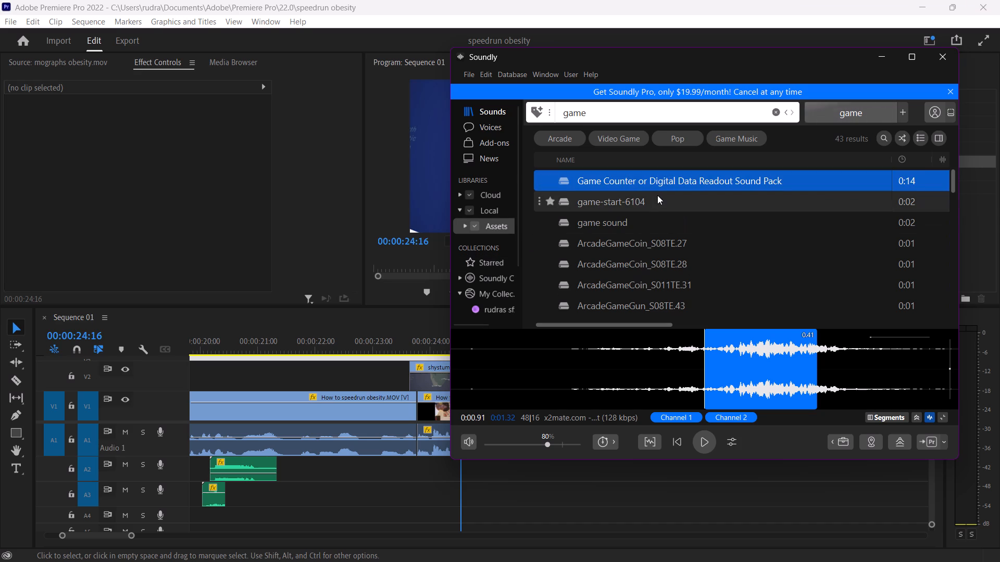
{"action": "left_click", "coordinate": [654, 201]}
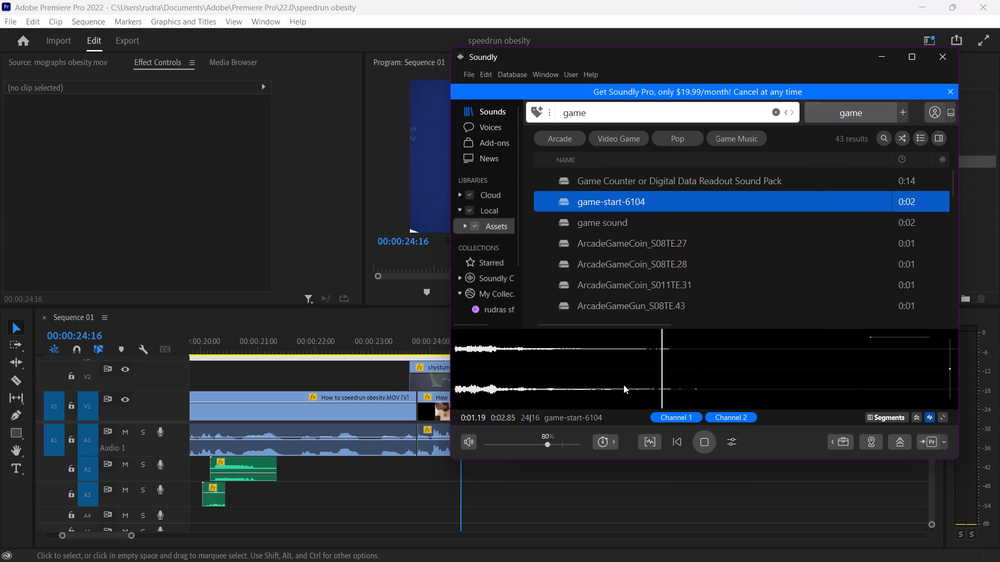
{"action": "left_click", "coordinate": [676, 227]}
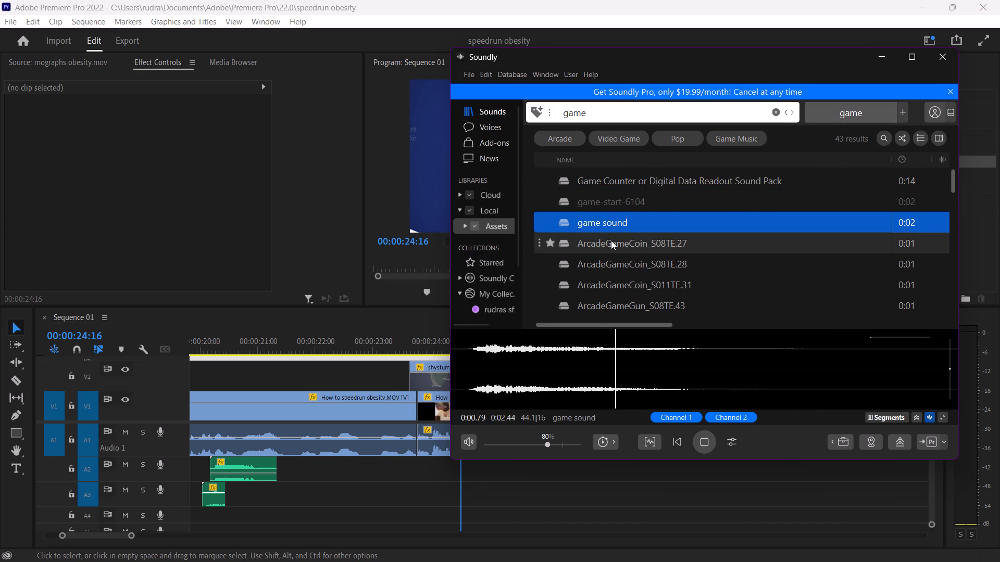
{"action": "left_click", "coordinate": [653, 181]}
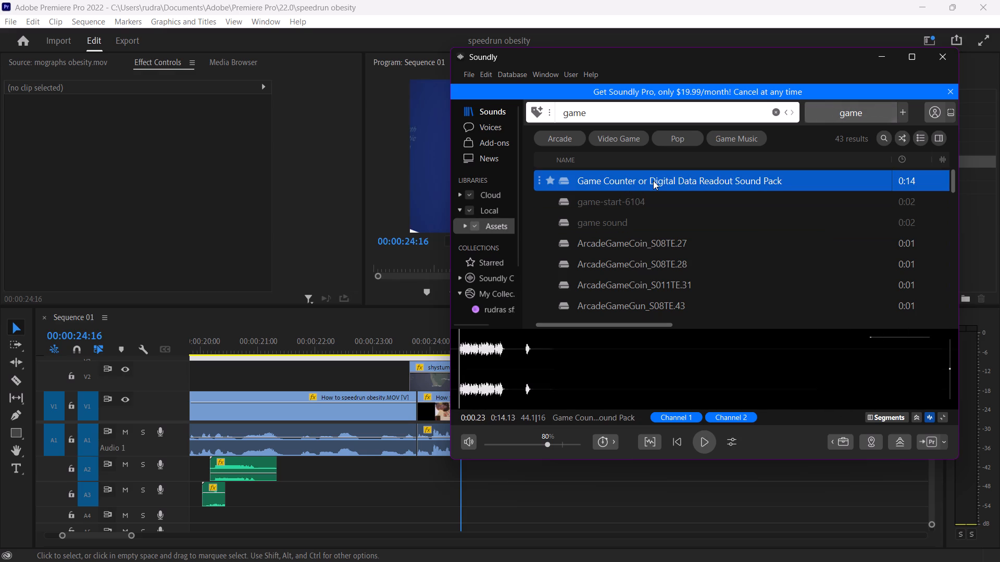
{"action": "key", "text": "space"}
{"action": "left_click", "coordinate": [617, 239]}
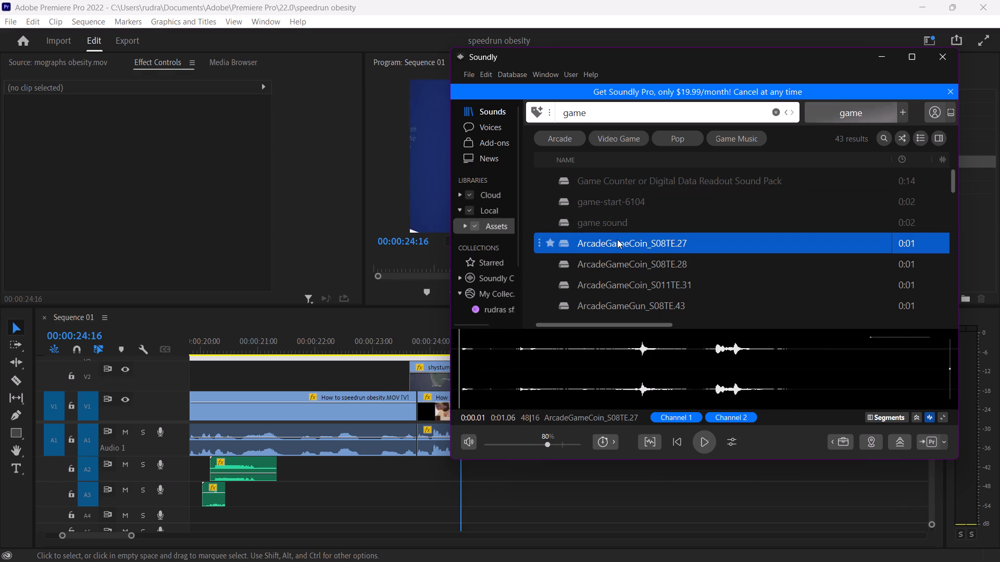
Audition the game sounds near the end of the results, including the game-start, game-over-arcade, video-game-bonus and ArcadeShooting effects.
{"action": "scroll", "coordinate": [595, 287], "scroll_direction": "down", "scroll_amount": 4}
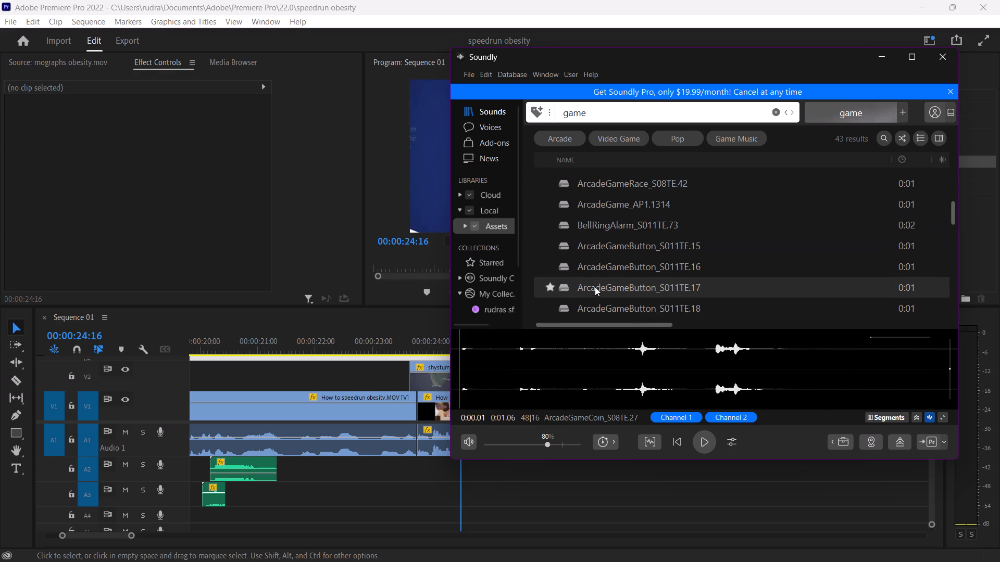
{"action": "scroll", "coordinate": [595, 289], "scroll_direction": "down", "scroll_amount": 13}
{"action": "scroll", "coordinate": [601, 293], "scroll_direction": "up", "scroll_amount": 4}
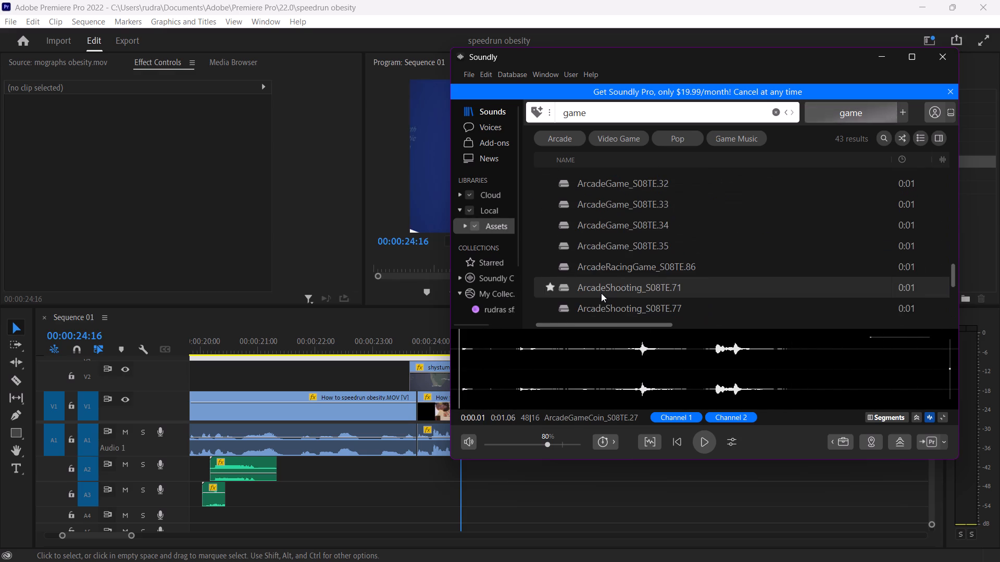
{"action": "scroll", "coordinate": [601, 293], "scroll_direction": "down", "scroll_amount": 3}
{"action": "left_click", "coordinate": [658, 210]}
{"action": "scroll", "coordinate": [678, 245], "scroll_direction": "up", "scroll_amount": 2}
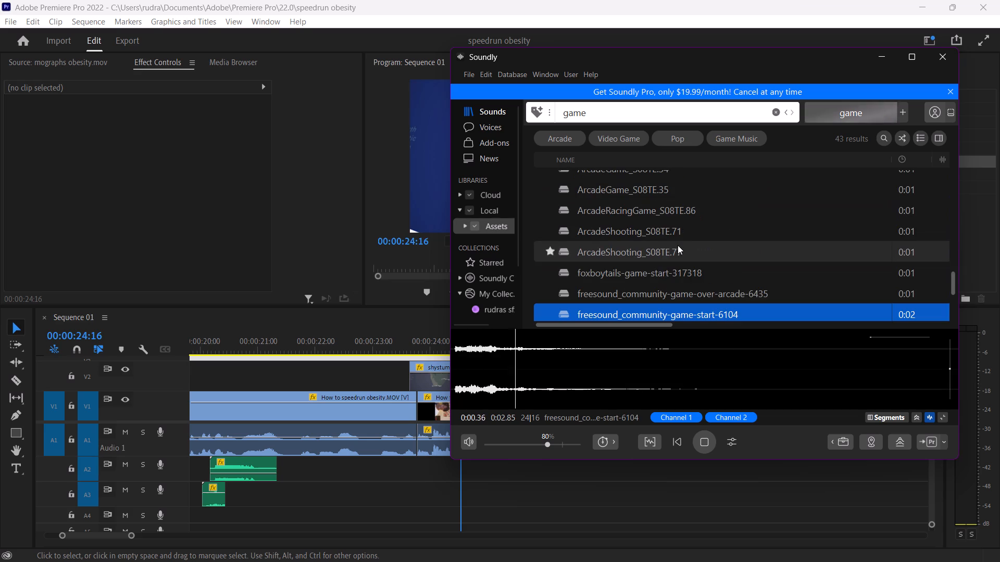
{"action": "left_click", "coordinate": [661, 296]}
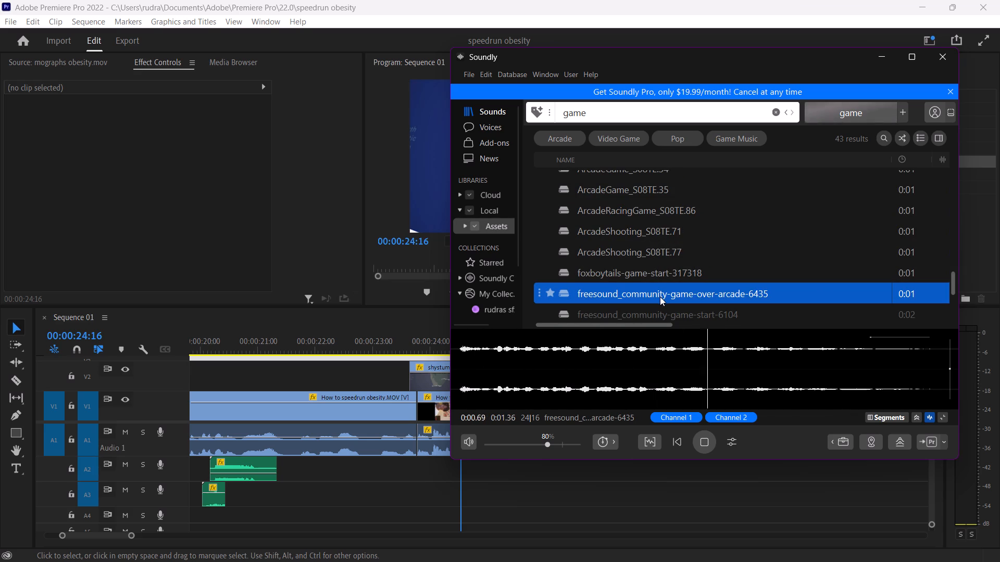
{"action": "scroll", "coordinate": [660, 297], "scroll_direction": "down", "scroll_amount": 1}
{"action": "left_click", "coordinate": [655, 277]}
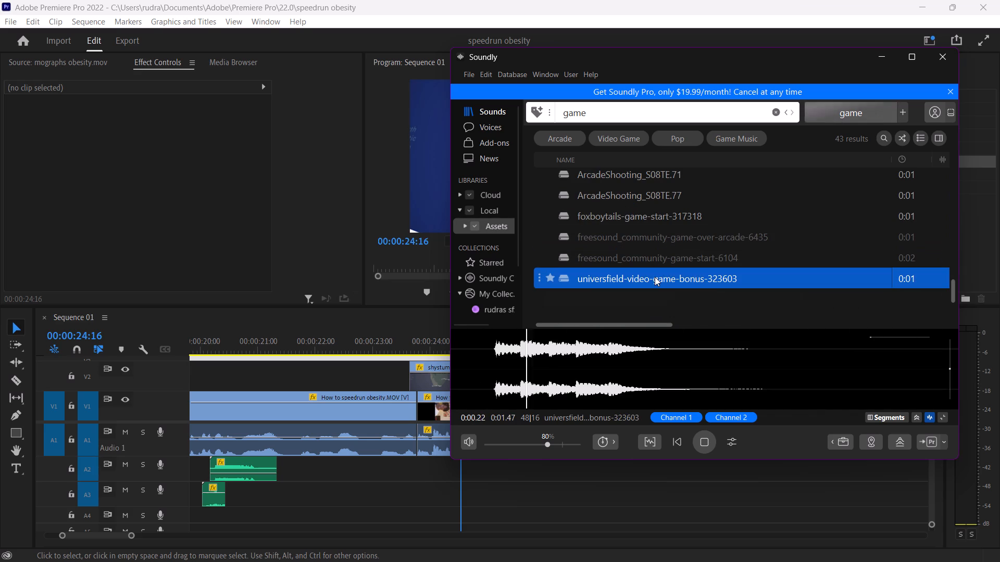
{"action": "scroll", "coordinate": [657, 266], "scroll_direction": "up", "scroll_amount": 1}
{"action": "left_click", "coordinate": [651, 264]}
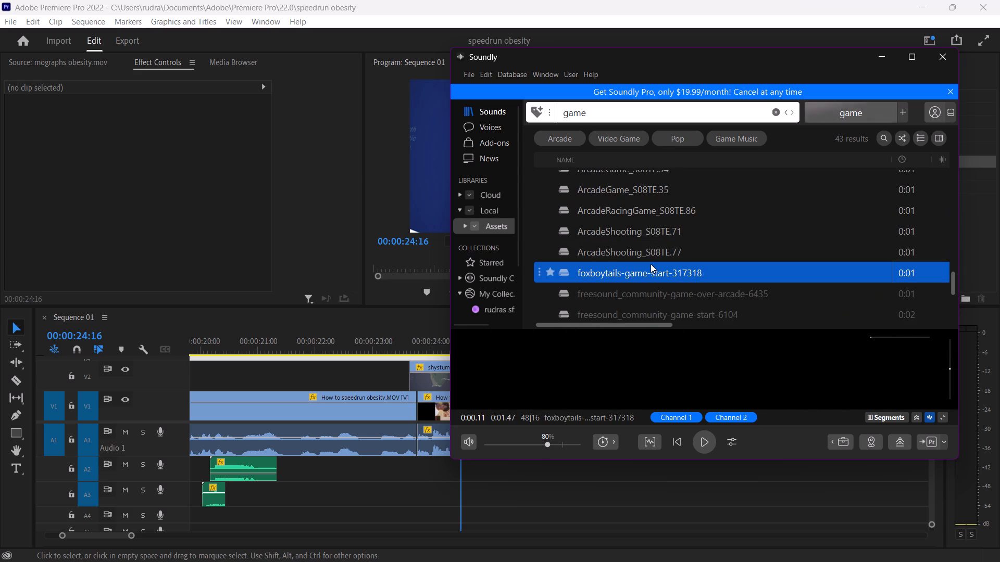
{"action": "left_click", "coordinate": [635, 256]}
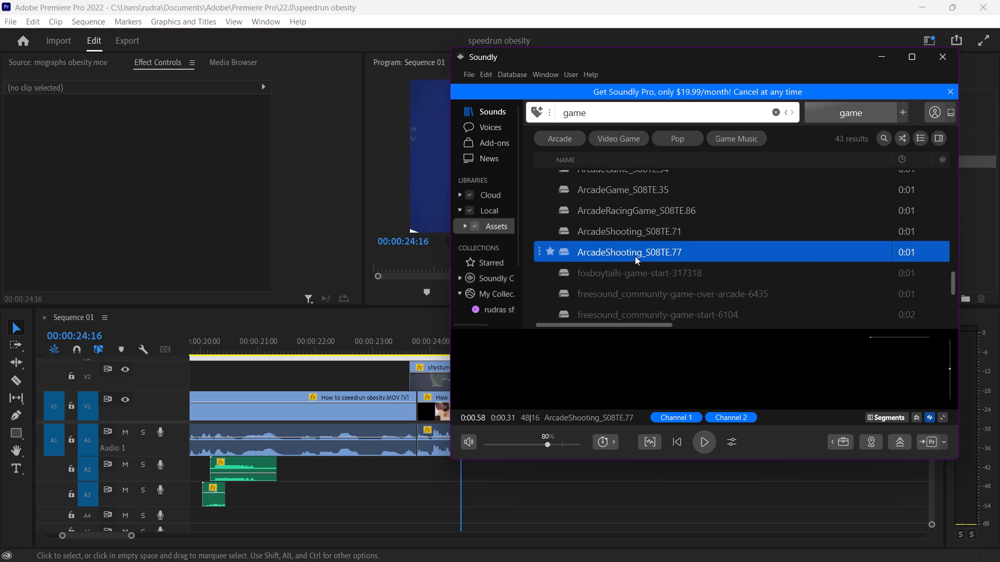
Audition arcade effects such as ArcadeGameTap_S08TE.50, BellRingAlarm_S011TE.73 and ArcadeGameCoin_S011TE.31, and return to "game sound".
{"action": "scroll", "coordinate": [647, 247], "scroll_direction": "up", "scroll_amount": 3}
{"action": "left_click", "coordinate": [647, 247]}
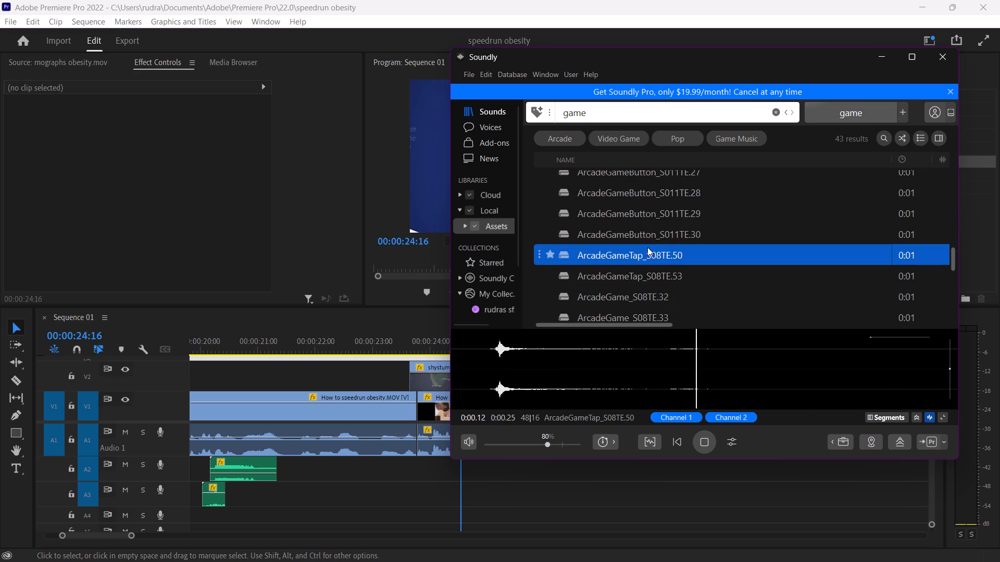
{"action": "scroll", "coordinate": [647, 247], "scroll_direction": "up", "scroll_amount": 3}
{"action": "left_click", "coordinate": [651, 237]}
{"action": "scroll", "coordinate": [651, 237], "scroll_direction": "up", "scroll_amount": 3}
{"action": "left_click", "coordinate": [651, 237]}
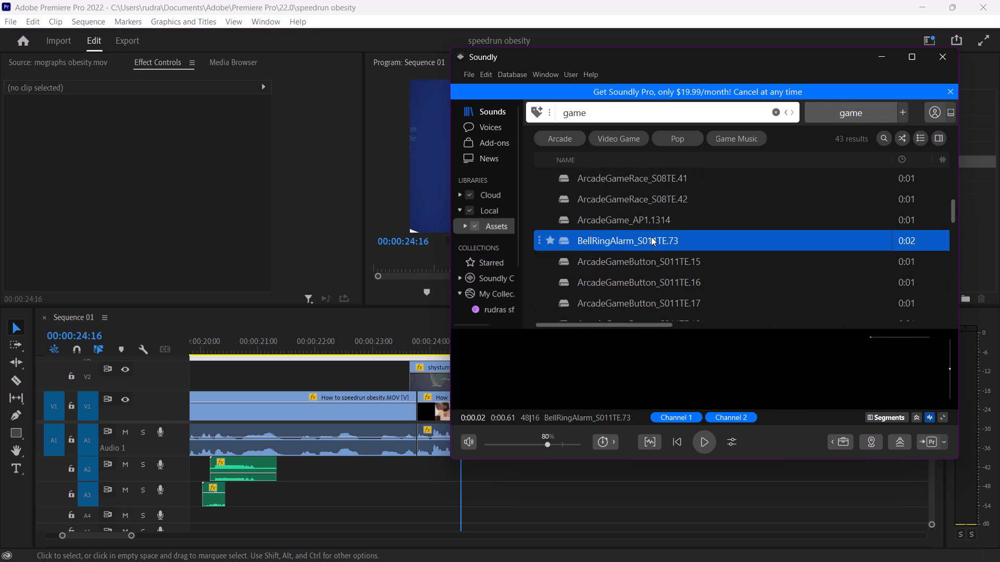
{"action": "scroll", "coordinate": [651, 237], "scroll_direction": "up", "scroll_amount": 3}
{"action": "left_click", "coordinate": [652, 233]}
{"action": "scroll", "coordinate": [652, 233], "scroll_direction": "up", "scroll_amount": 2}
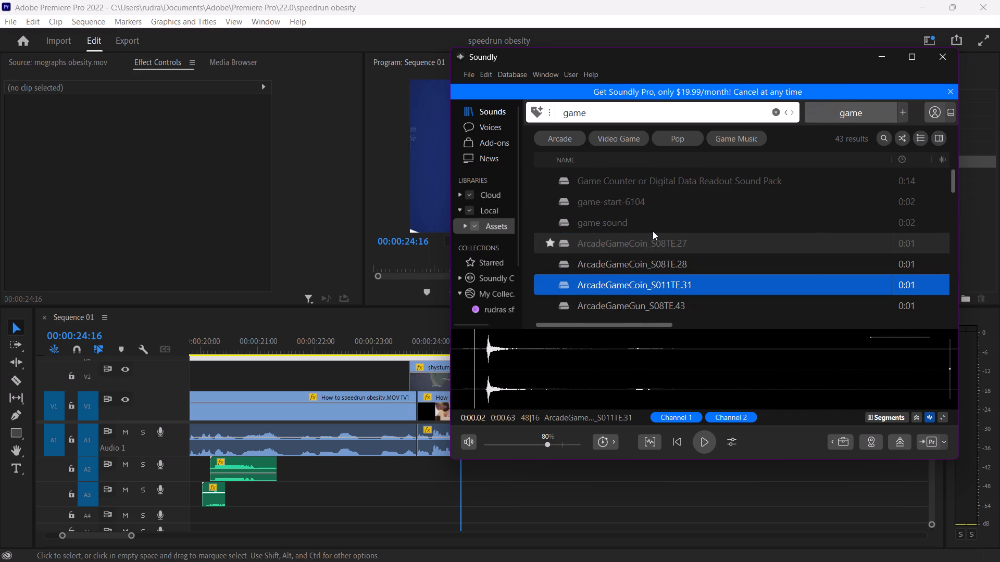
{"action": "left_click", "coordinate": [655, 223]}
Switch to Premiere Pro and play the map shot from about 00:00:23:22 to find where the game sound should land.
{"action": "left_click", "coordinate": [495, 497]}
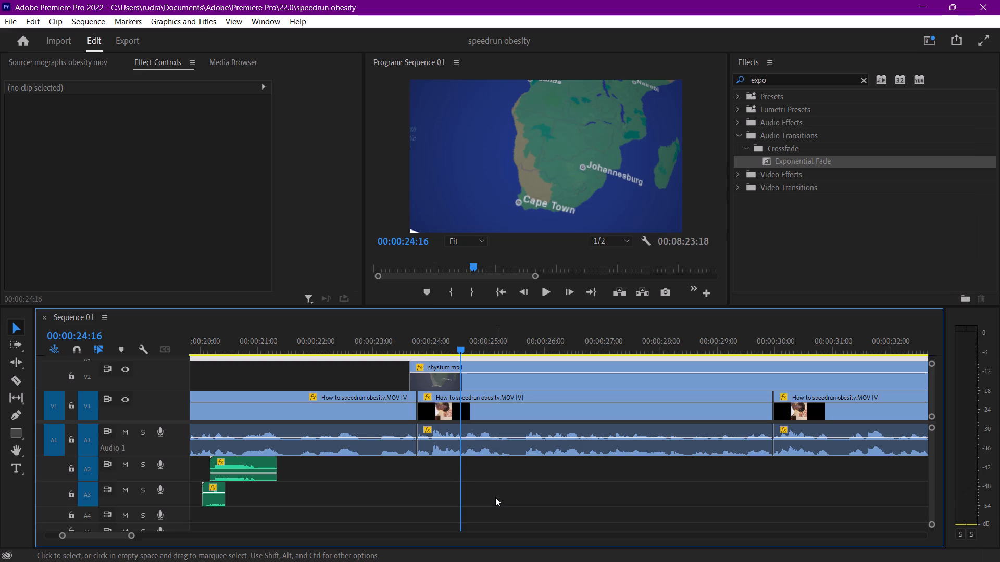
{"action": "left_click", "coordinate": [415, 337]}
{"action": "key", "text": "space"}
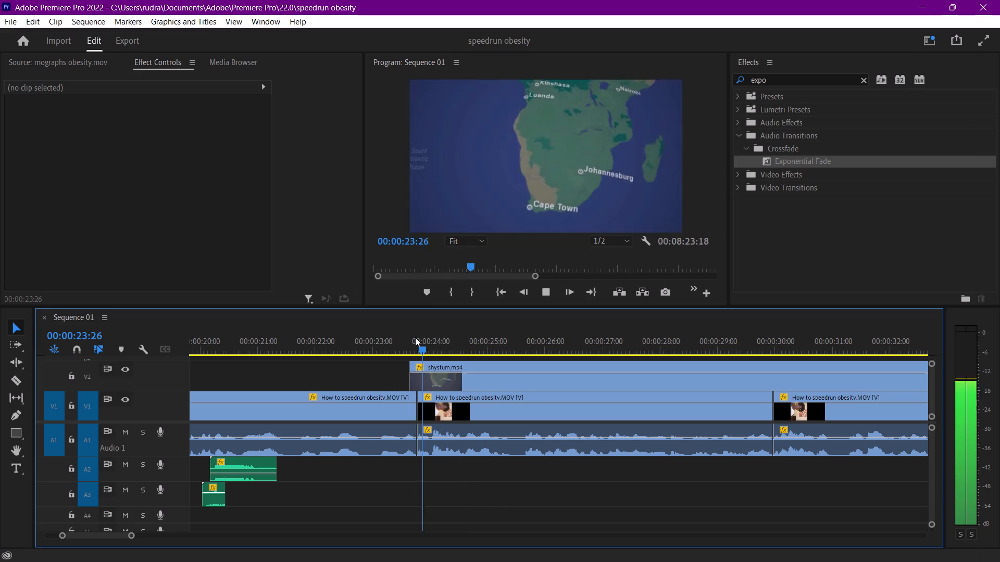
{"action": "key", "text": "space"}
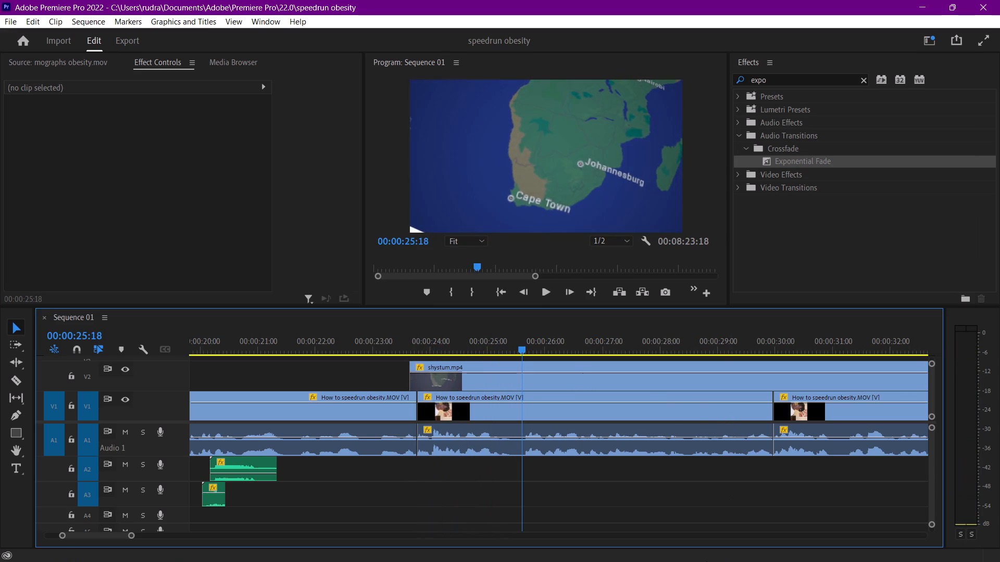
In Soundly, replay "game sound", select its opening portion, and place it on Premiere Pro's A2 track at about 00:00:24:21.
{"action": "left_click", "coordinate": [679, 550]}
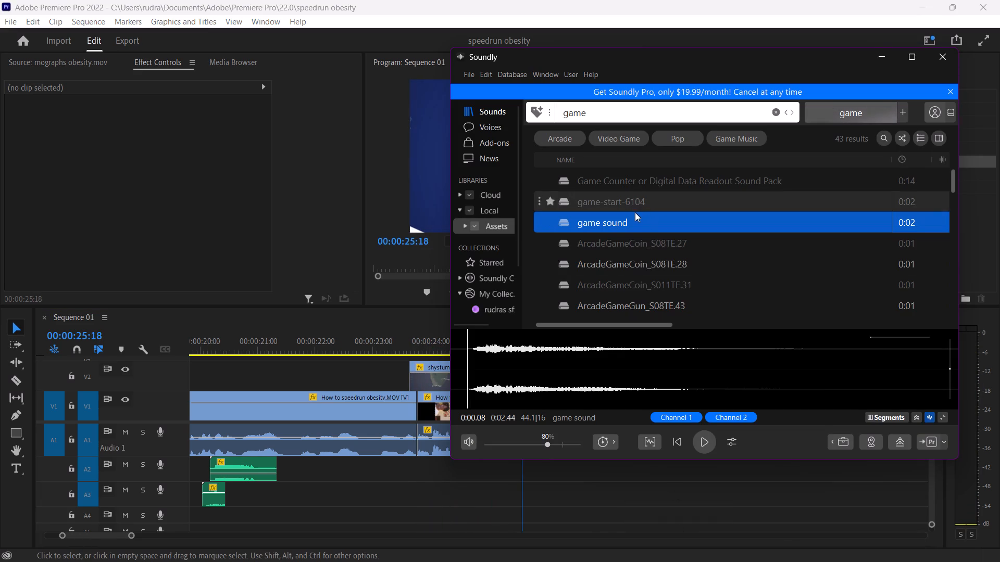
{"action": "key", "text": "space"}
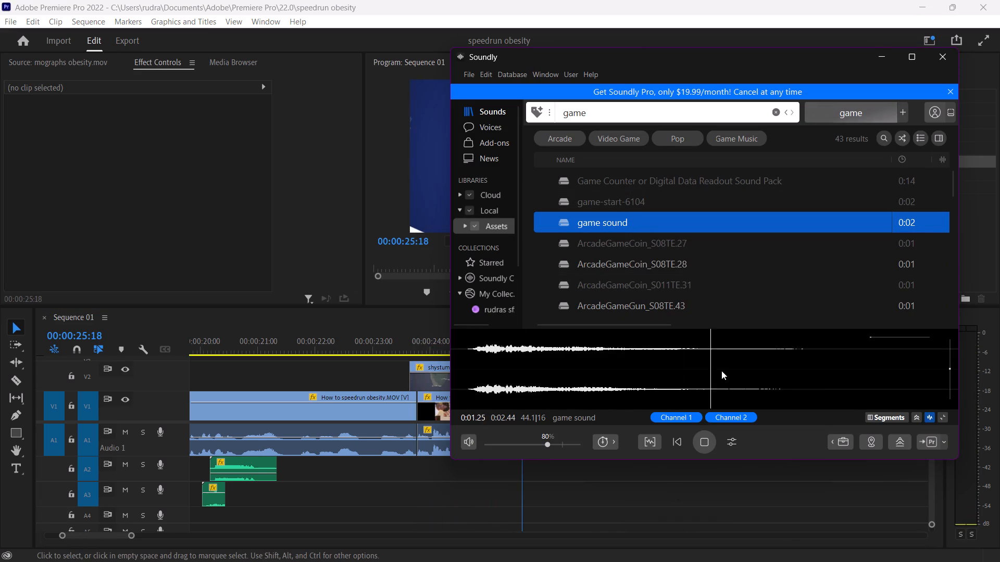
{"action": "left_click_drag", "start_coordinate": [721, 371], "coordinate": [471, 392]}
{"action": "left_click_drag", "start_coordinate": [512, 380], "coordinate": [472, 477]}
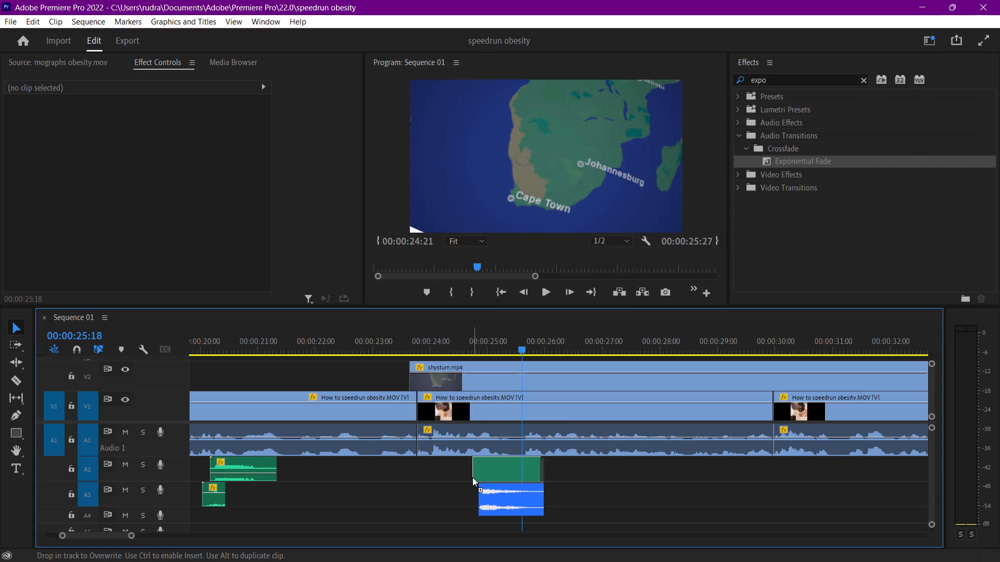
{"action": "left_click_drag", "start_coordinate": [472, 477], "coordinate": [472, 479]}
{"action": "left_click", "coordinate": [455, 505]}
Lower the game sound clip's volume level to -23.5 dB and play it back over the map shot.
{"action": "left_click_drag", "start_coordinate": [515, 468], "coordinate": [520, 471]}
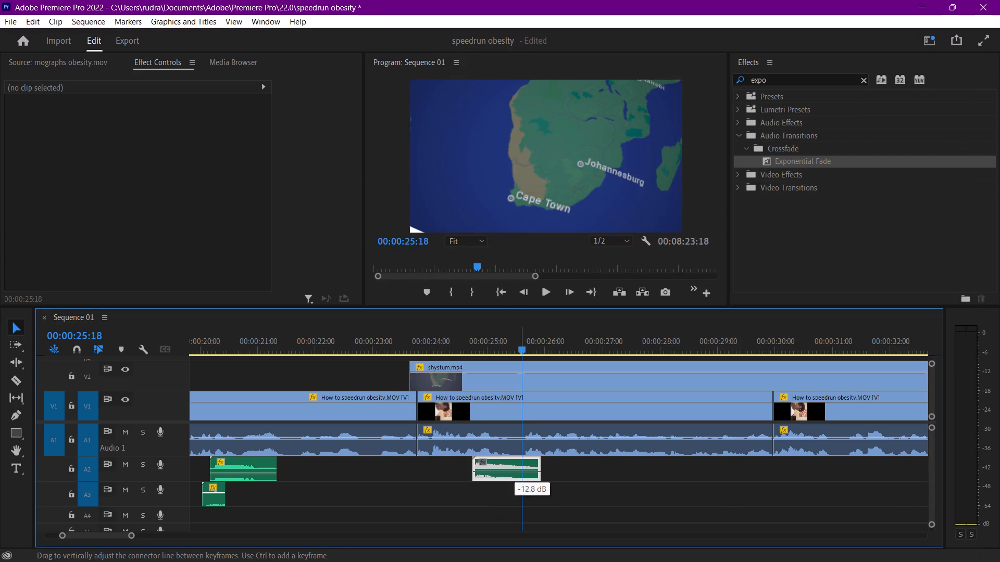
{"action": "left_click_drag", "start_coordinate": [520, 471], "coordinate": [523, 472]}
{"action": "left_click_drag", "start_coordinate": [477, 336], "coordinate": [468, 336]}
{"action": "key", "text": "space"}
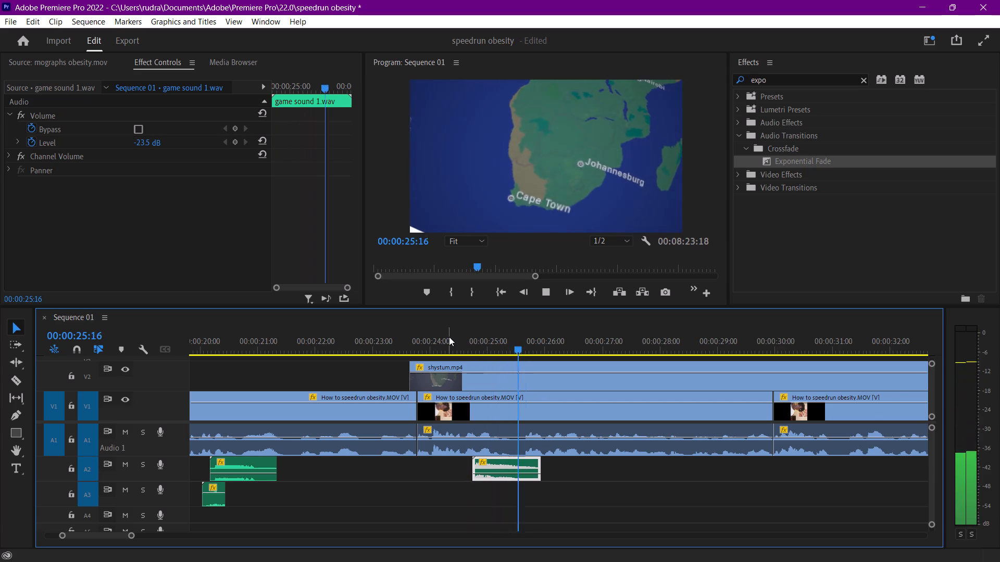
{"action": "key", "text": "space"}
Mute A1 and listen to the game sound clip without the voice from 00:00:24:19.
{"action": "left_click", "coordinate": [128, 431]}
{"action": "left_click", "coordinate": [468, 332]}
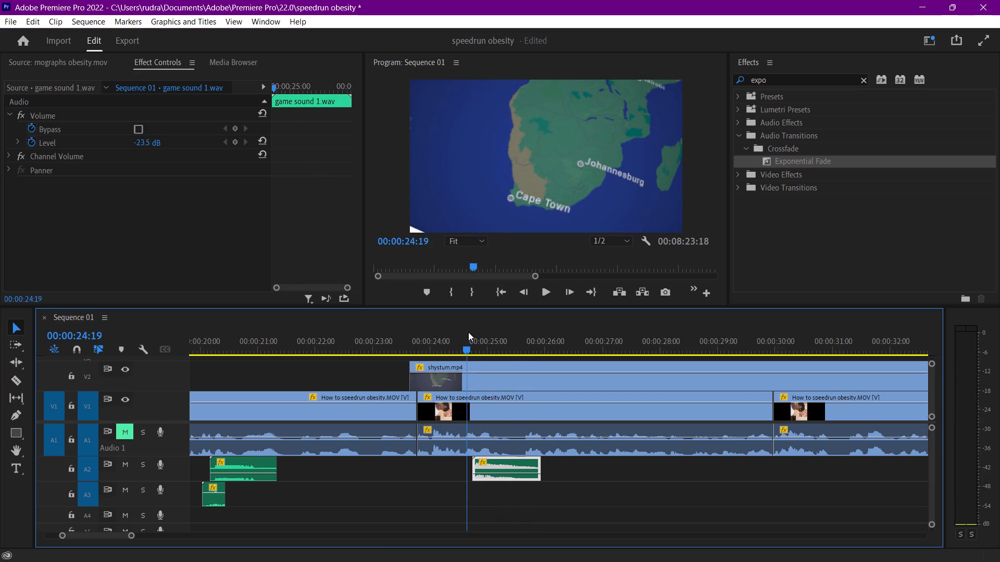
{"action": "key", "text": "space"}
{"action": "key", "text": "space"}
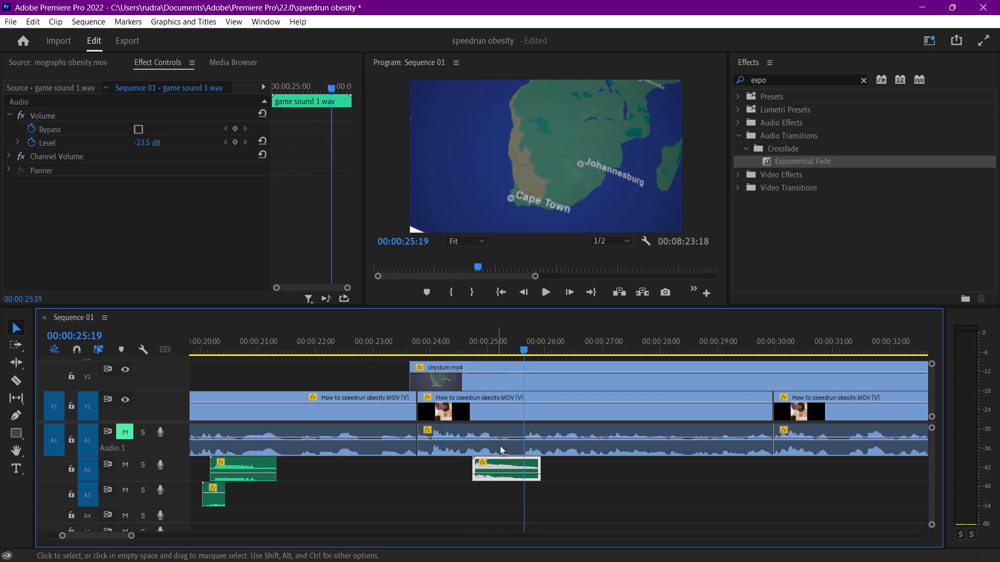
Raise the game sound clip's volume level to -19.3 dB and play it back with the voice muted.
{"action": "left_click", "coordinate": [505, 474]}
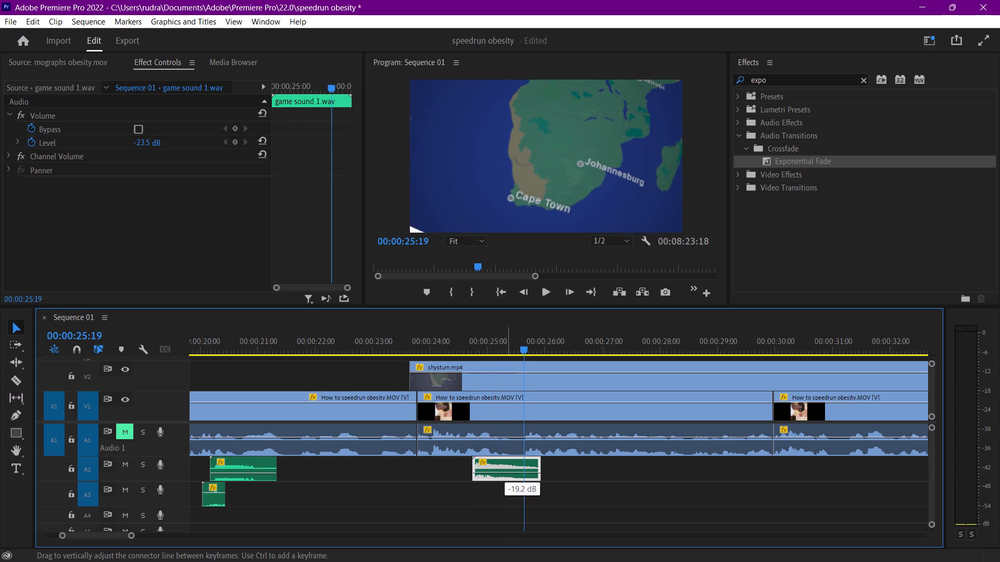
{"action": "left_click", "coordinate": [454, 337]}
{"action": "key", "text": "space"}
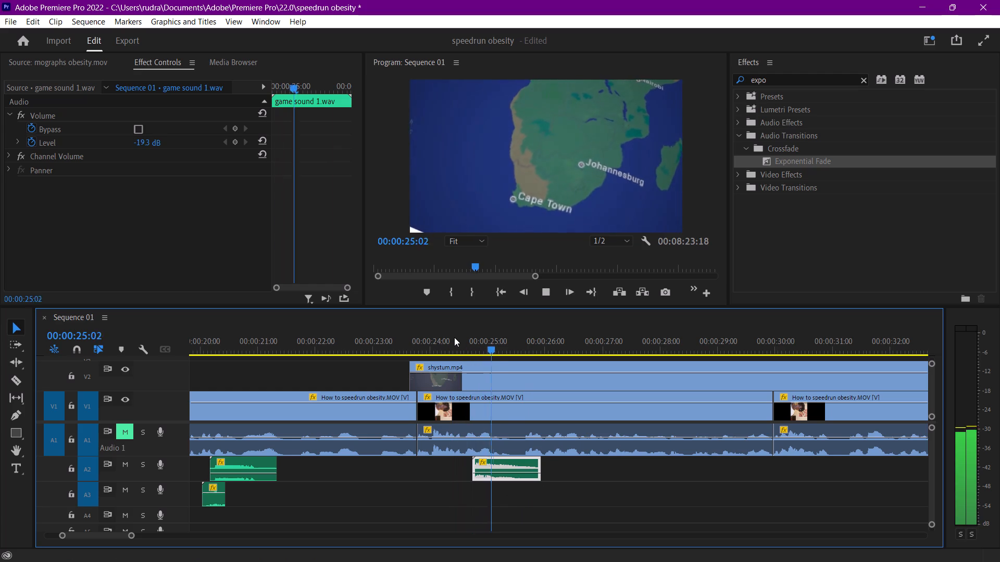
{"action": "key", "text": "space"}
{"action": "key", "text": "space"}
{"action": "key", "text": "space"}
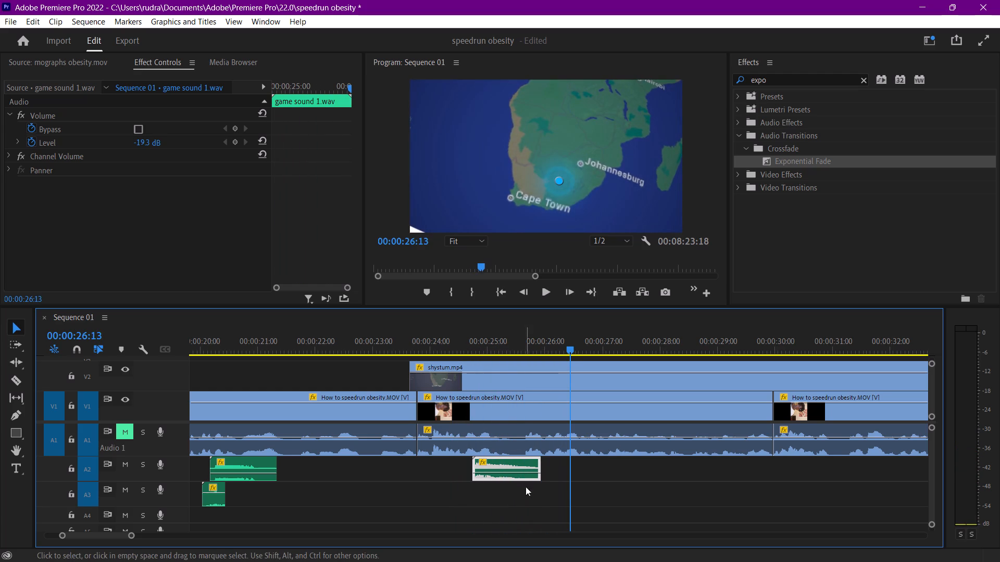
Move the game sound clip along A2 to start at about 00:00:26:01, play it back over the blue location dot, and save the project.
{"action": "left_click_drag", "start_coordinate": [523, 461], "coordinate": [598, 468]}
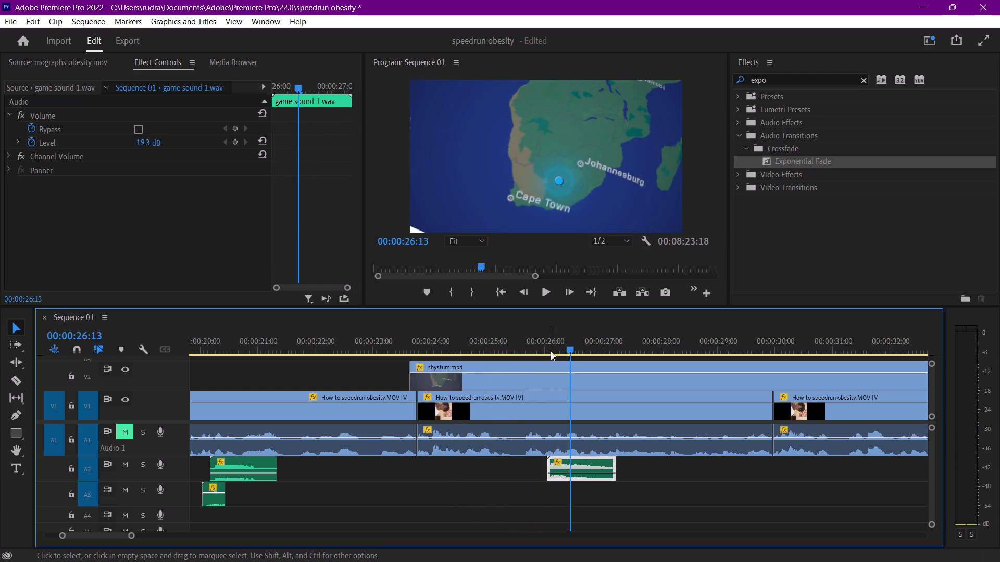
{"action": "left_click", "coordinate": [546, 346]}
{"action": "scroll", "coordinate": [592, 336], "scroll_direction": "left", "scroll_amount": 2}
{"action": "key", "text": "space"}
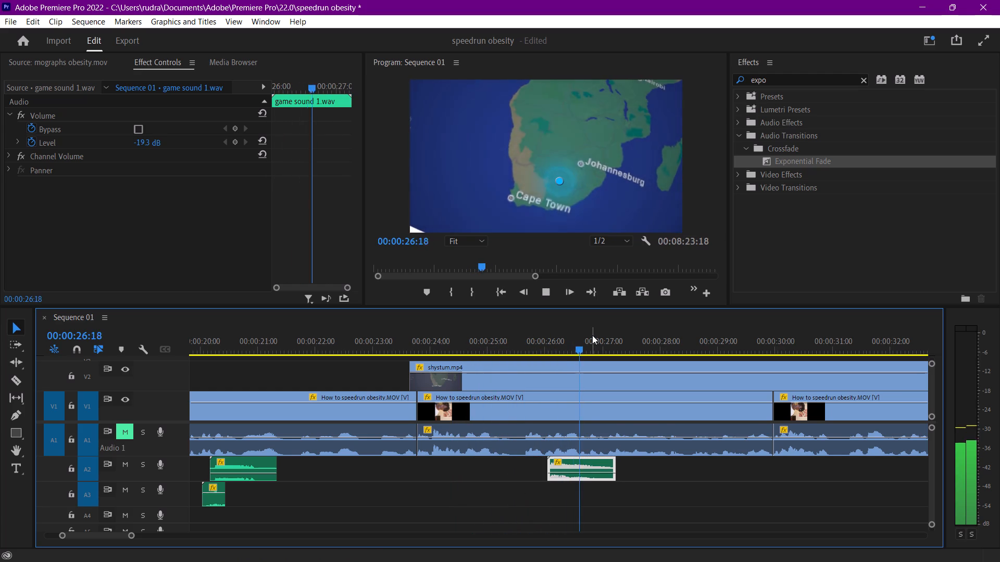
{"action": "scroll", "coordinate": [592, 335], "scroll_direction": "left", "scroll_amount": 1}
{"action": "key", "text": "space"}
{"action": "scroll", "coordinate": [627, 425], "scroll_direction": "left", "scroll_amount": 1}
{"action": "key", "text": "ctrl+s"}
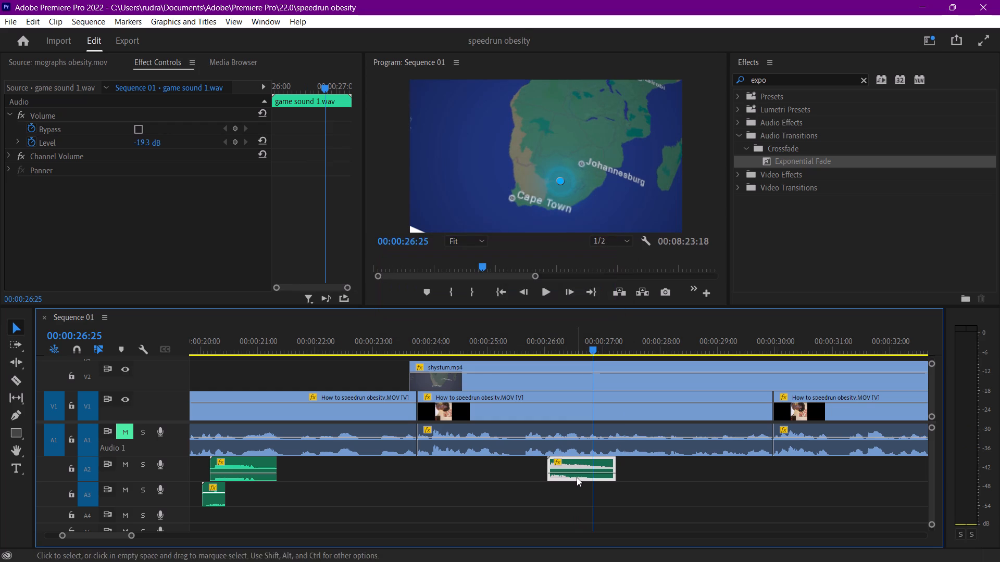
Unmute A1 and play the map shot with the voice, first around the game sound and again from just before the shot begins.
{"action": "left_click", "coordinate": [125, 436]}
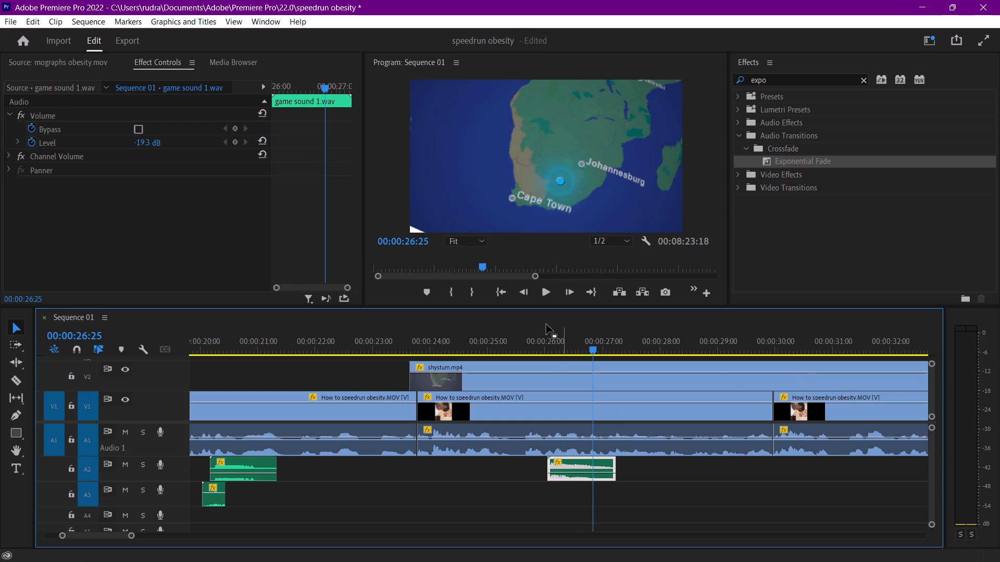
{"action": "left_click", "coordinate": [554, 340]}
{"action": "key", "text": "space"}
{"action": "key", "text": "space"}
{"action": "left_click_drag", "start_coordinate": [514, 333], "coordinate": [401, 333]}
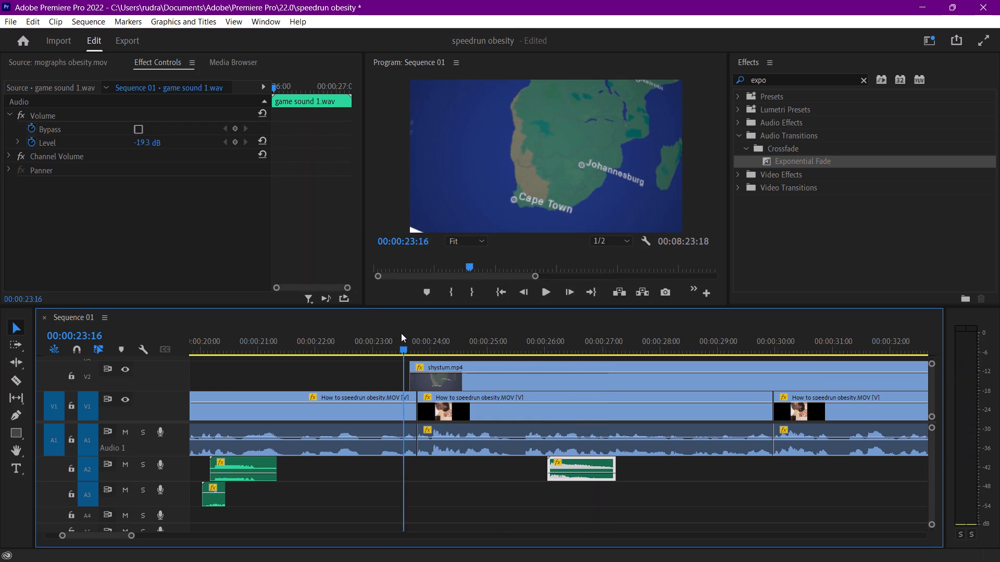
{"action": "left_click_drag", "start_coordinate": [401, 333], "coordinate": [386, 330]}
{"action": "key", "text": "space"}
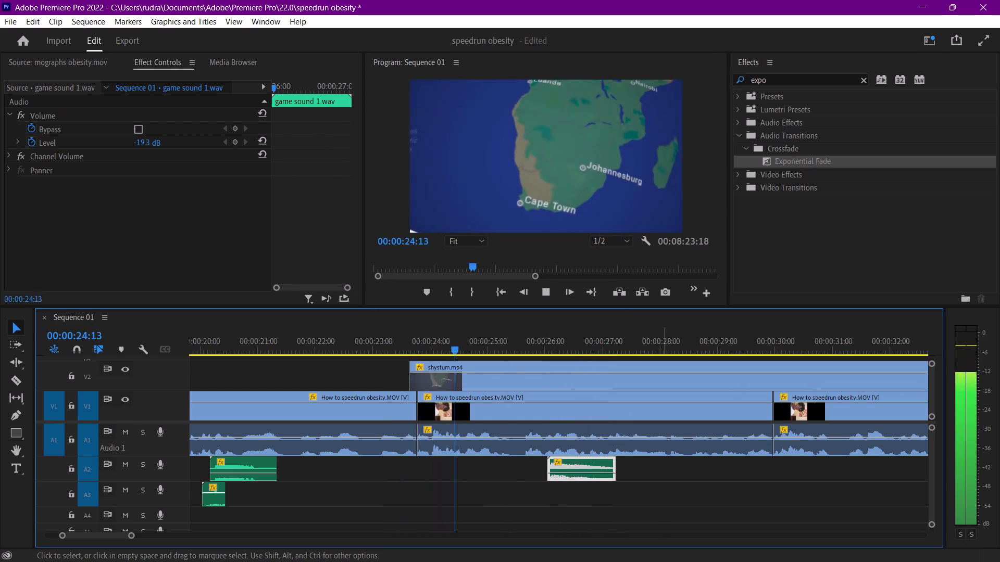
{"action": "key", "text": "space"}
Switch to Soundly, dismiss the connection error dialogs, and search the sound library for "swoosh".
{"action": "left_click", "coordinate": [680, 547]}
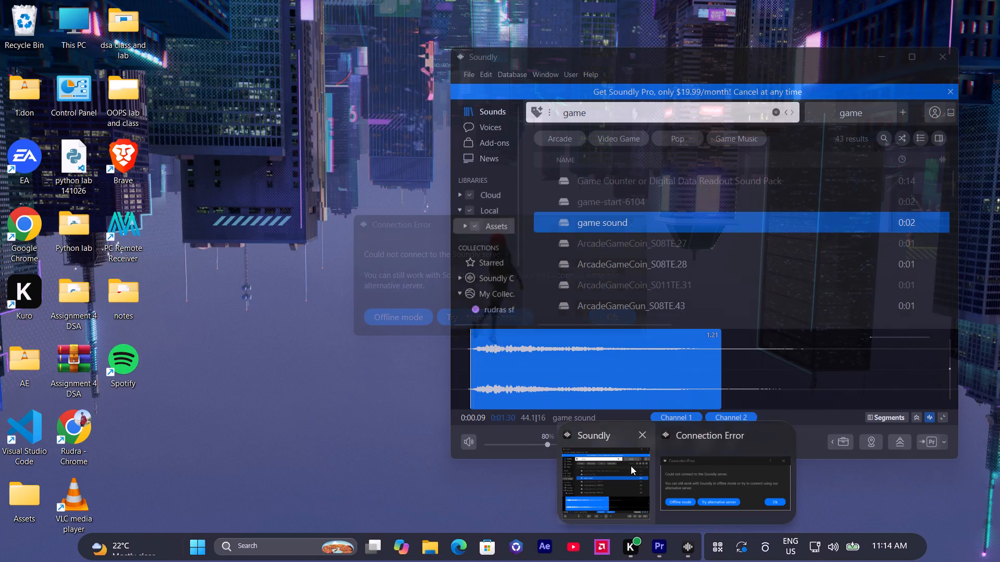
{"action": "left_click", "coordinate": [631, 466]}
{"action": "left_click", "coordinate": [605, 311]}
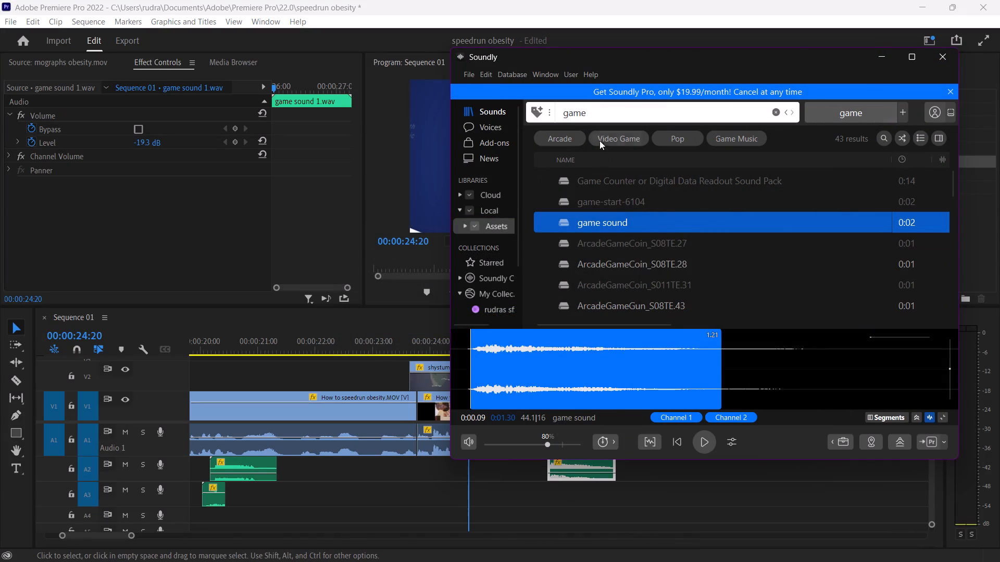
{"action": "left_click_drag", "start_coordinate": [595, 116], "coordinate": [510, 97]}
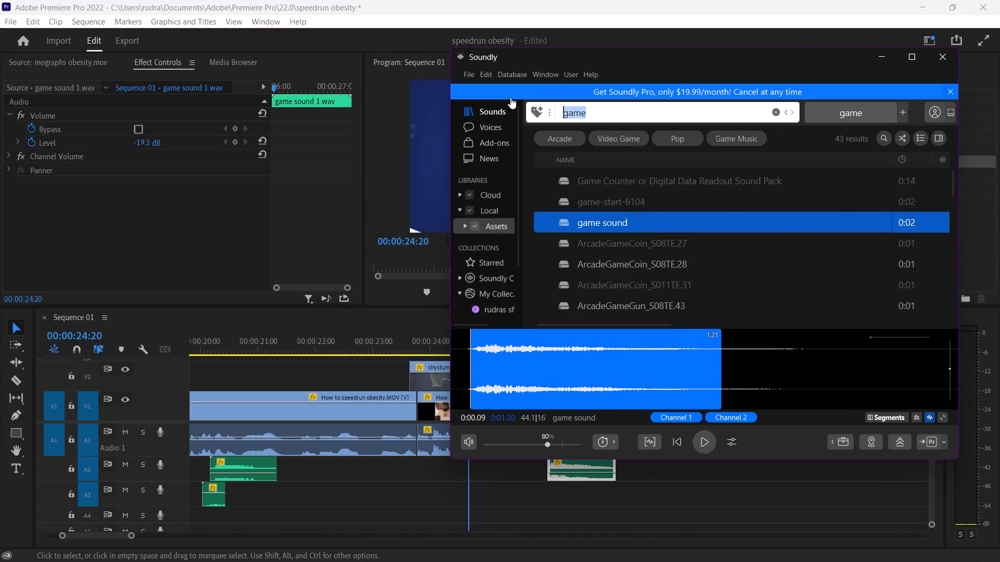
{"action": "key", "text": "BackSpace"}
{"action": "type", "text": "swoosh"}
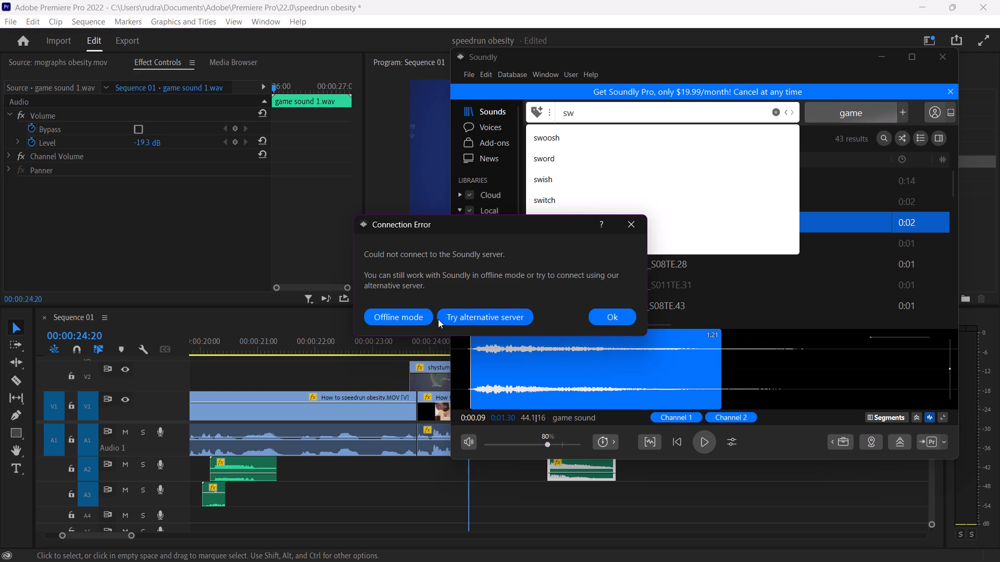
{"action": "left_click", "coordinate": [417, 318]}
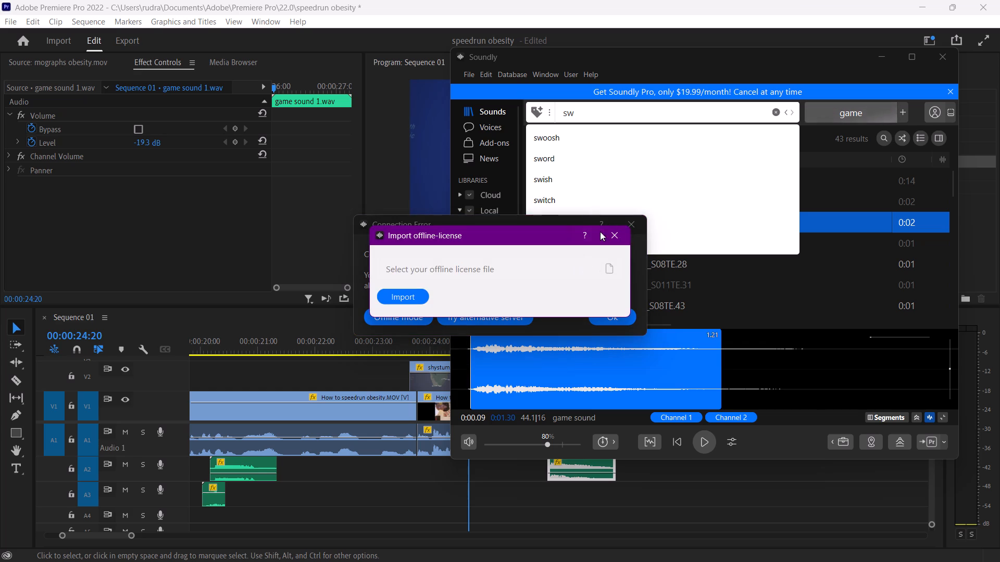
{"action": "left_click", "coordinate": [613, 232]}
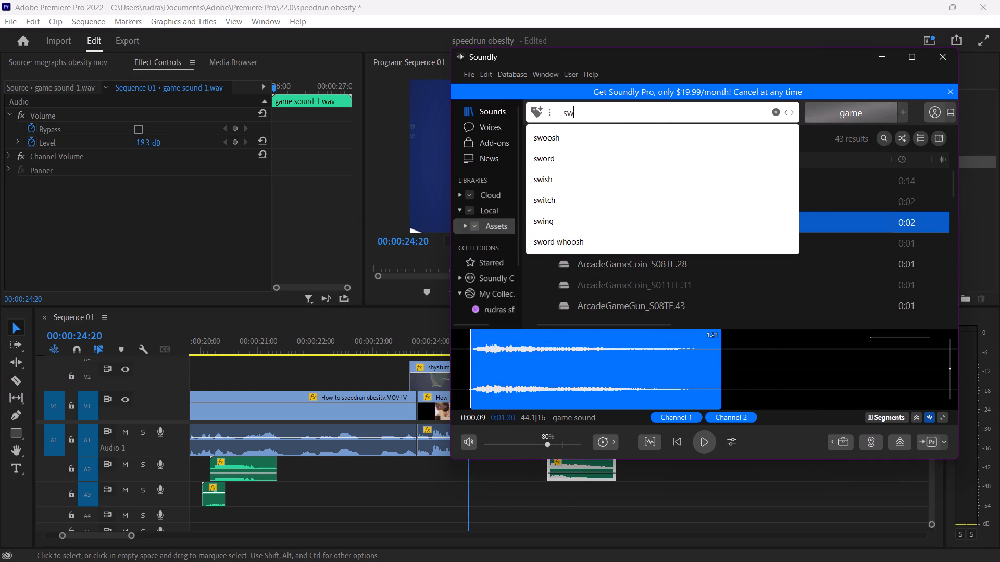
{"action": "type", "text": "oosh"}
{"action": "key", "text": "Return"}
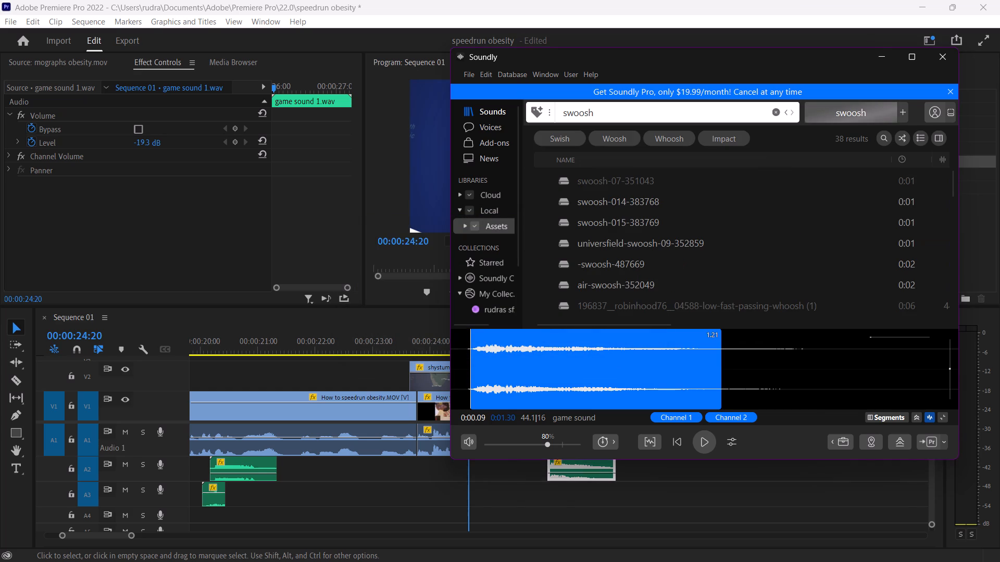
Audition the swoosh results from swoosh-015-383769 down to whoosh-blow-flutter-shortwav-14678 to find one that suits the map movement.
{"action": "left_click", "coordinate": [593, 221]}
{"action": "key", "text": "space"}
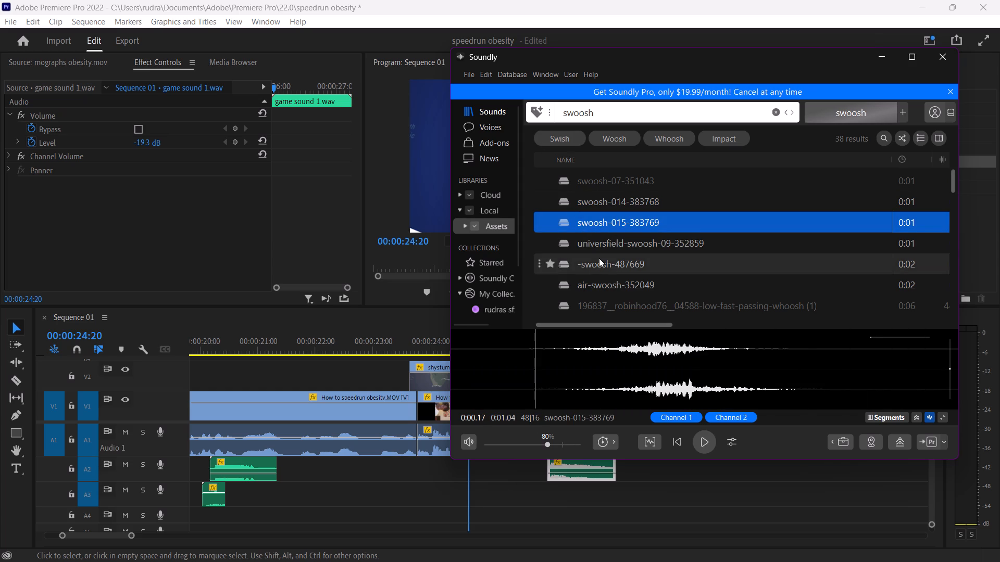
{"action": "left_click", "coordinate": [599, 258]}
{"action": "key", "text": "space"}
{"action": "left_click", "coordinate": [587, 279]}
{"action": "key", "text": "space"}
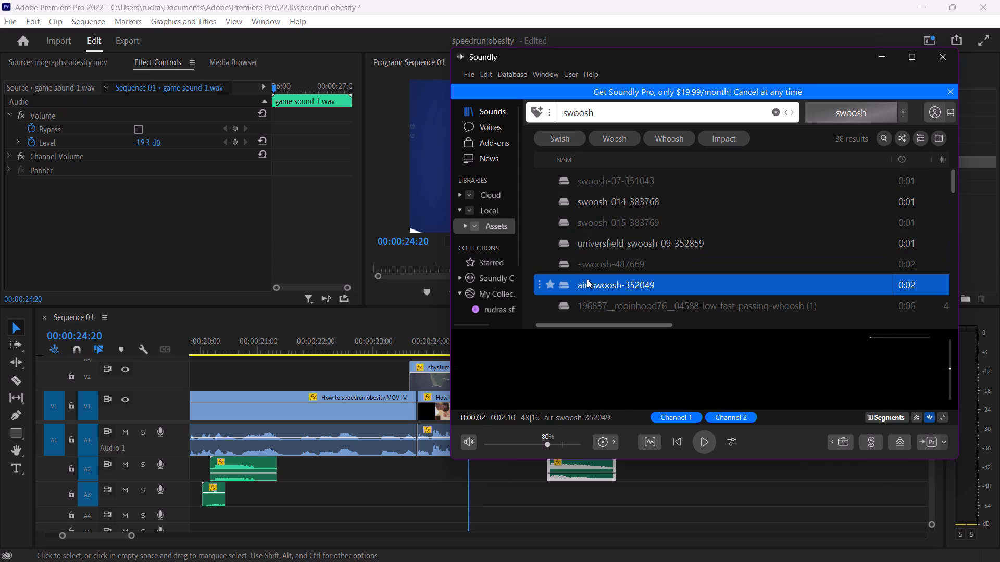
{"action": "left_click", "coordinate": [620, 309]}
{"action": "key", "text": "space"}
{"action": "key", "text": "space"}
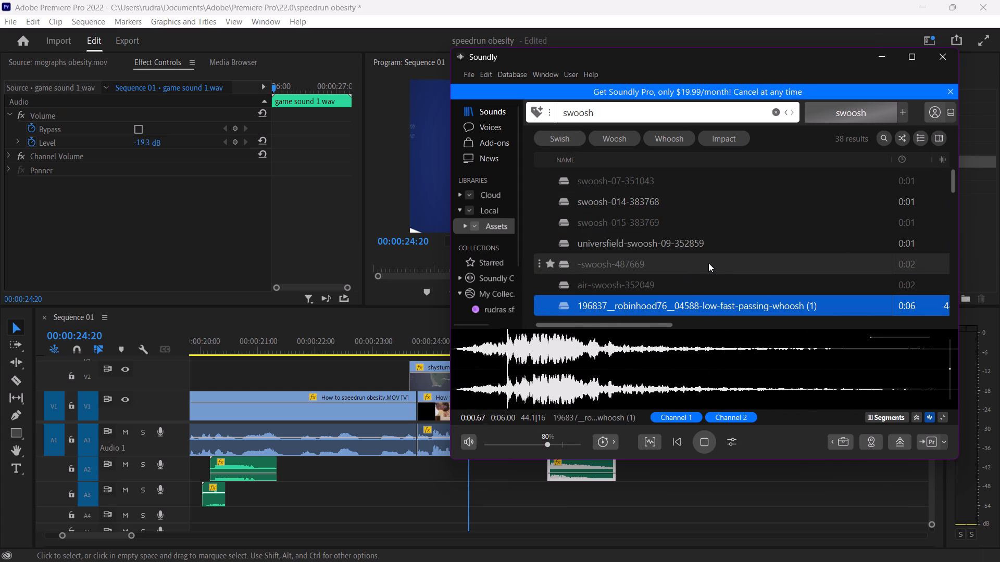
{"action": "scroll", "coordinate": [708, 263], "scroll_direction": "down", "scroll_amount": 1}
{"action": "left_click", "coordinate": [691, 277]}
{"action": "key", "text": "space"}
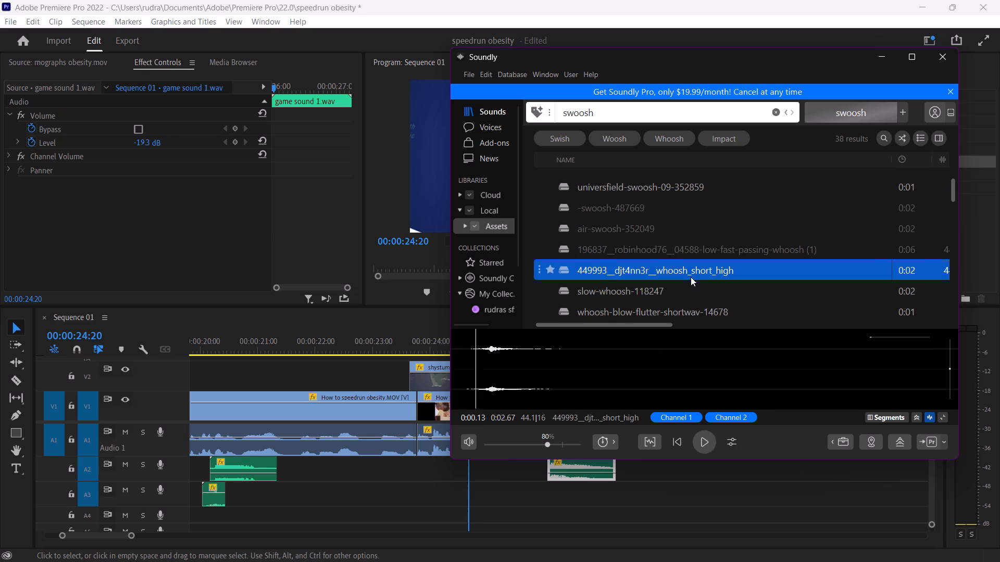
{"action": "key", "text": "space"}
{"action": "left_click", "coordinate": [678, 293]}
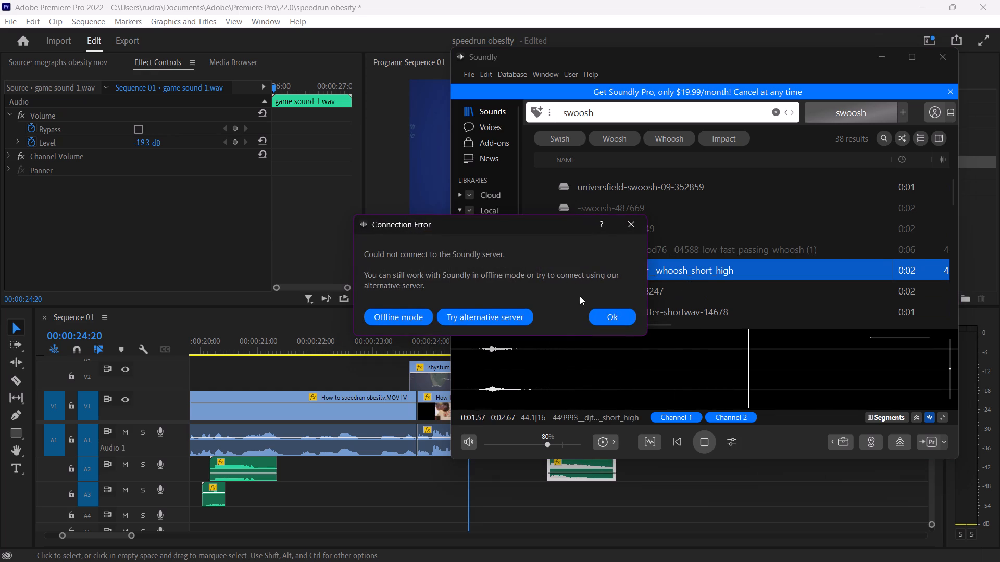
{"action": "left_click", "coordinate": [619, 317]}
{"action": "left_click", "coordinate": [634, 297]}
{"action": "key", "text": "space"}
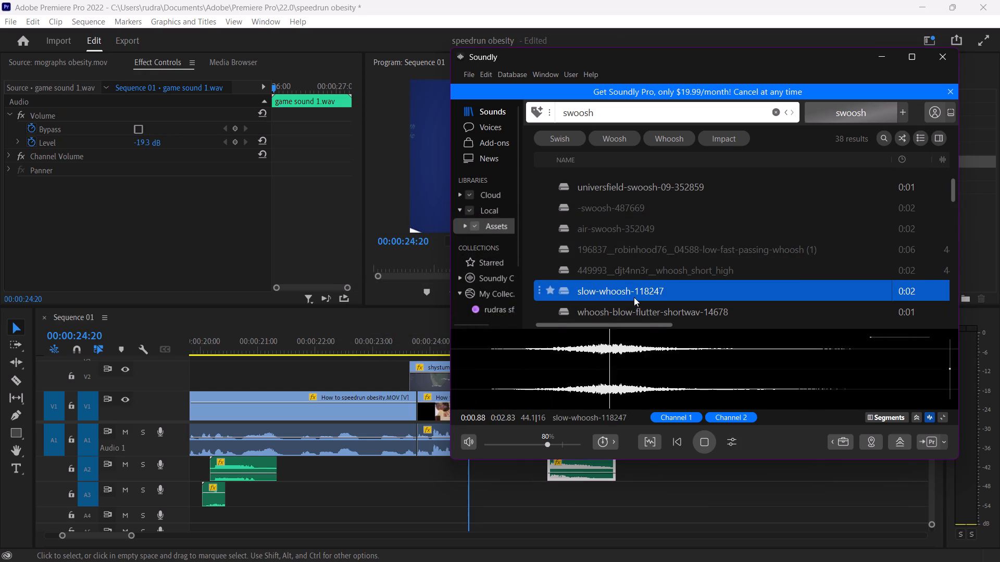
{"action": "left_click", "coordinate": [626, 311]}
{"action": "key", "text": "space"}
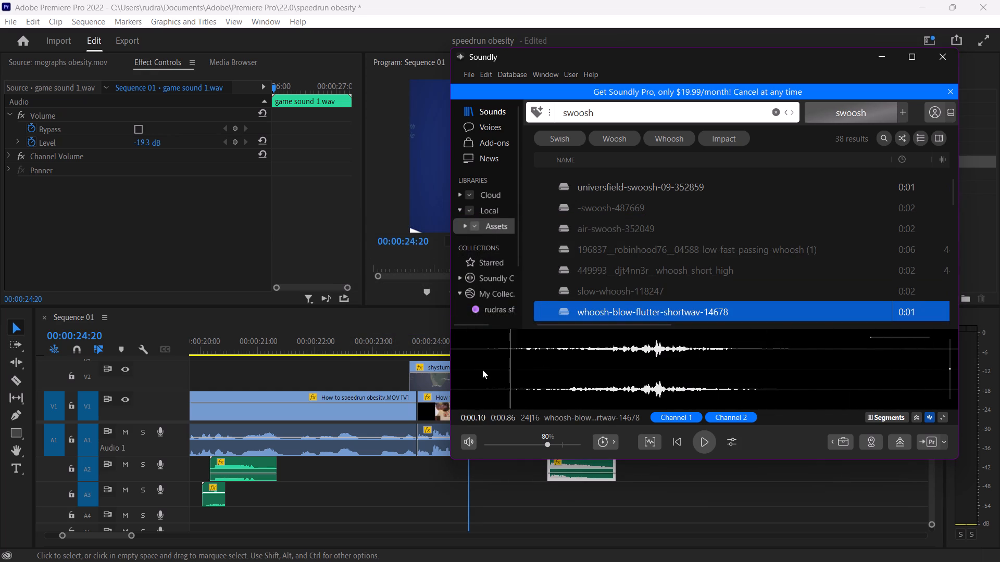
Select the main portion of whoosh-blow-flutter-shortwav-14678, place it on Premiere Pro's A2 track at about 00:00:24:02, and play it back.
{"action": "left_click_drag", "start_coordinate": [482, 369], "coordinate": [776, 366]}
{"action": "left_click_drag", "start_coordinate": [644, 377], "coordinate": [435, 476]}
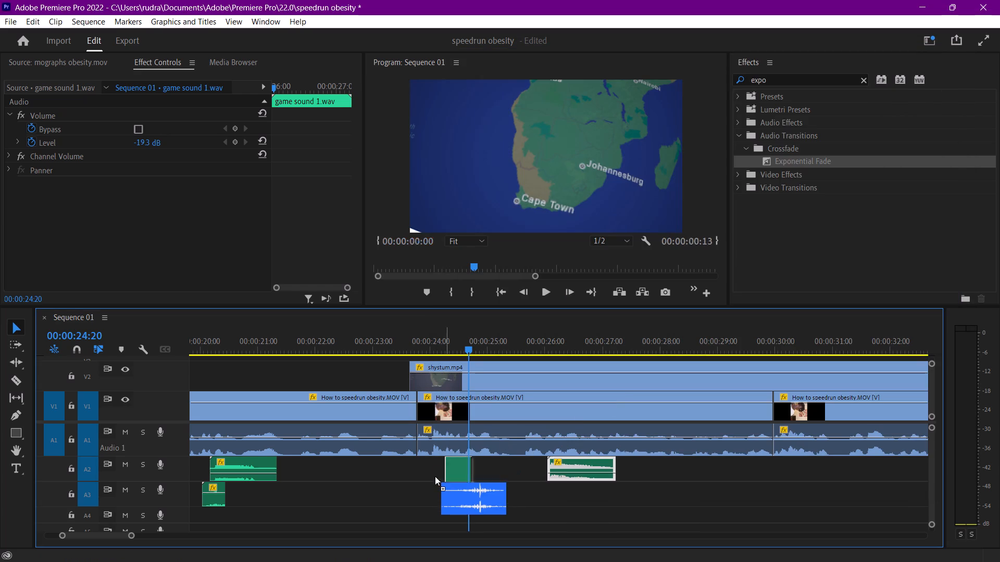
{"action": "left_click_drag", "start_coordinate": [435, 476], "coordinate": [434, 479]}
{"action": "left_click", "coordinate": [411, 514]}
{"action": "left_click", "coordinate": [426, 347]}
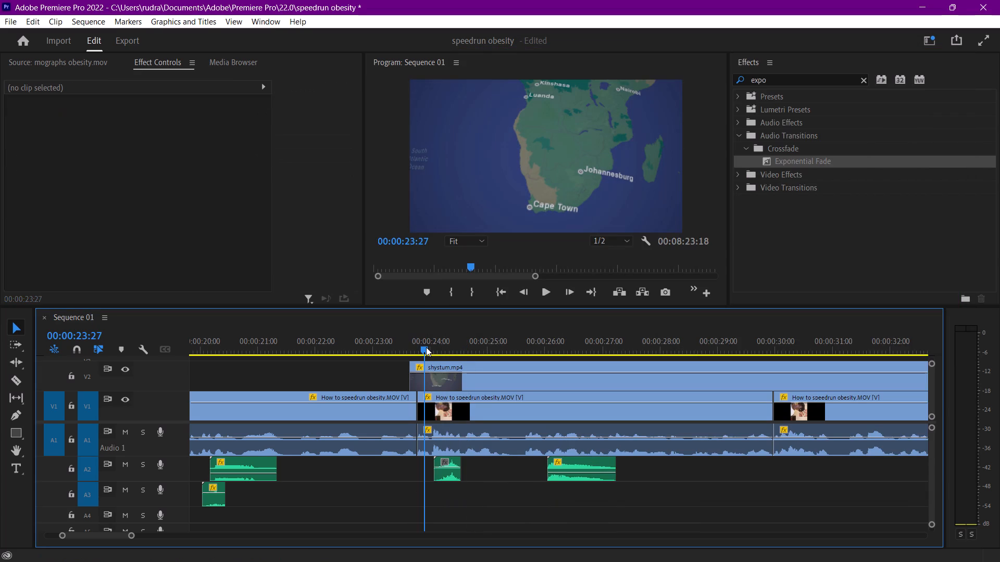
{"action": "key", "text": "space"}
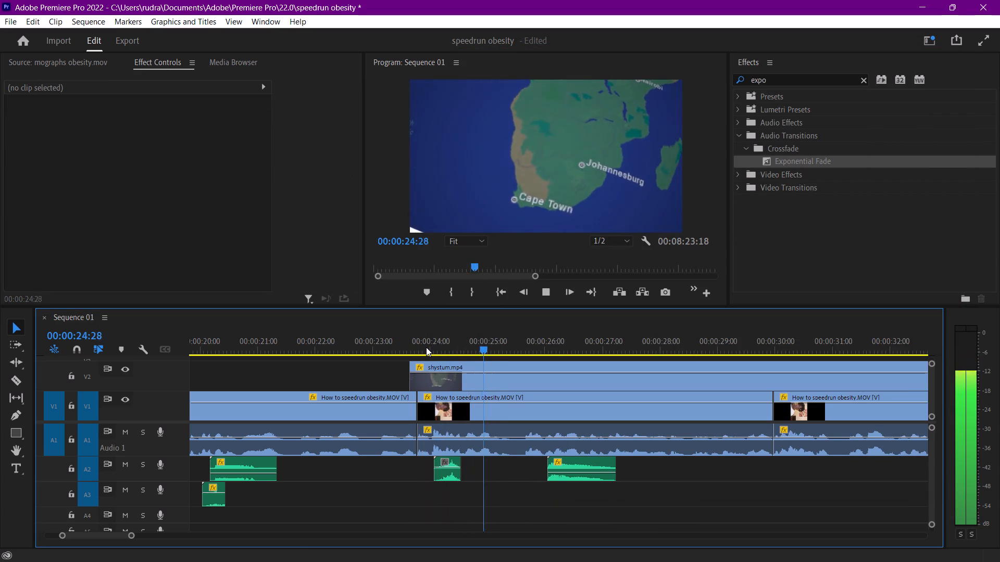
{"action": "key", "text": "space"}
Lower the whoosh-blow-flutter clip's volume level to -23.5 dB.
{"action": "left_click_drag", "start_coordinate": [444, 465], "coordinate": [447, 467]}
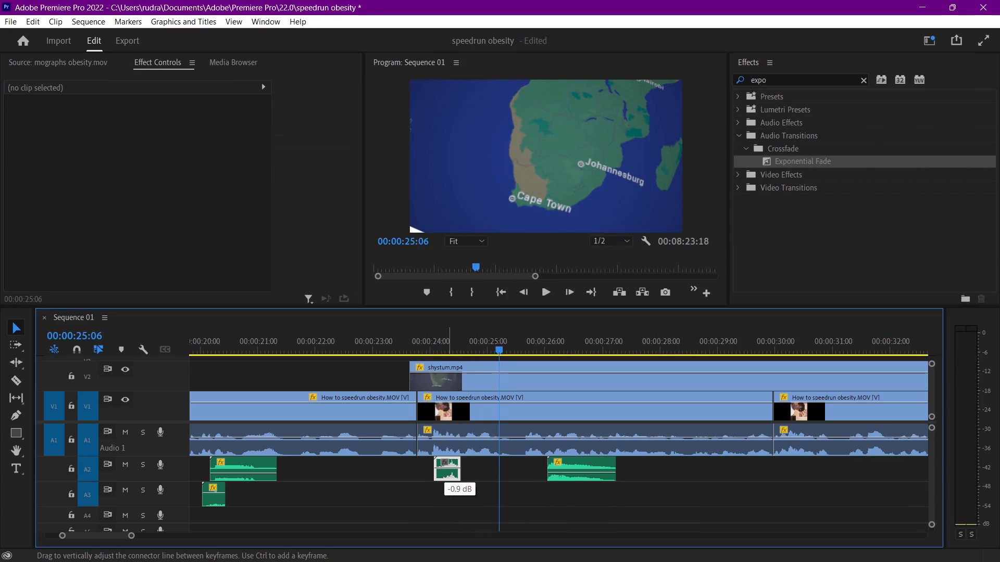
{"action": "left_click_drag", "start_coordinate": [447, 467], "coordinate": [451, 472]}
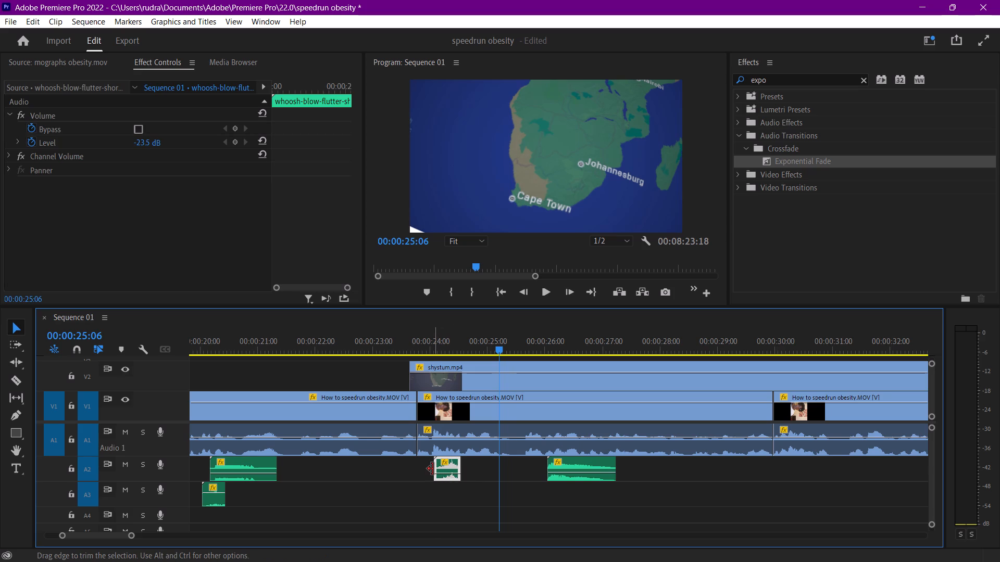
Rate-stretch the whoosh-blow-flutter clip on A2 to about 21 frames long by extending its end.
{"action": "key", "text": "r"}
{"action": "key", "text": "r"}
{"action": "key", "text": "r"}
{"action": "key", "text": "r"}
{"action": "key", "text": "r"}
{"action": "key", "text": "r"}
{"action": "key", "text": "r"}
{"action": "key", "text": "r"}
{"action": "key", "text": "r"}
{"action": "key", "text": "r"}
{"action": "key", "text": "r"}
{"action": "key", "text": "r"}
{"action": "key", "text": "r"}
{"action": "key", "text": "r"}
{"action": "key", "text": "r"}
{"action": "key", "text": "r"}
{"action": "key", "text": "r"}
{"action": "key", "text": "r"}
{"action": "key", "text": "r"}
{"action": "key", "text": "r"}
{"action": "left_click_drag", "start_coordinate": [433, 468], "coordinate": [410, 464]}
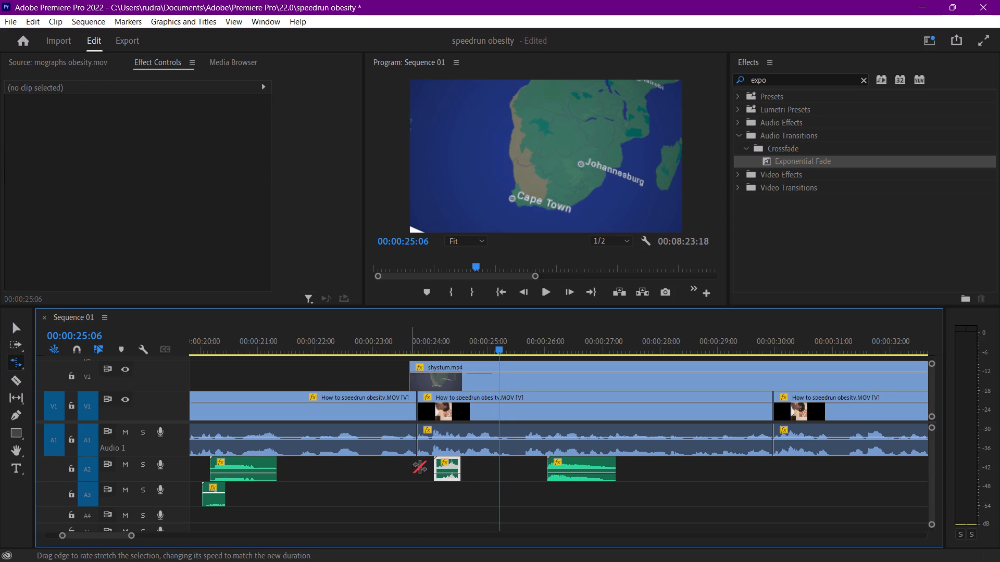
{"action": "left_click_drag", "start_coordinate": [434, 467], "coordinate": [427, 467]}
{"action": "left_click_drag", "start_coordinate": [457, 469], "coordinate": [472, 469]}
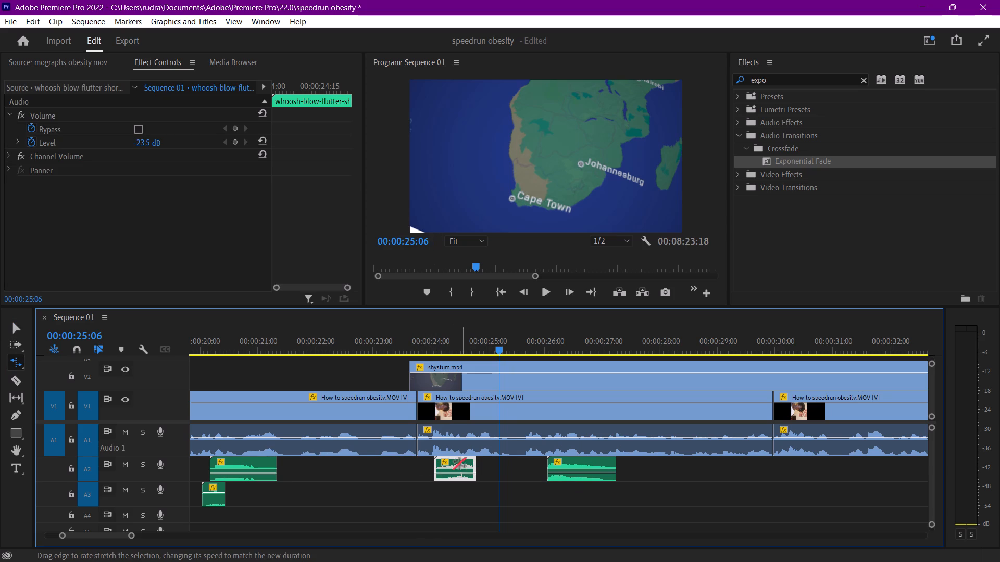
Move the stretched whoosh clip earlier to start at about 00:00:23:22, near the V1 cut, and play it back.
{"action": "key", "text": "v"}
{"action": "left_click_drag", "start_coordinate": [449, 461], "coordinate": [431, 459]}
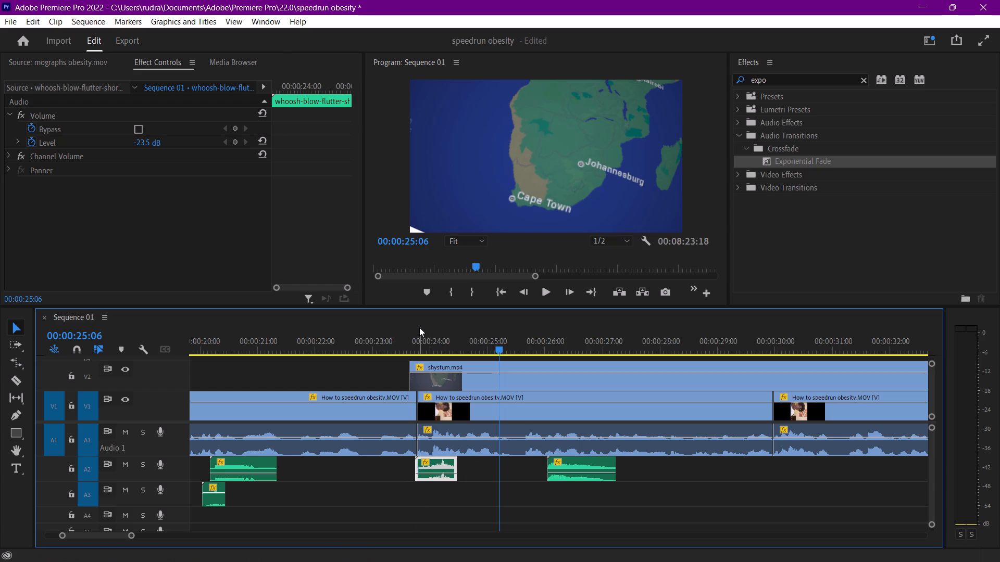
{"action": "left_click", "coordinate": [419, 327]}
{"action": "key", "text": "space"}
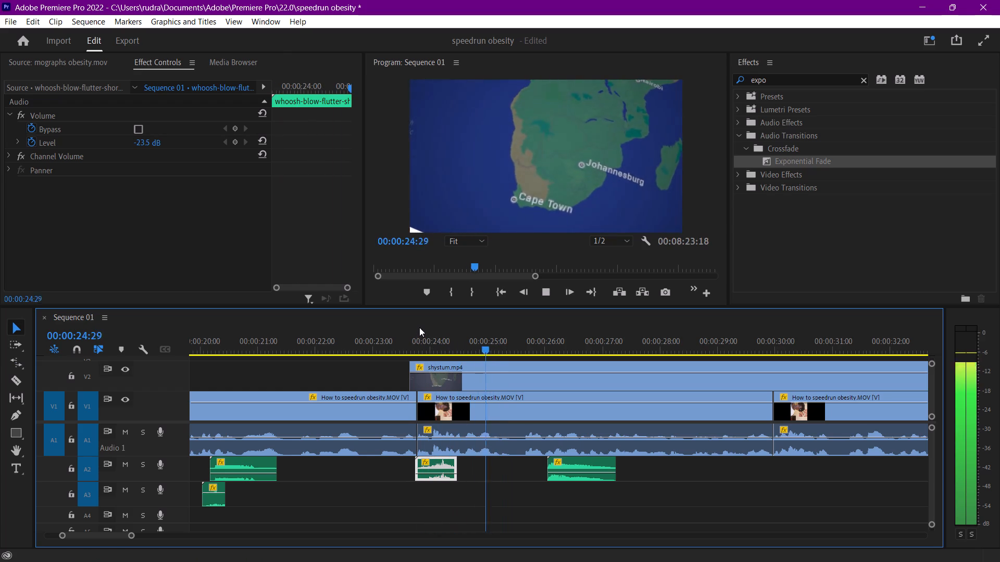
{"action": "key", "text": "space"}
Raise the whoosh clip's volume level to -2.4 dB and apply an audio gain of -10 dB to it.
{"action": "left_click", "coordinate": [435, 471]}
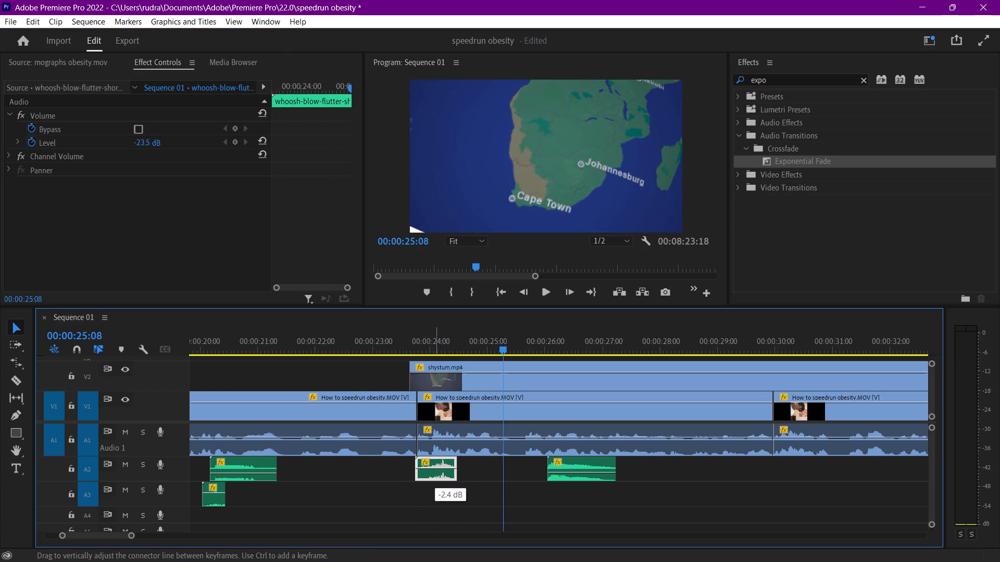
{"action": "left_click", "coordinate": [442, 462]}
{"action": "type", "text": "g-10"}
{"action": "key", "text": "Return"}
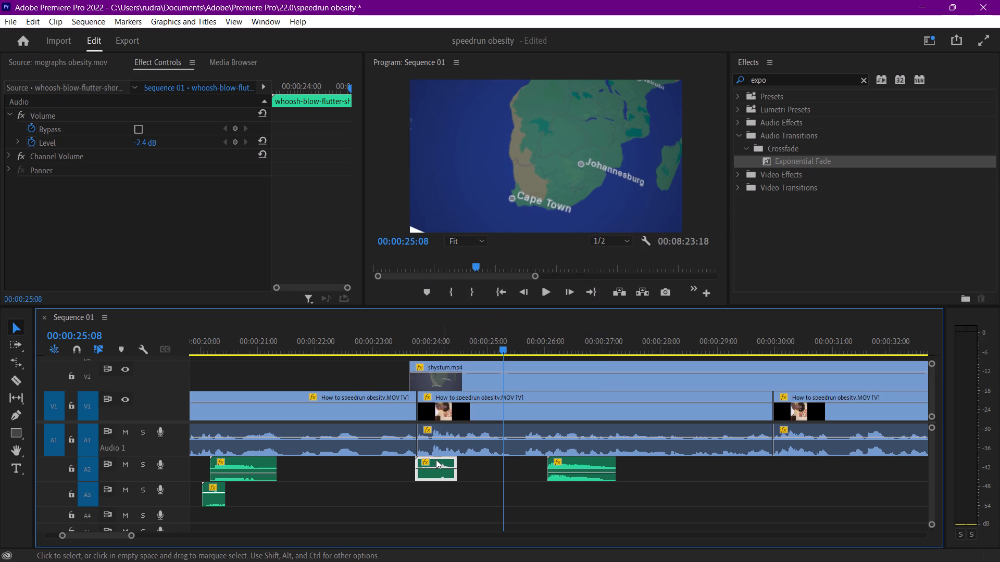
Move the game sound 1 clip on A2 slightly earlier to start at about 00:00:25:28, play it back and save the project.
{"action": "left_click", "coordinate": [418, 352]}
{"action": "key", "text": "space"}
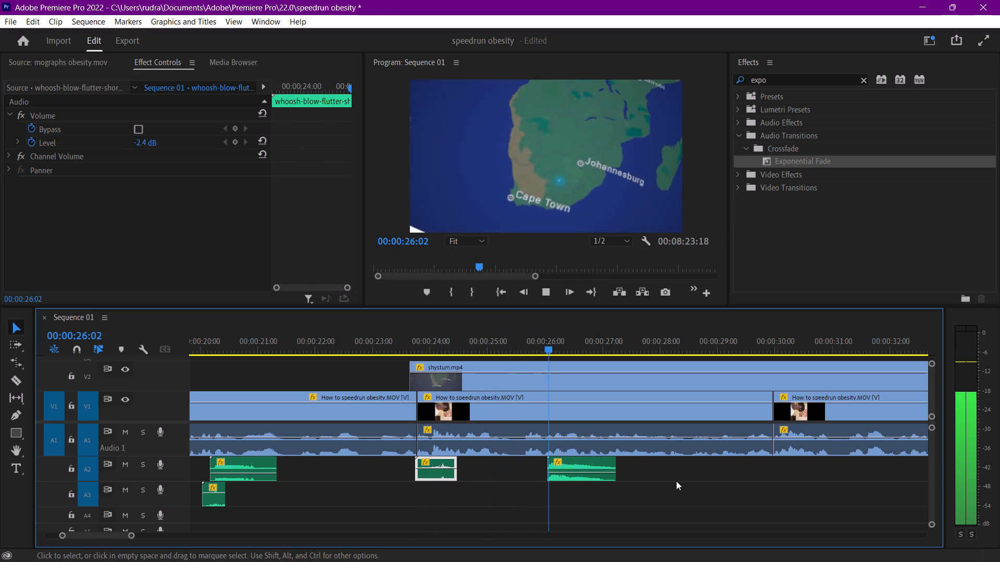
{"action": "key", "text": "space"}
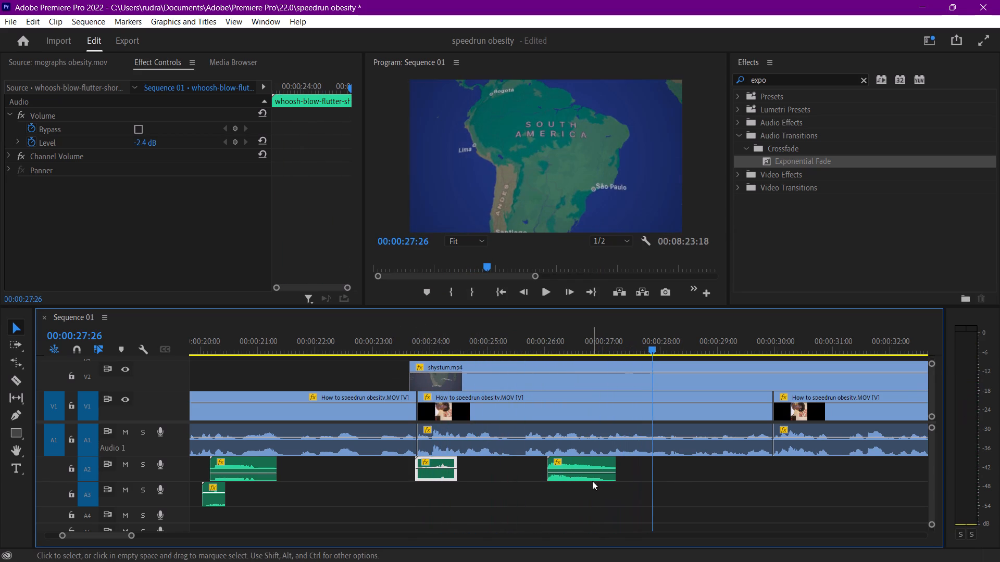
{"action": "left_click_drag", "start_coordinate": [591, 463], "coordinate": [583, 463]}
{"action": "left_click", "coordinate": [508, 338]}
{"action": "key", "text": "space"}
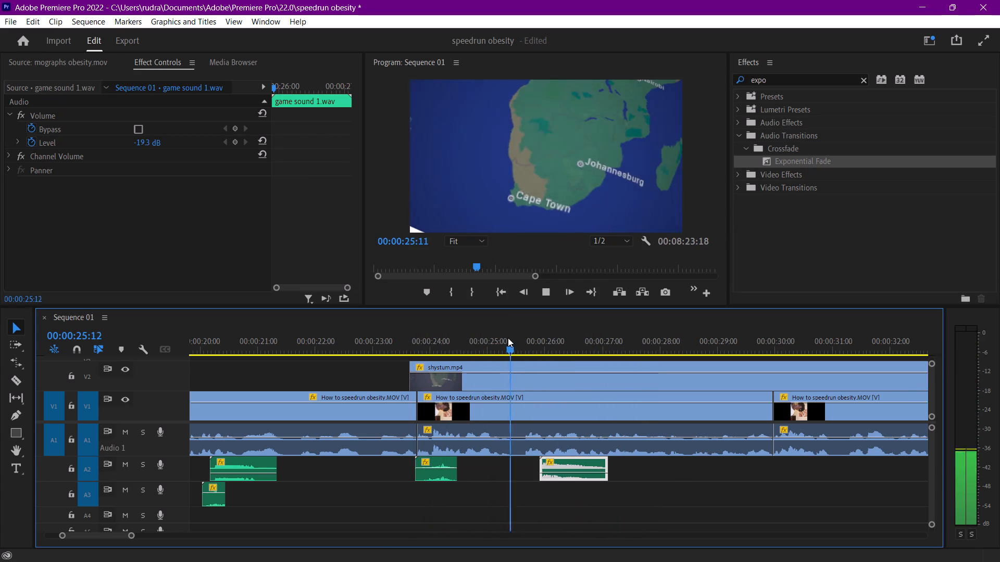
{"action": "key", "text": "space"}
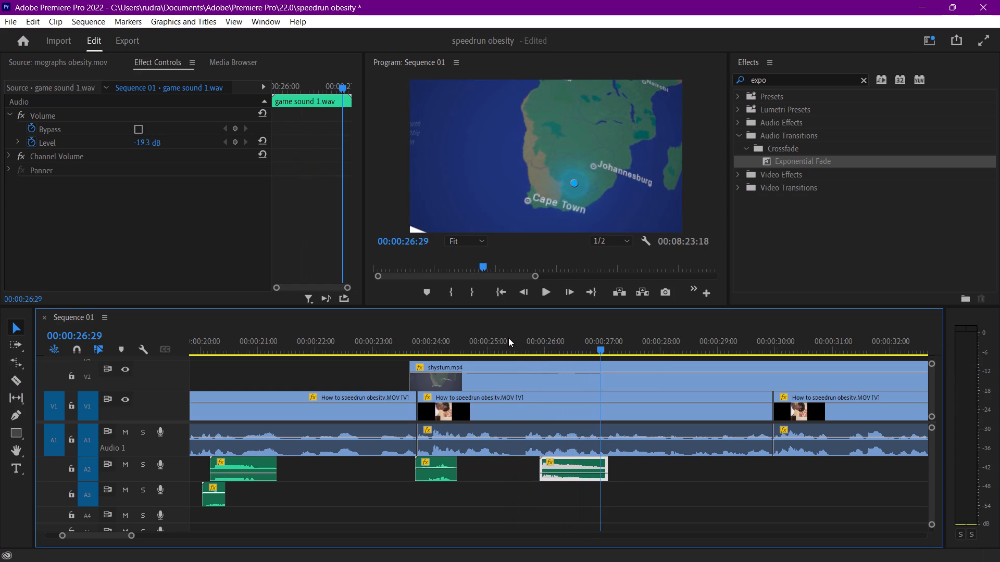
{"action": "key", "text": "ctrl+d"}
{"action": "key", "text": "ctrl+s"}
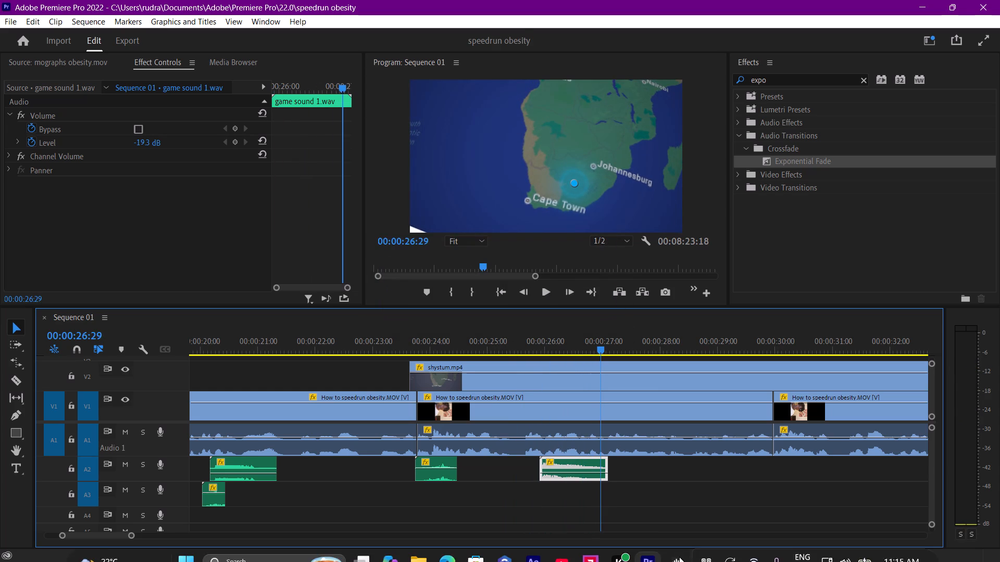
Search Soundly for swoosh and place a 0.66-second section of swoosh-07-351043 on A3 at about 00:00:27:16 in the Premiere Pro sequence.
{"action": "left_click", "coordinate": [673, 551]}
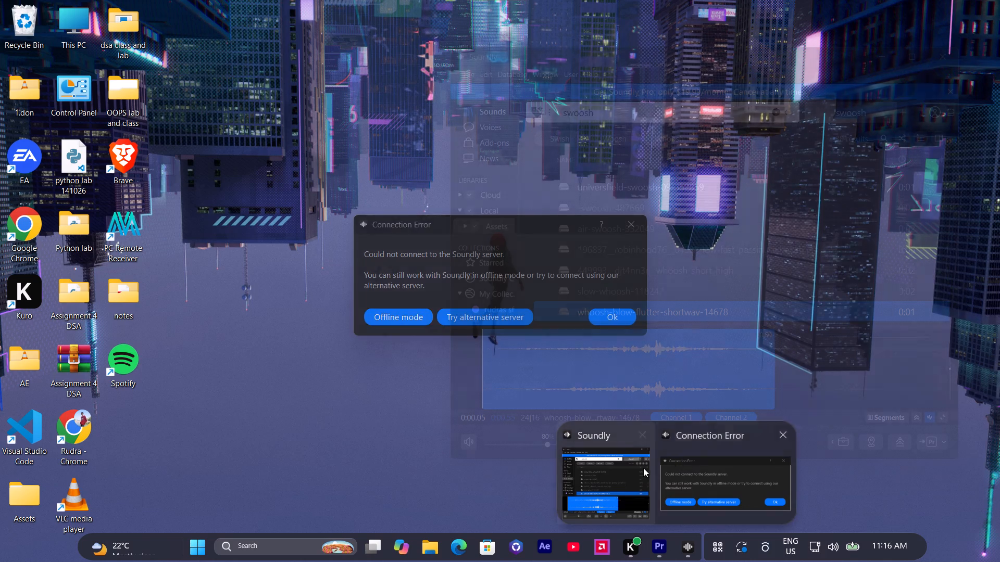
{"action": "left_click", "coordinate": [642, 468]}
{"action": "left_click", "coordinate": [611, 312]}
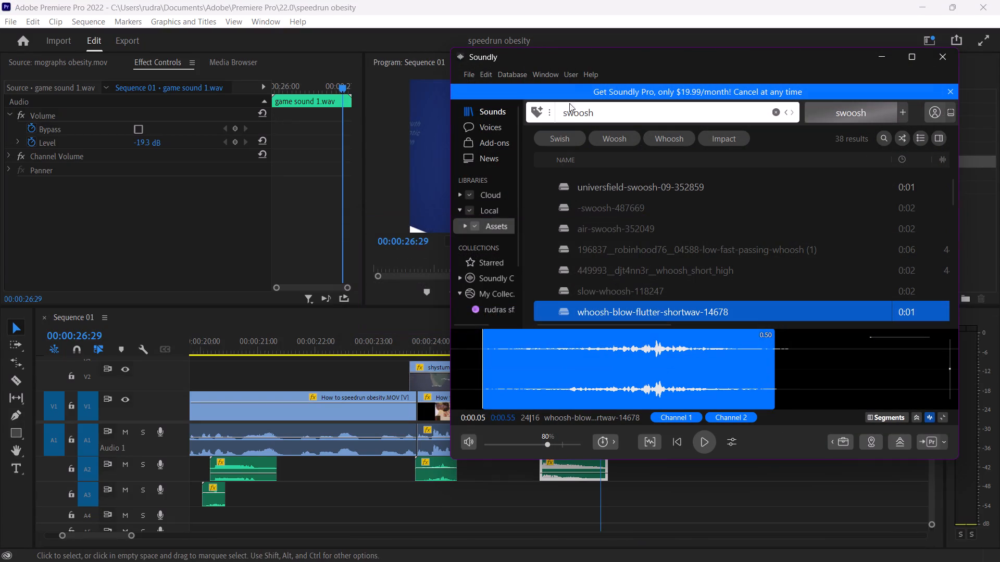
{"action": "left_click", "coordinate": [774, 113]}
{"action": "left_click", "coordinate": [741, 113]}
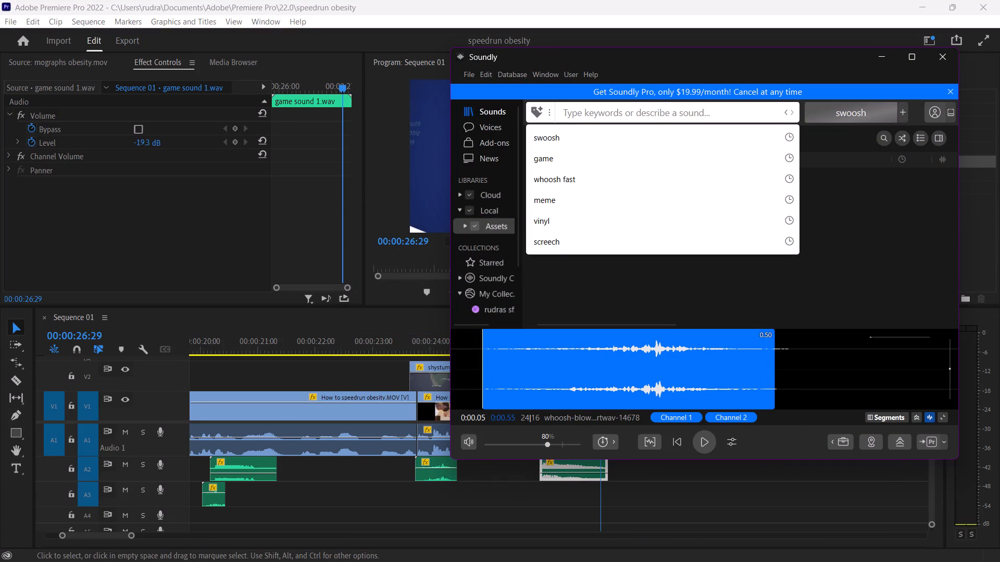
{"action": "type", "text": "swoosh"}
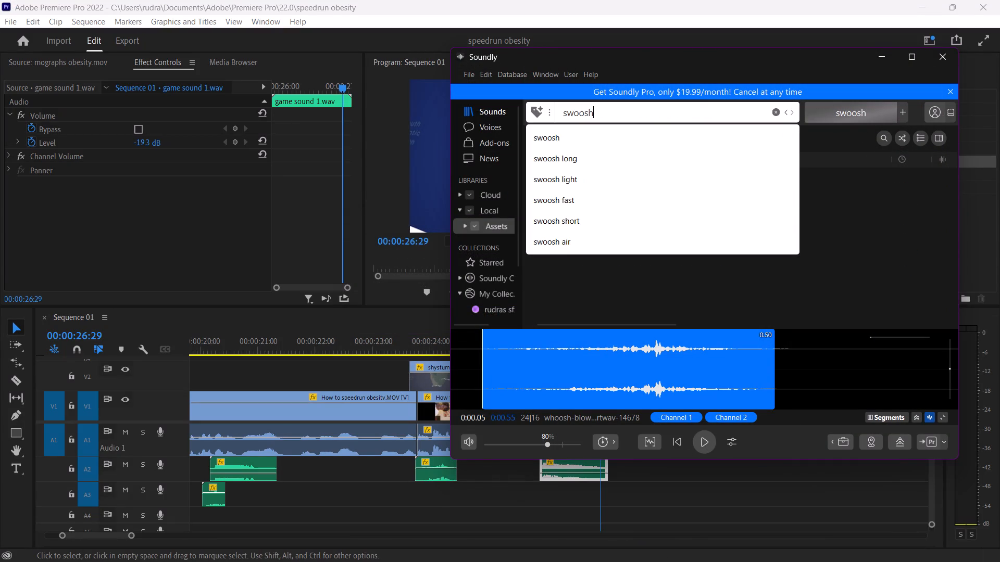
{"action": "key", "text": "Return"}
{"action": "left_click", "coordinate": [672, 188]}
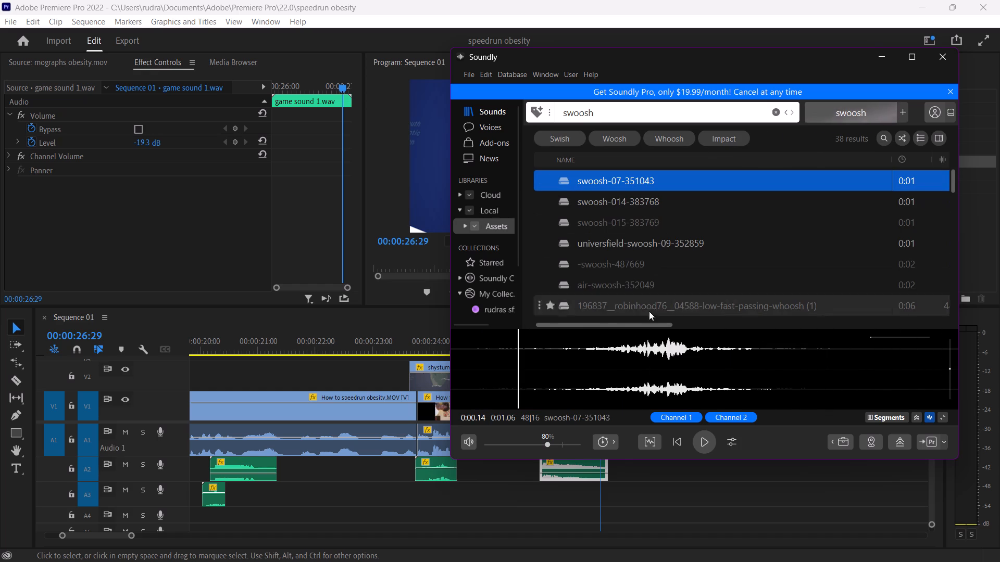
{"action": "left_click_drag", "start_coordinate": [516, 384], "coordinate": [828, 384]}
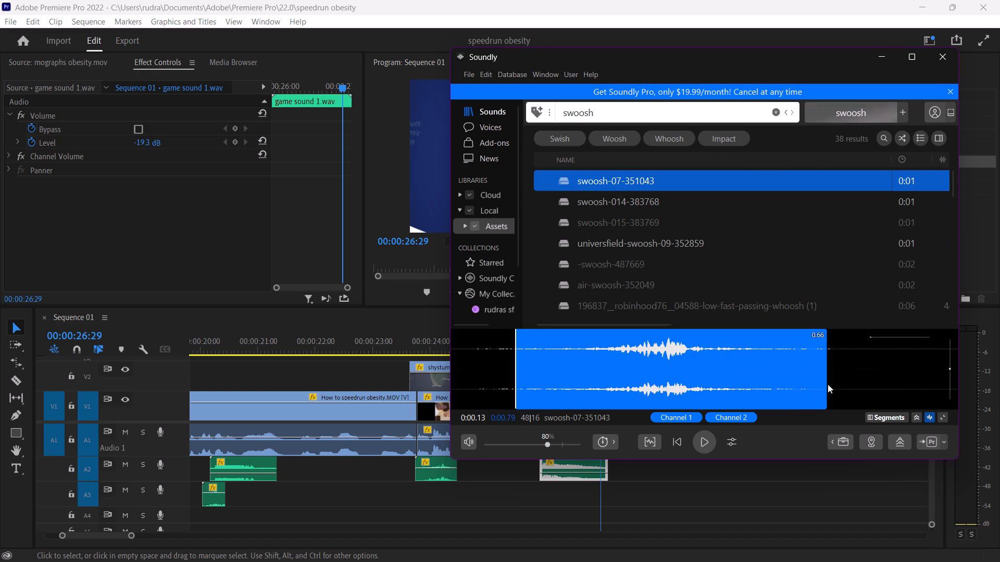
{"action": "left_click_drag", "start_coordinate": [828, 384], "coordinate": [827, 384]}
{"action": "left_click_drag", "start_coordinate": [717, 384], "coordinate": [635, 504]}
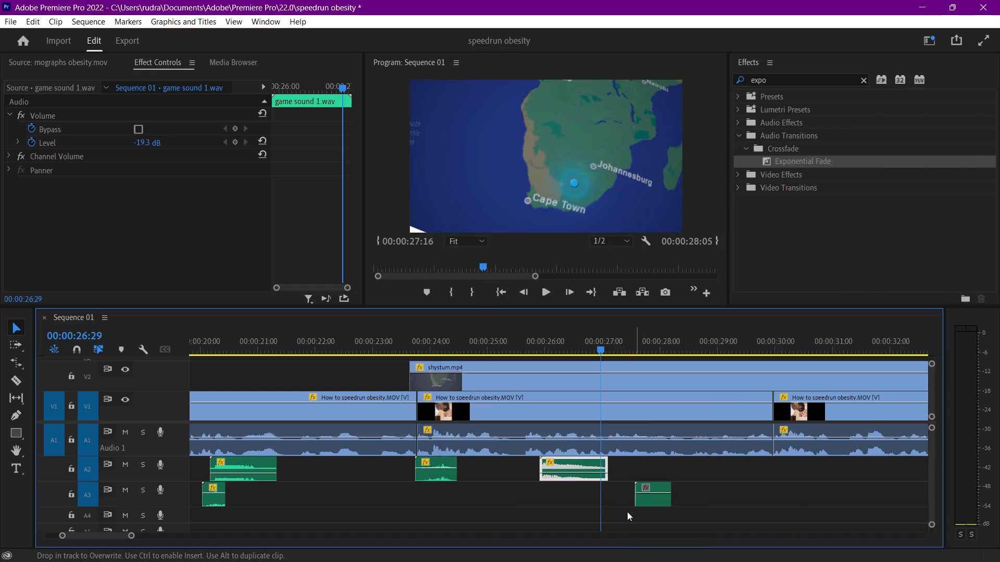
Move the swoosh-07 clip on A3 earlier to start at about 00:00:26:28, playing back to check its timing against the map movement.
{"action": "left_click", "coordinate": [599, 518]}
{"action": "key", "text": "space"}
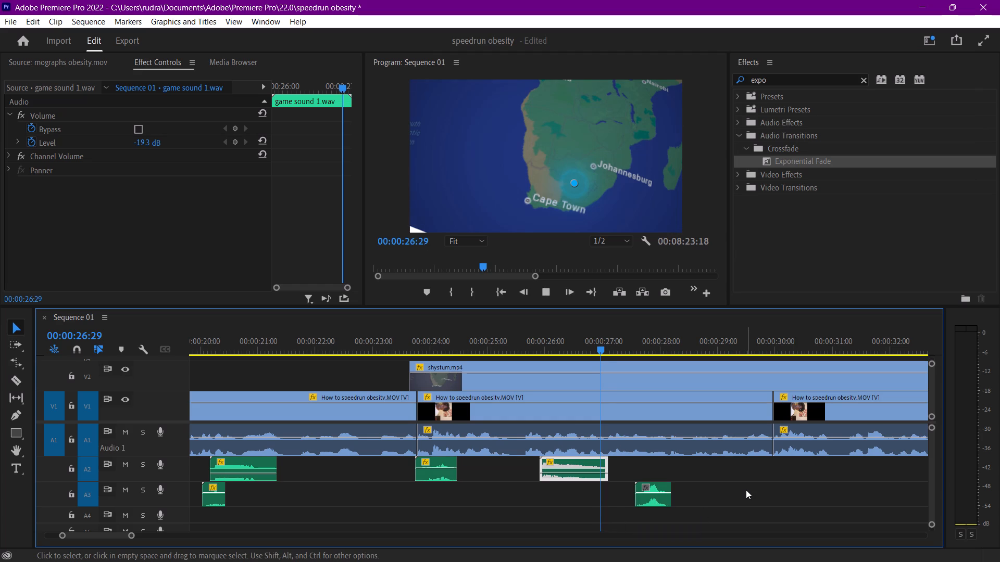
{"action": "key", "text": "space"}
{"action": "left_click_drag", "start_coordinate": [657, 504], "coordinate": [624, 502]}
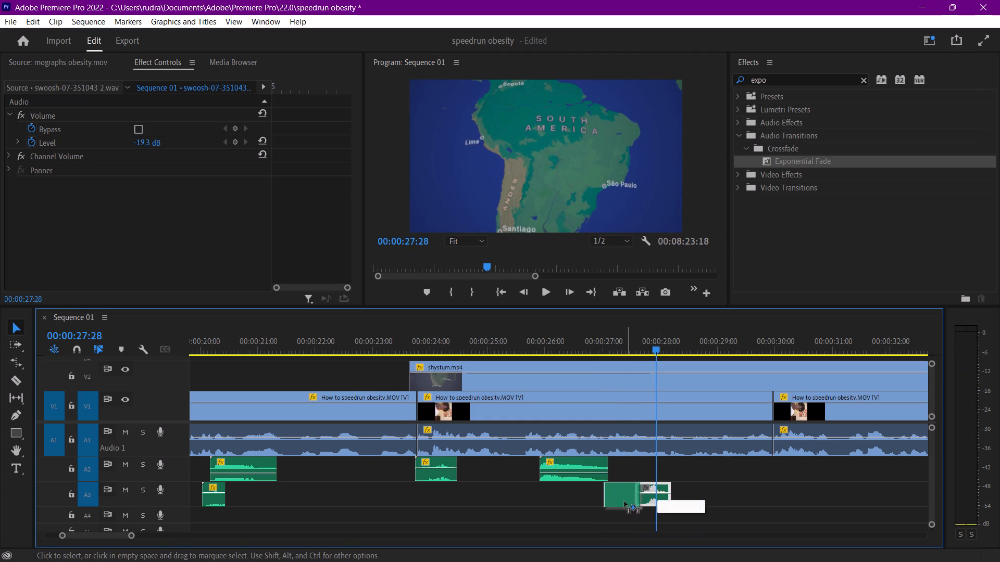
{"action": "left_click_drag", "start_coordinate": [624, 502], "coordinate": [626, 502]}
{"action": "left_click", "coordinate": [594, 343]}
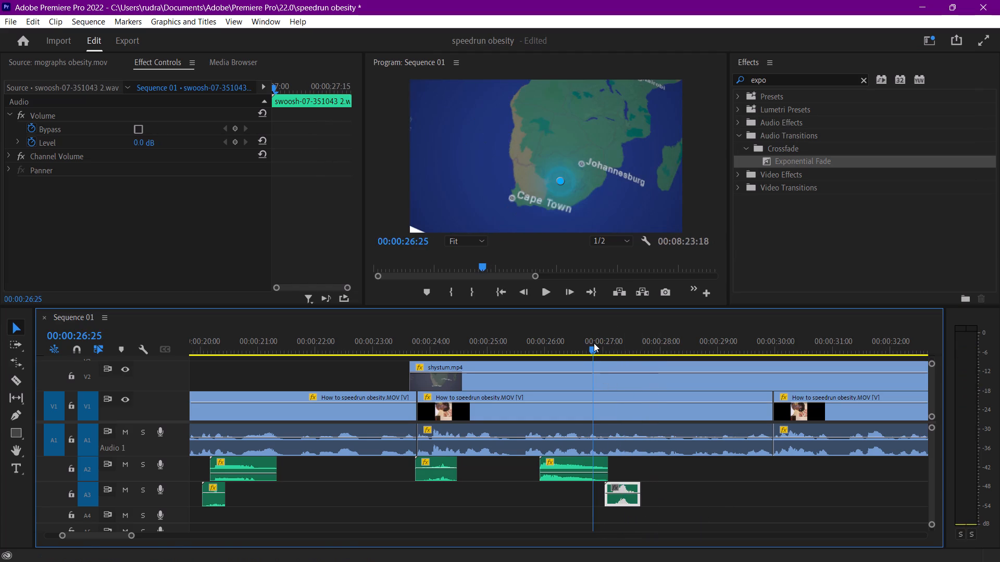
{"action": "key", "text": "space"}
{"action": "key", "text": "space"}
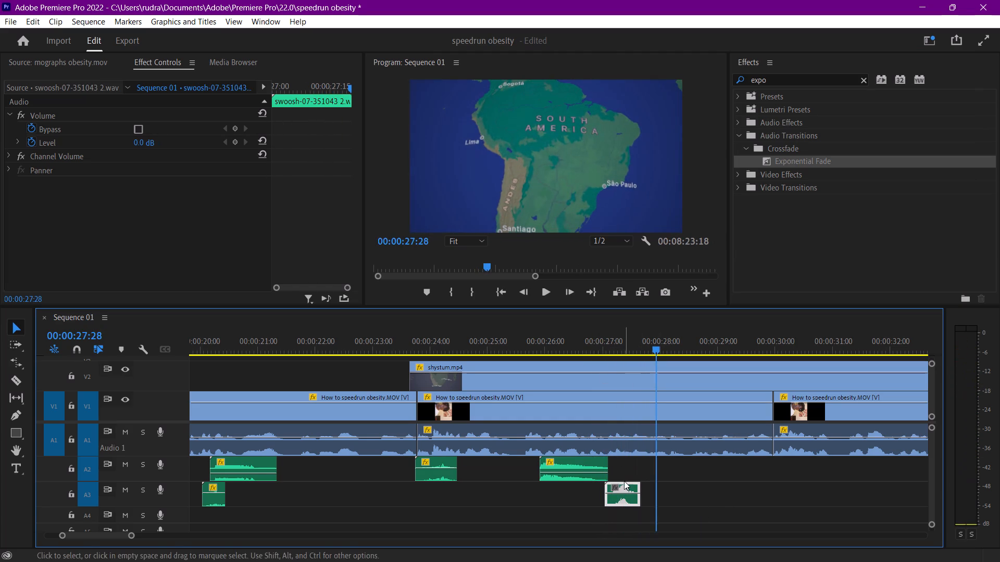
{"action": "left_click_drag", "start_coordinate": [624, 502], "coordinate": [617, 503]}
{"action": "left_click", "coordinate": [582, 344]}
{"action": "key", "text": "space"}
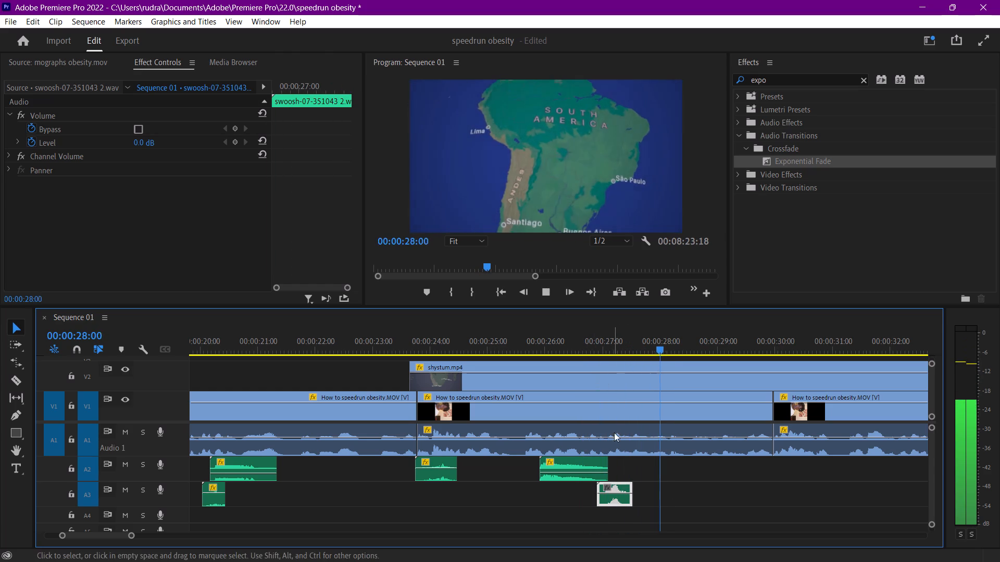
{"action": "key", "text": "space"}
Apply an audio gain of -12 dB to the swoosh-07 clip on A3, play it back and save the project.
{"action": "key", "text": "g"}
{"action": "type", "text": "-12"}
{"action": "key", "text": "Return"}
{"action": "left_click", "coordinate": [598, 342]}
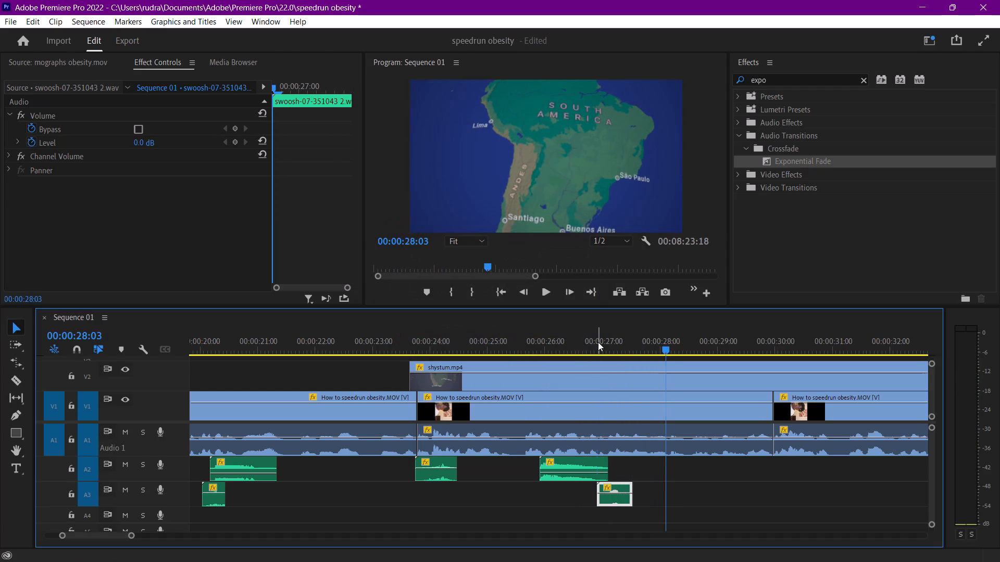
{"action": "key", "text": "space"}
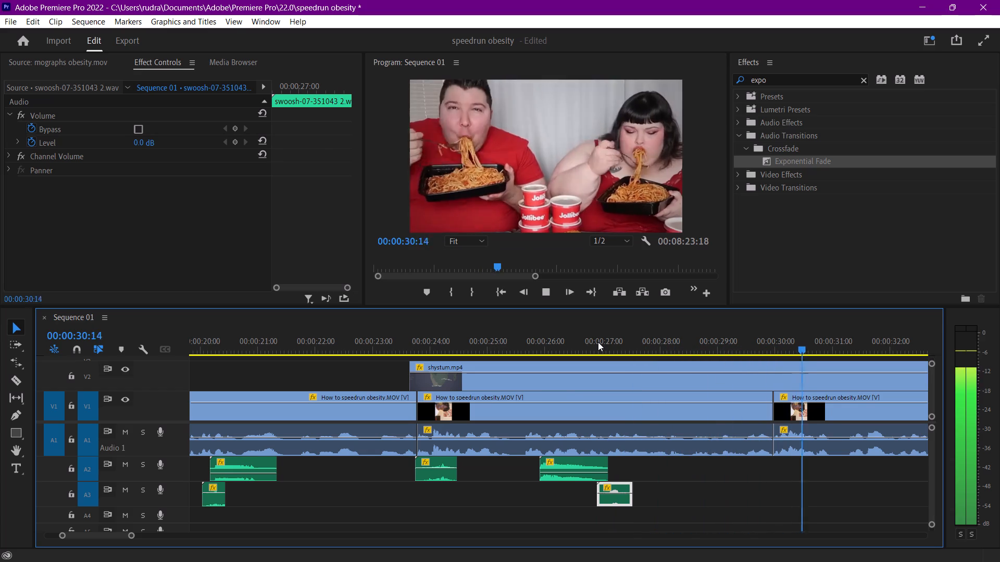
{"action": "key", "text": "space"}
{"action": "key", "text": "ctrl+s"}
Play the spaghetti-eating footage on to about 00:00:32:28 and search the Soundly library for meme.
{"action": "key", "text": "space"}
{"action": "scroll", "coordinate": [775, 509], "scroll_direction": "down", "scroll_amount": 5}
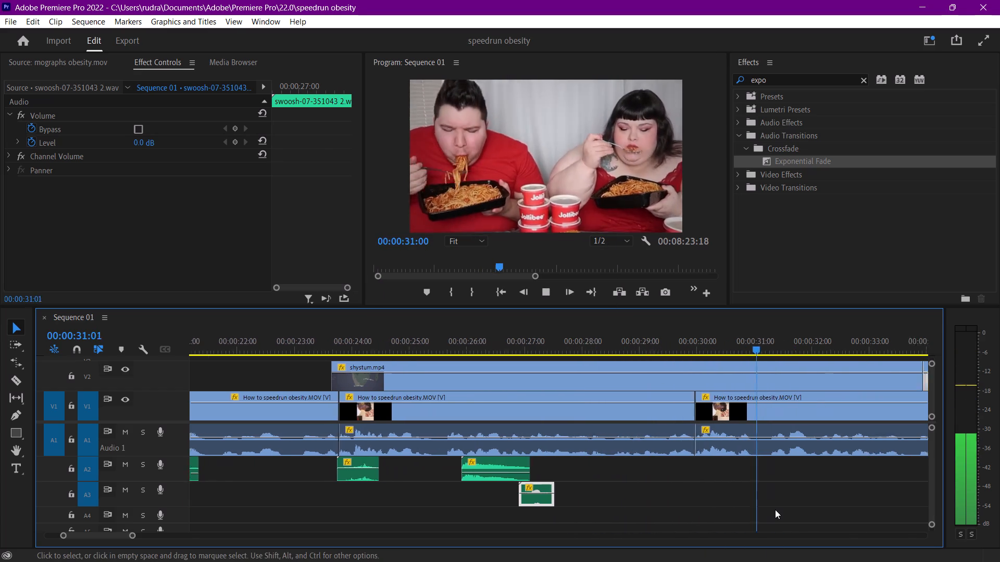
{"action": "scroll", "coordinate": [775, 509], "scroll_direction": "down", "scroll_amount": 15}
{"action": "key", "text": "space"}
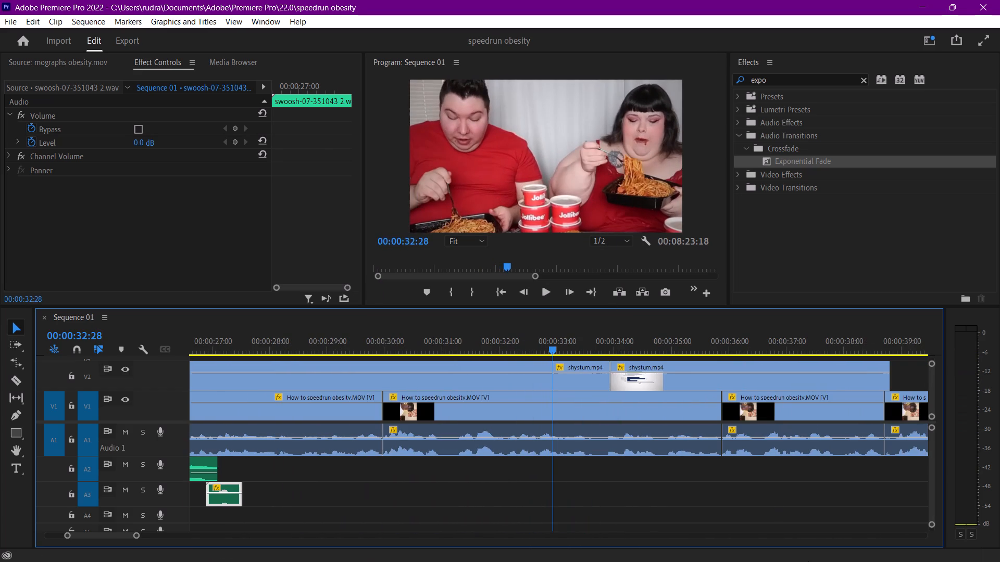
{"action": "left_click", "coordinate": [678, 473]}
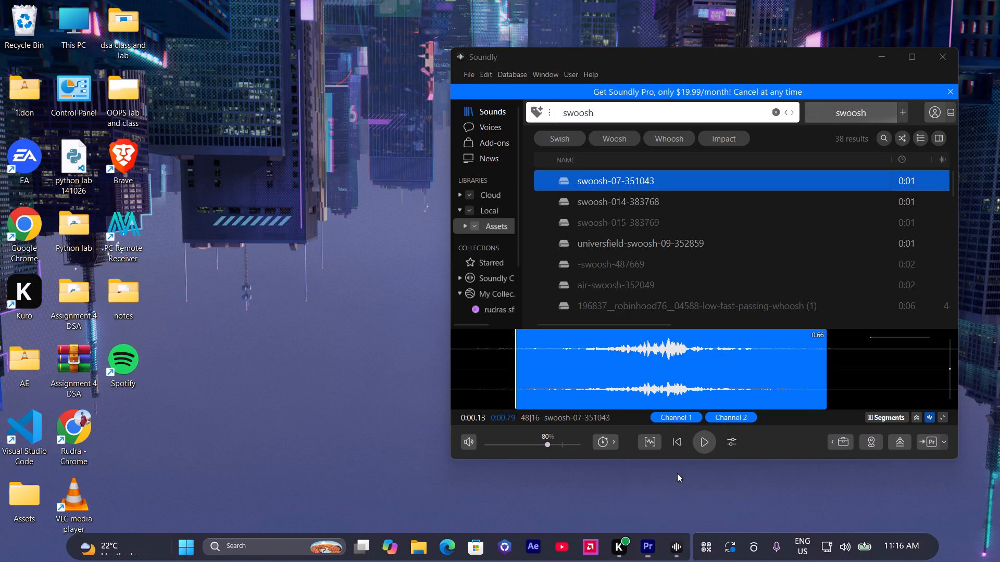
{"action": "left_click_drag", "start_coordinate": [616, 111], "coordinate": [558, 107]}
{"action": "type", "text": "meme"}
{"action": "key", "text": "Return"}
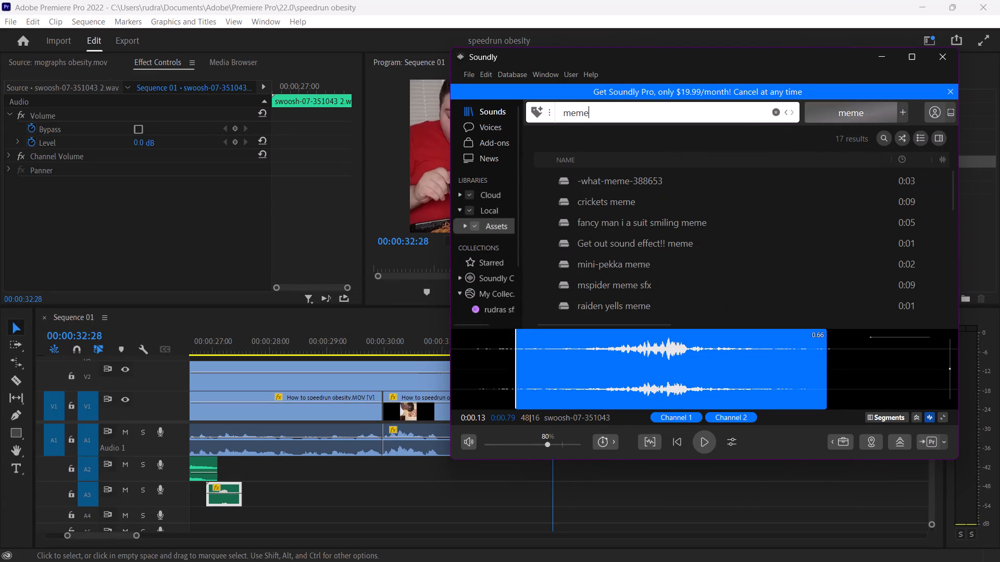
Audition the meme sounds, including -what-meme, crickets, fancy man, Get out and Slander Meme Template - Super Crystal.
{"action": "left_click", "coordinate": [617, 178]}
{"action": "key", "text": "space"}
{"action": "left_click", "coordinate": [614, 199]}
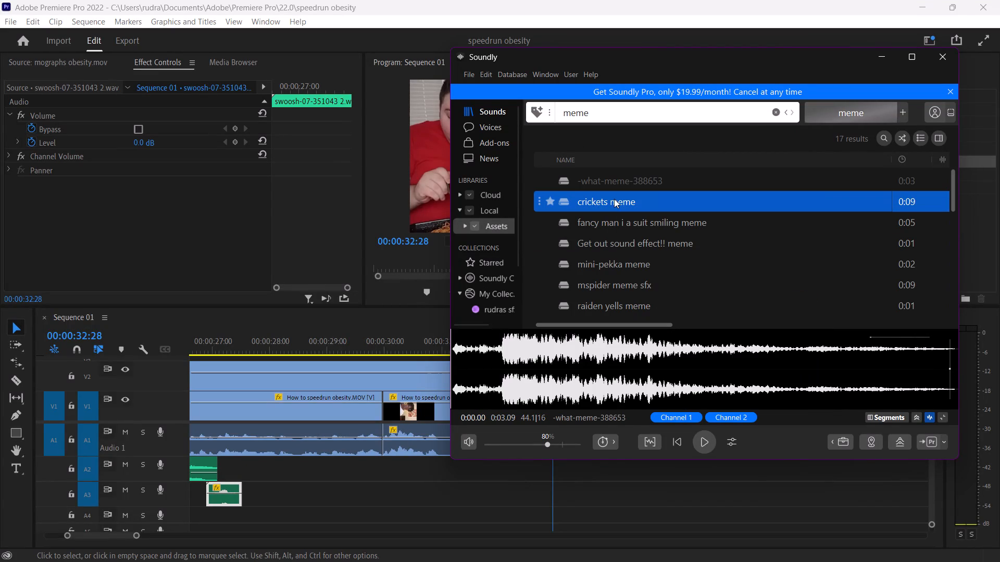
{"action": "left_click", "coordinate": [612, 224]}
{"action": "left_click", "coordinate": [620, 239]}
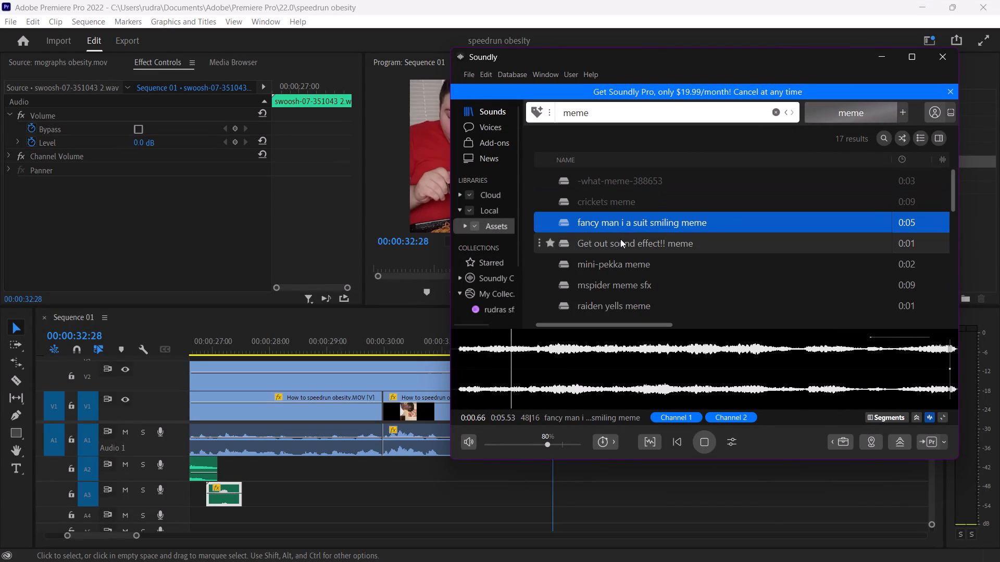
{"action": "scroll", "coordinate": [658, 264], "scroll_direction": "down", "scroll_amount": 2}
{"action": "scroll", "coordinate": [638, 225], "scroll_direction": "up", "scroll_amount": 1}
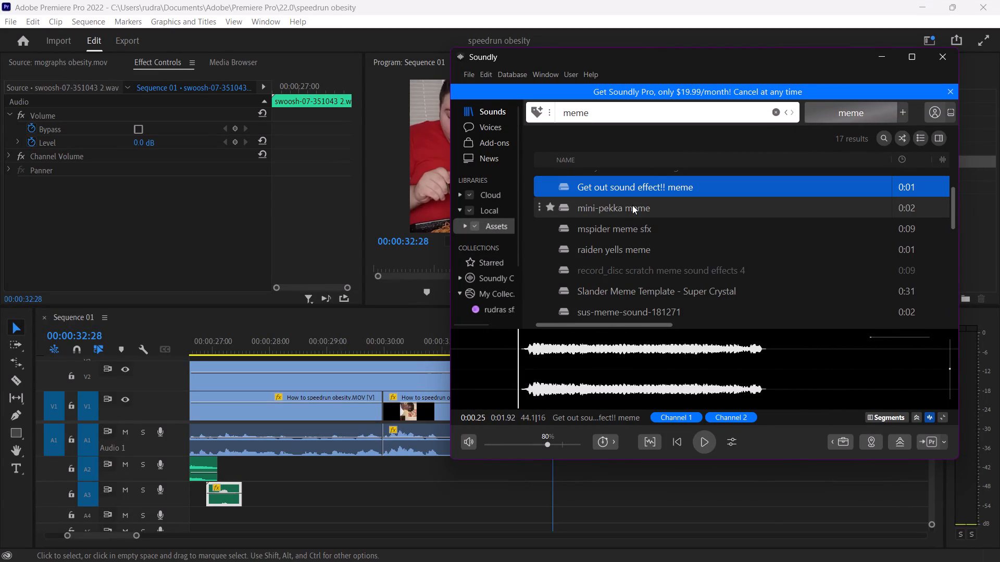
{"action": "left_click", "coordinate": [616, 284]}
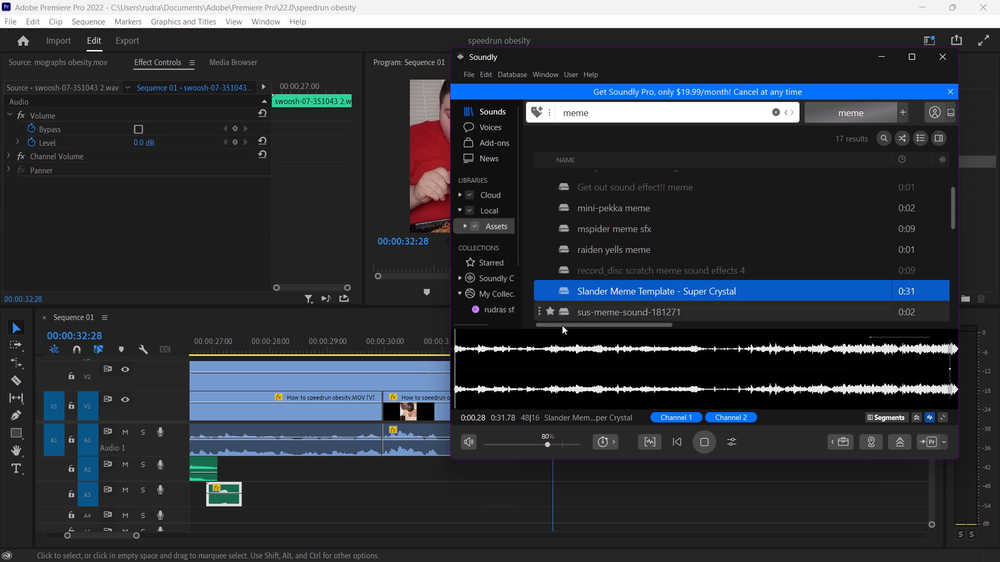
{"action": "left_click", "coordinate": [614, 315]}
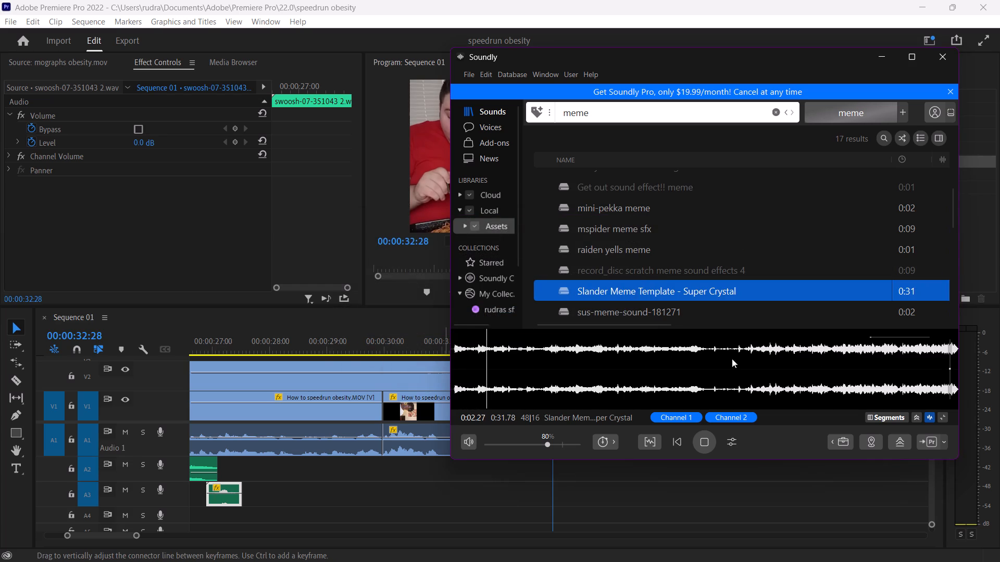
Place about the first 7.7 seconds of Slander Meme Template - Super Crystal on A3 at about 00:00:30:01 and play it back.
{"action": "left_click_drag", "start_coordinate": [454, 372], "coordinate": [659, 361]}
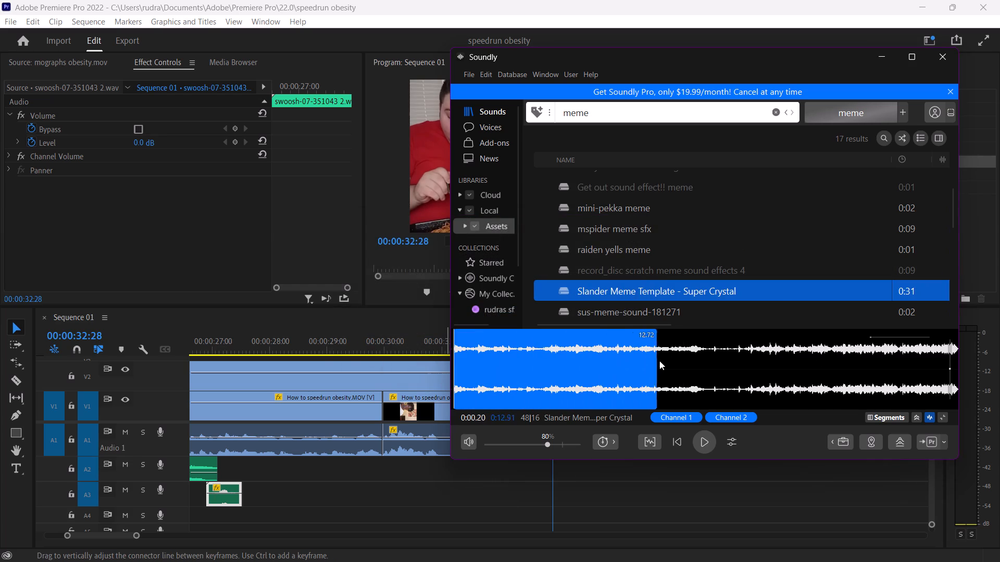
{"action": "left_click_drag", "start_coordinate": [659, 361], "coordinate": [605, 356]}
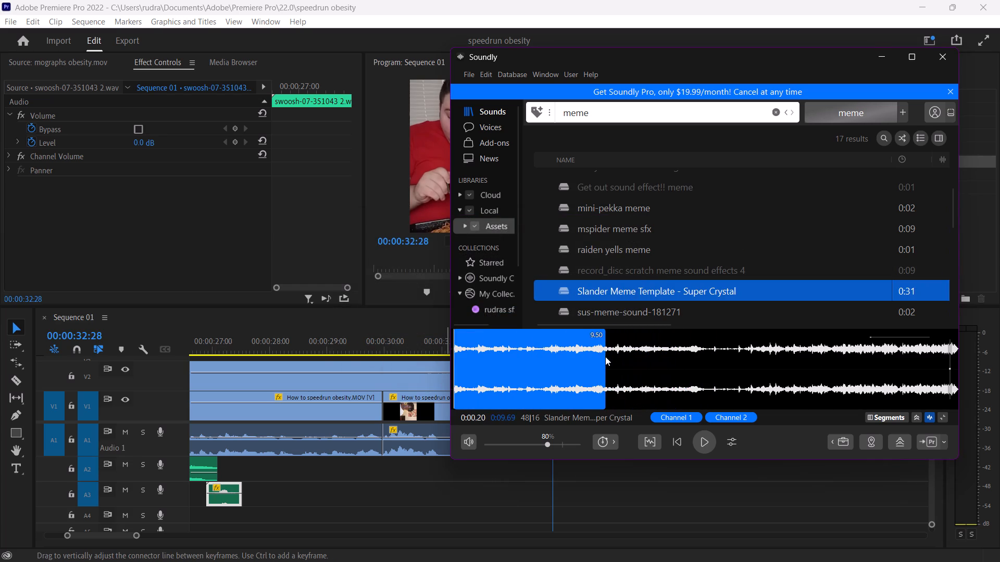
{"action": "left_click_drag", "start_coordinate": [605, 356], "coordinate": [578, 353]}
{"action": "left_click_drag", "start_coordinate": [537, 363], "coordinate": [549, 468]}
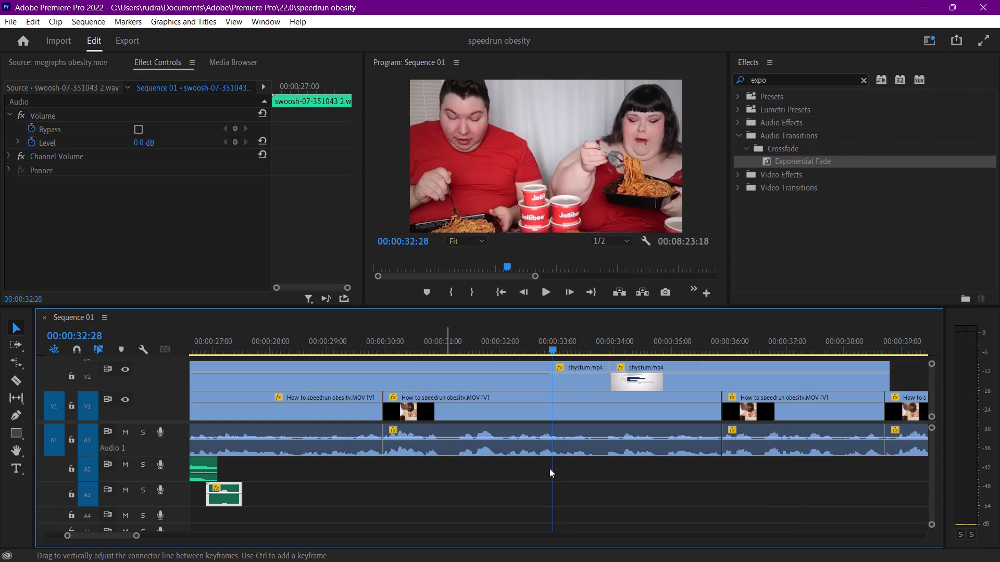
{"action": "left_click_drag", "start_coordinate": [549, 468], "coordinate": [507, 484]}
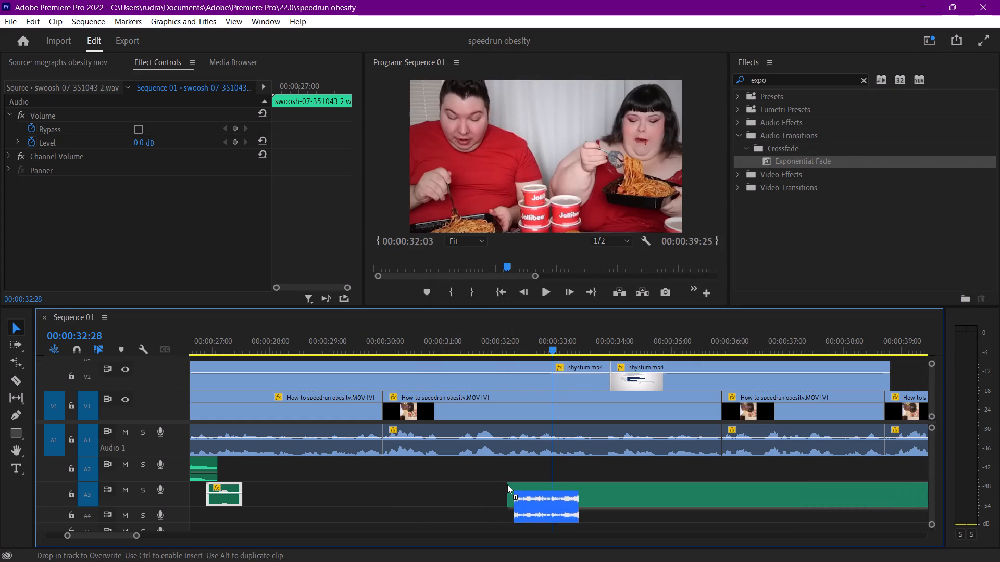
{"action": "left_click_drag", "start_coordinate": [507, 484], "coordinate": [385, 482]}
{"action": "left_click", "coordinate": [362, 466]}
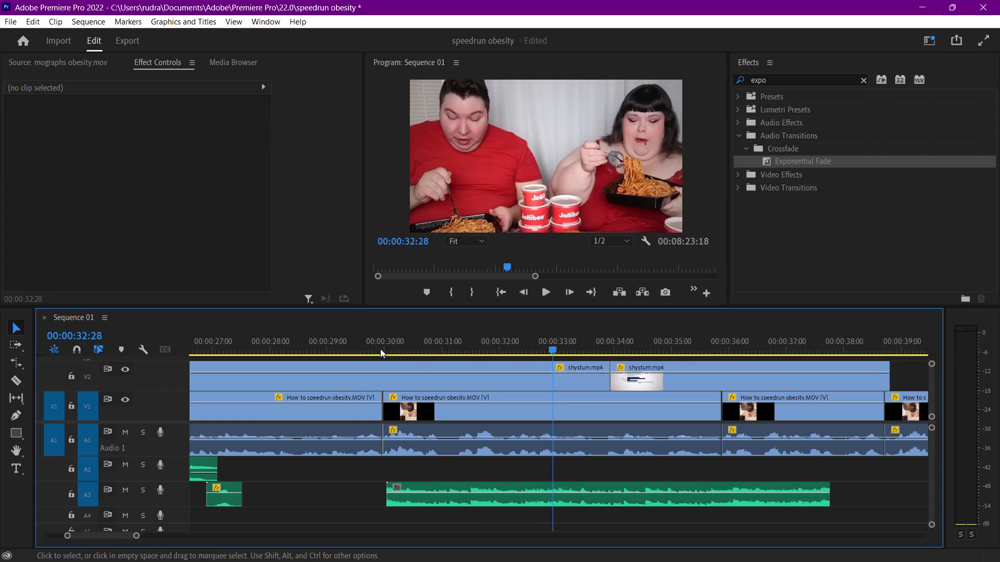
{"action": "left_click_drag", "start_coordinate": [390, 329], "coordinate": [385, 332]}
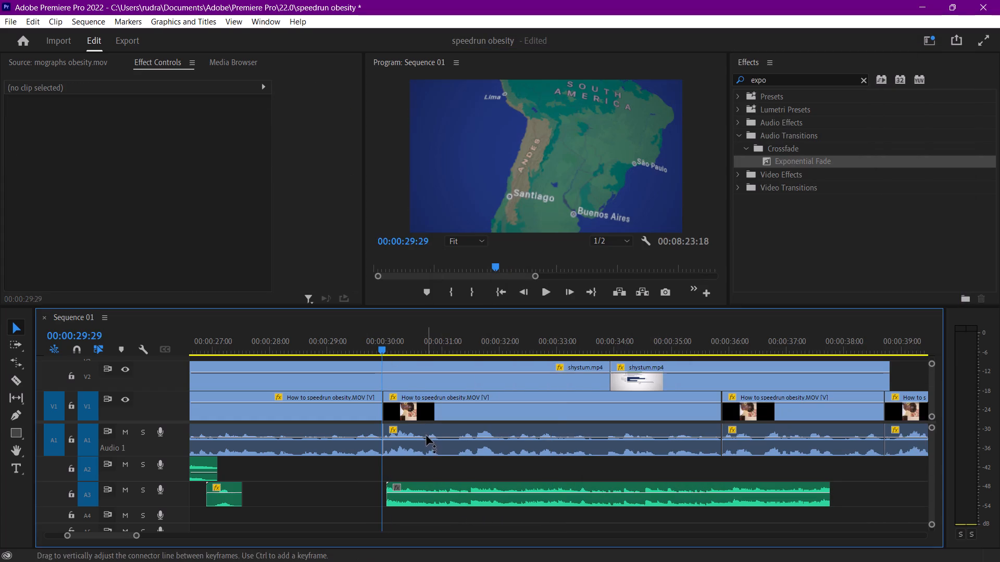
{"action": "key", "text": "space"}
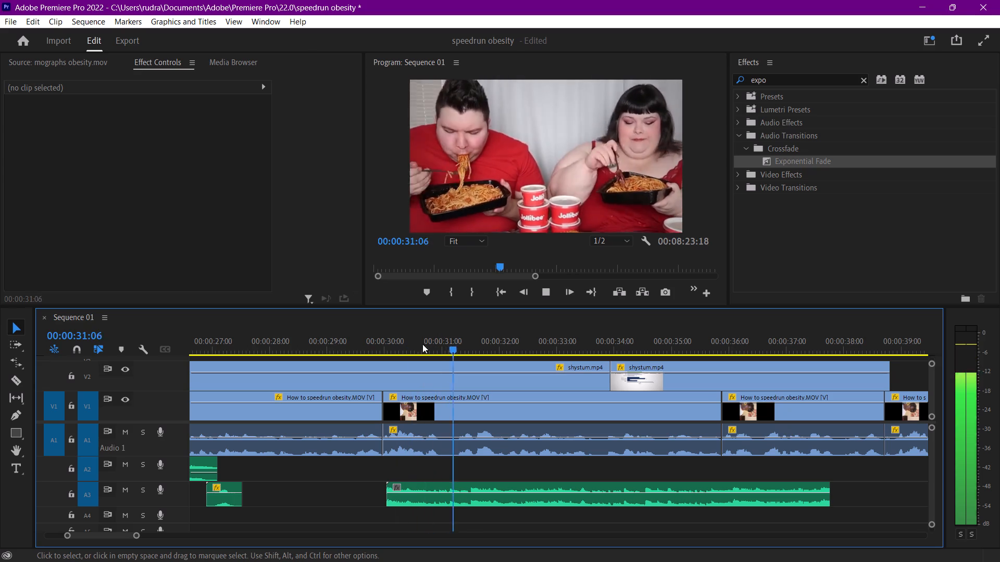
Add an Exponential Fade to the start of the Slander Meme Template clip on A3 and shorten it to about 13 frames.
{"action": "key", "text": "space"}
{"action": "left_click_drag", "start_coordinate": [841, 164], "coordinate": [408, 494]}
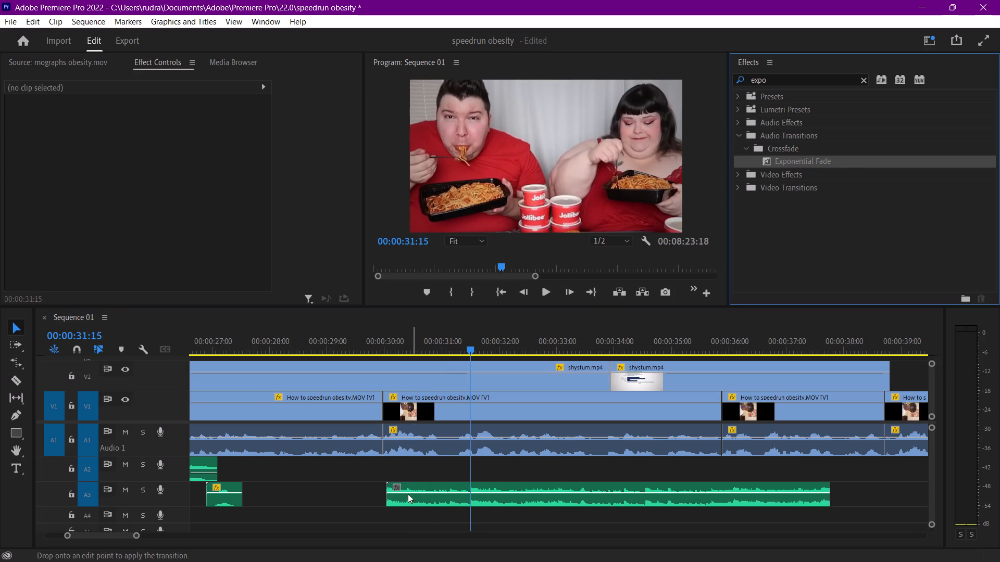
{"action": "left_click_drag", "start_coordinate": [408, 494], "coordinate": [392, 500]}
{"action": "left_click_drag", "start_coordinate": [443, 496], "coordinate": [410, 490]}
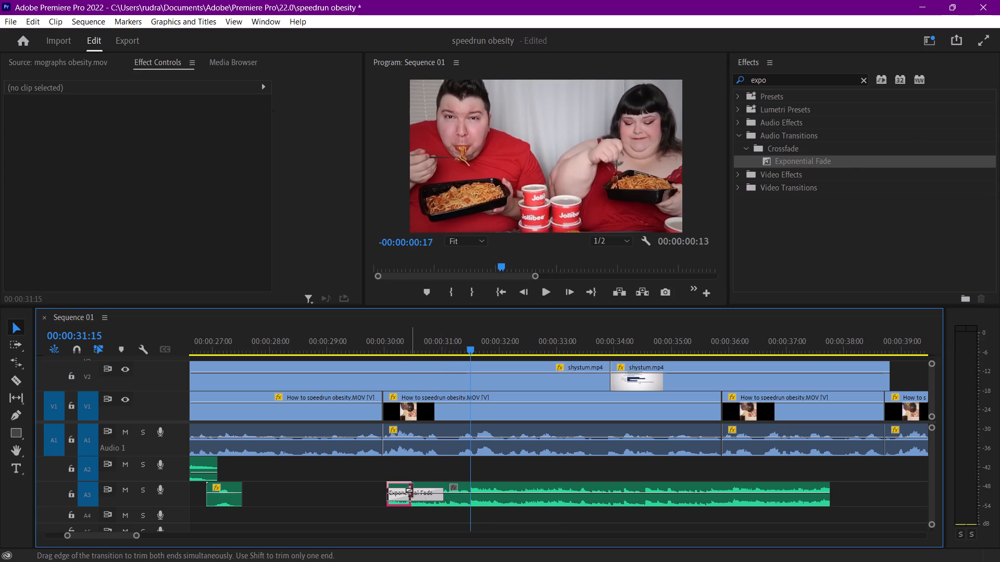
{"action": "left_click_drag", "start_coordinate": [410, 490], "coordinate": [410, 490]}
Shift the Slander Meme Template clip on A3 to start at about 00:00:29:28, checking its timing against the spaghetti-eating footage.
{"action": "left_click_drag", "start_coordinate": [464, 484], "coordinate": [436, 488]}
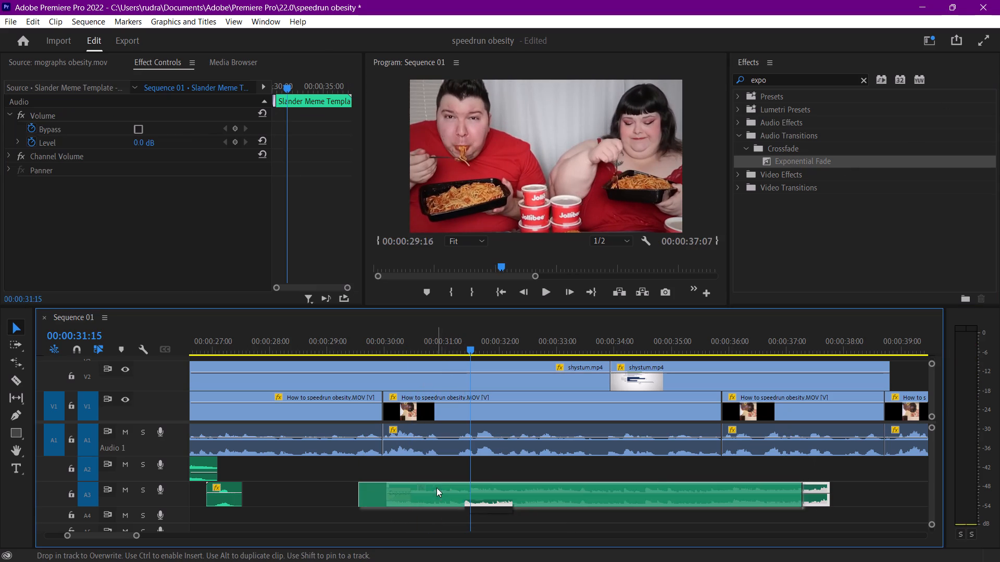
{"action": "left_click", "coordinate": [366, 336]}
{"action": "key", "text": "space"}
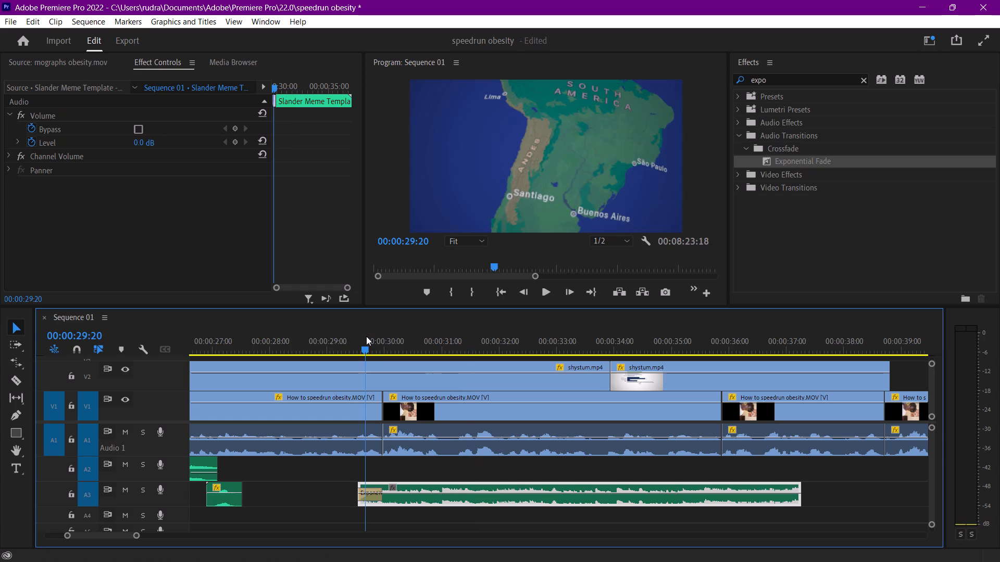
{"action": "key", "text": "space"}
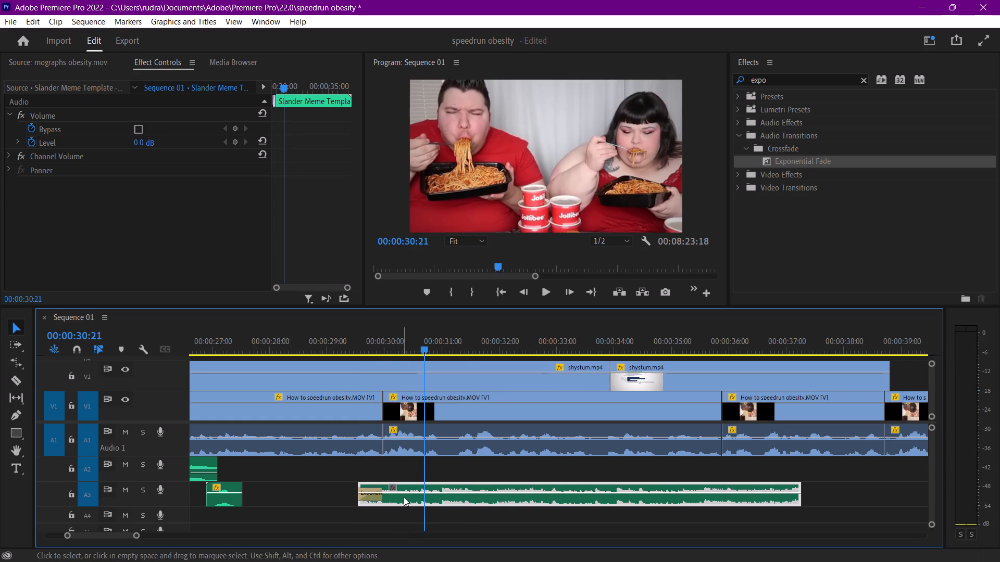
{"action": "left_click_drag", "start_coordinate": [407, 487], "coordinate": [418, 489]}
{"action": "left_click_drag", "start_coordinate": [392, 342], "coordinate": [395, 345]}
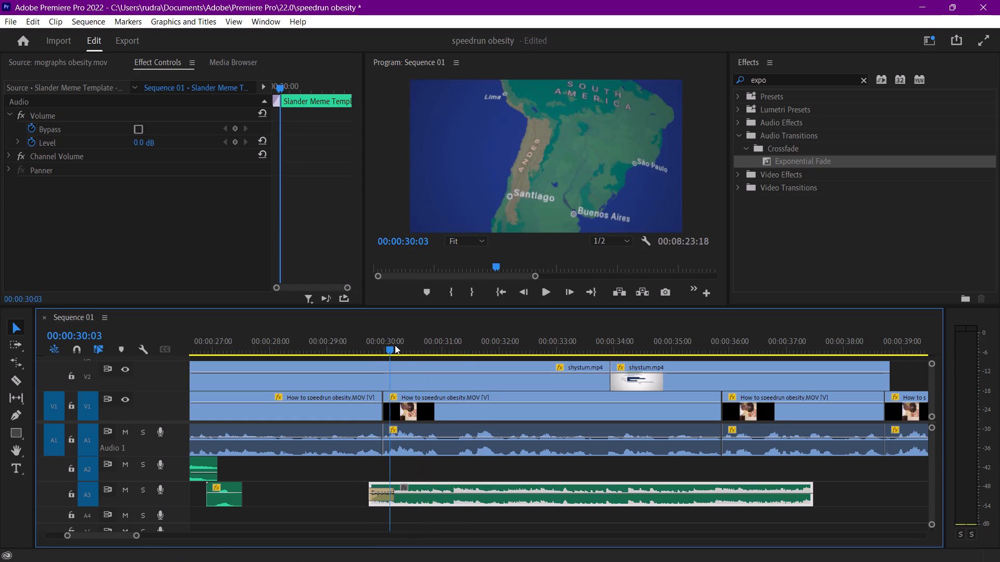
{"action": "left_click_drag", "start_coordinate": [395, 345], "coordinate": [405, 351]}
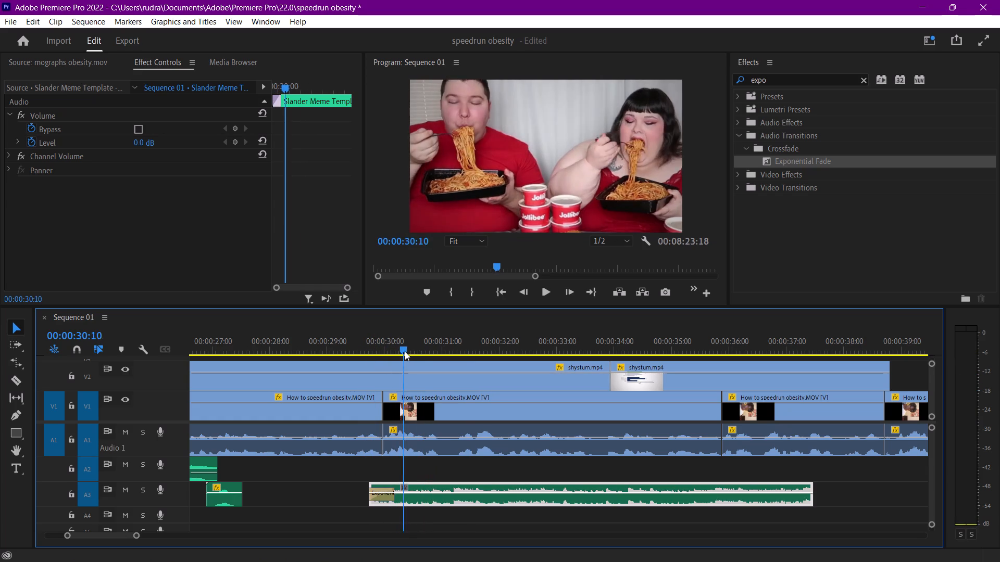
{"action": "left_click_drag", "start_coordinate": [405, 351], "coordinate": [405, 353]}
{"action": "left_click_drag", "start_coordinate": [438, 488], "coordinate": [449, 485]}
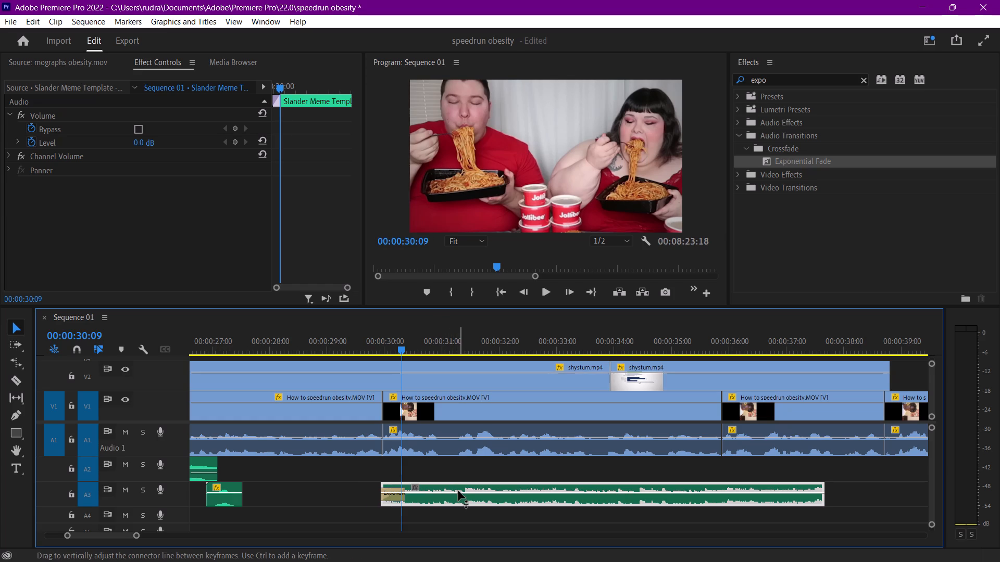
Apply an audio gain of -15 dB to the Slander Meme Template clip and play it back with A3 temporarily soloed.
{"action": "type", "text": "g-"}
{"action": "type", "text": "15"}
{"action": "key", "text": "Return"}
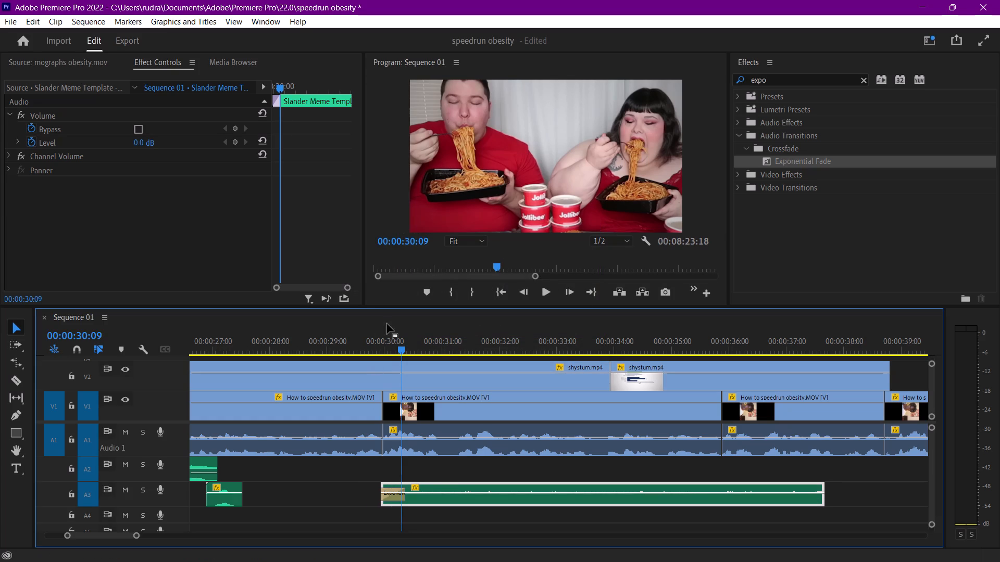
{"action": "left_click", "coordinate": [141, 494]}
{"action": "key", "text": "space"}
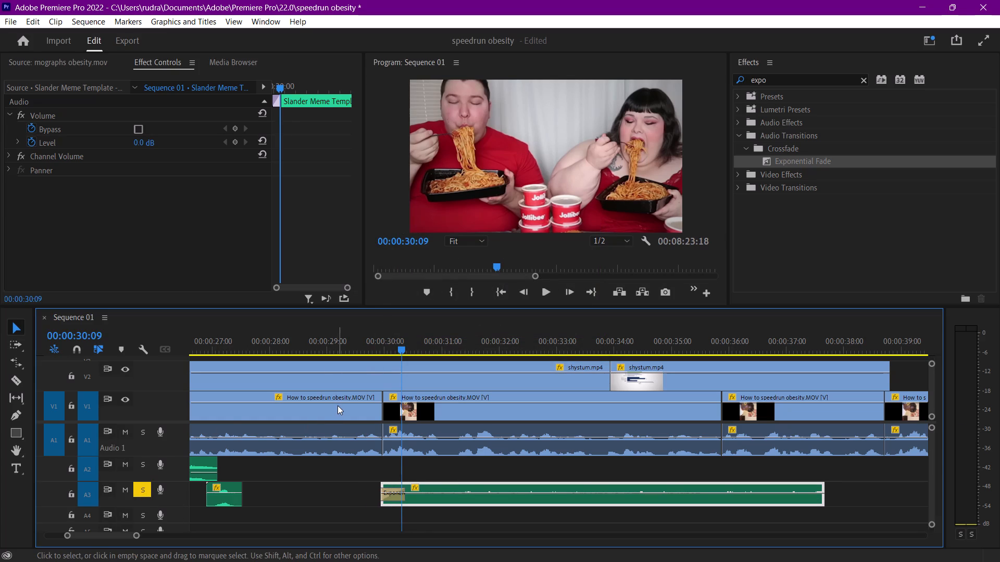
{"action": "key", "text": "space"}
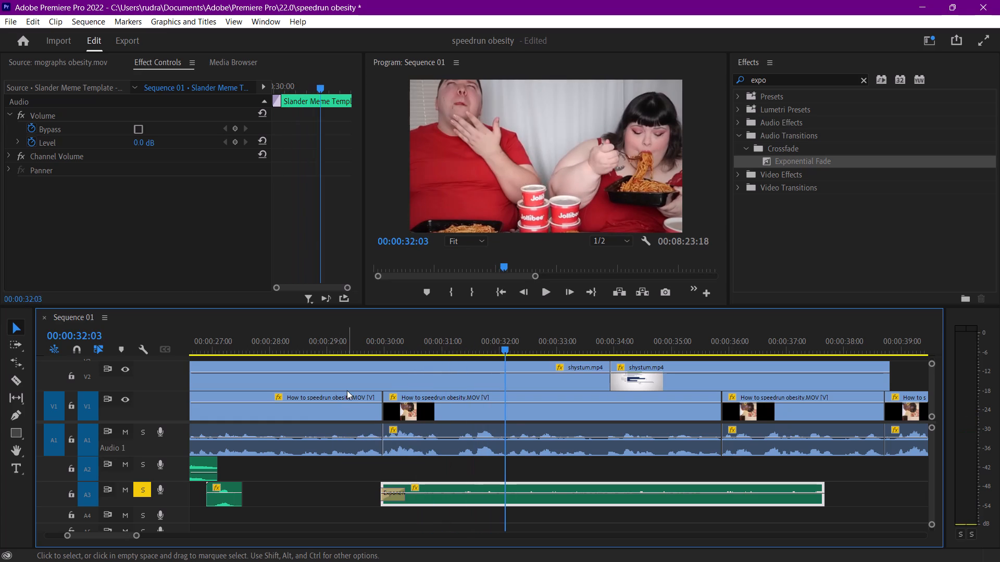
{"action": "left_click", "coordinate": [374, 342]}
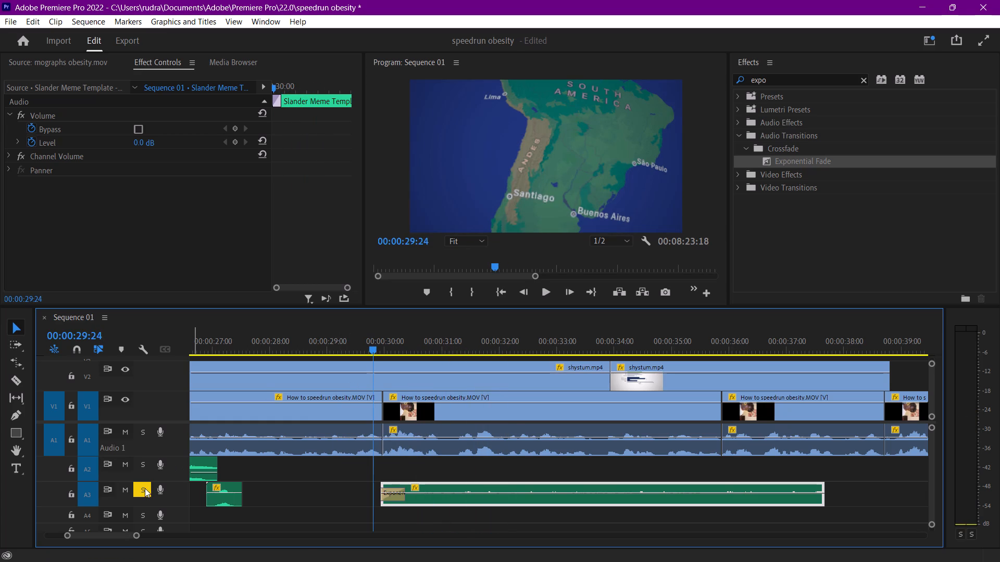
{"action": "left_click", "coordinate": [145, 488]}
Play the full mix through and trim the end of the Slander Meme Template clip back to about 00:00:33:28, where the chart footage starts.
{"action": "key", "text": "space"}
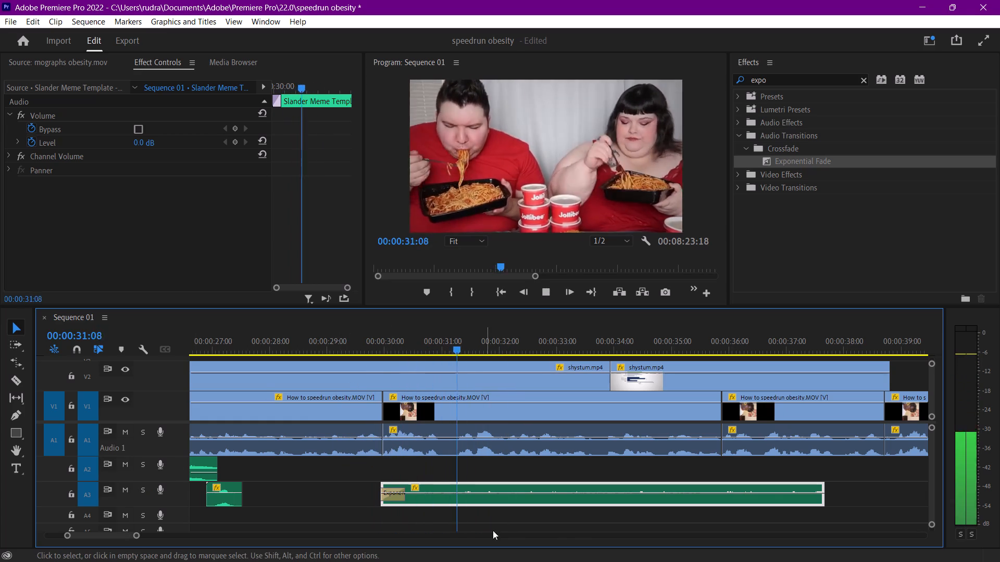
{"action": "scroll", "coordinate": [576, 529], "scroll_direction": "down", "scroll_amount": 2}
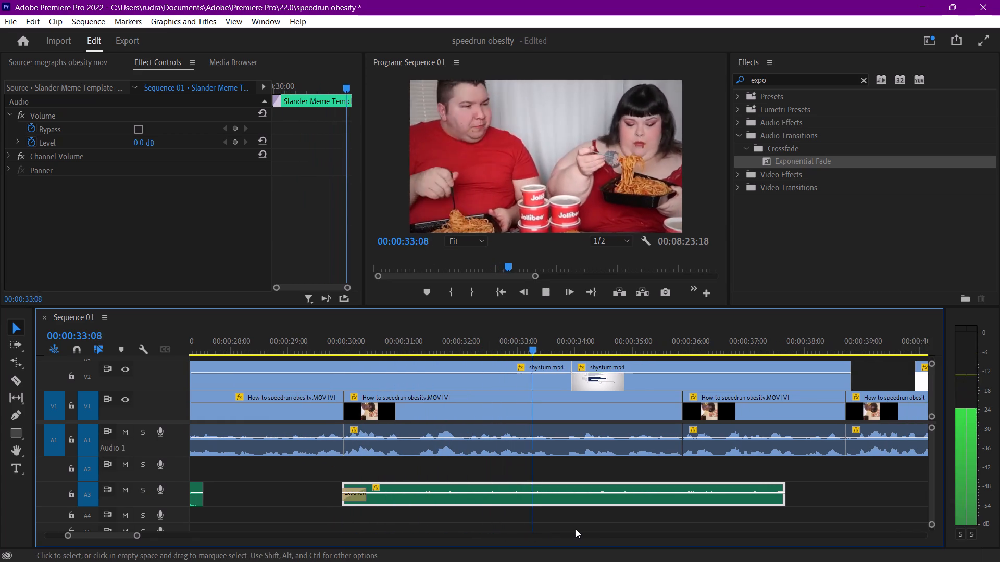
{"action": "scroll", "coordinate": [576, 529], "scroll_direction": "down", "scroll_amount": 3}
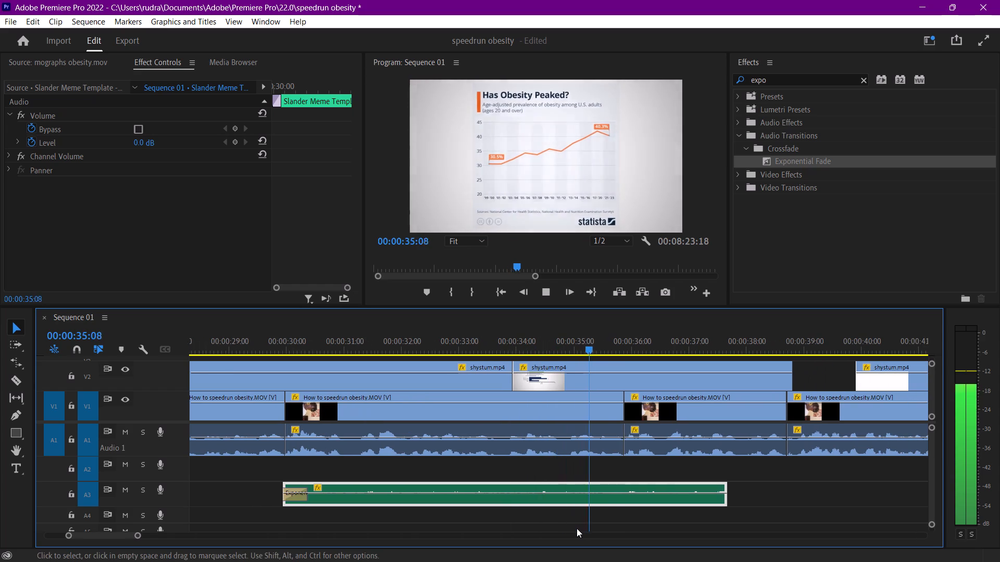
{"action": "key", "text": "space"}
{"action": "key", "text": "space"}
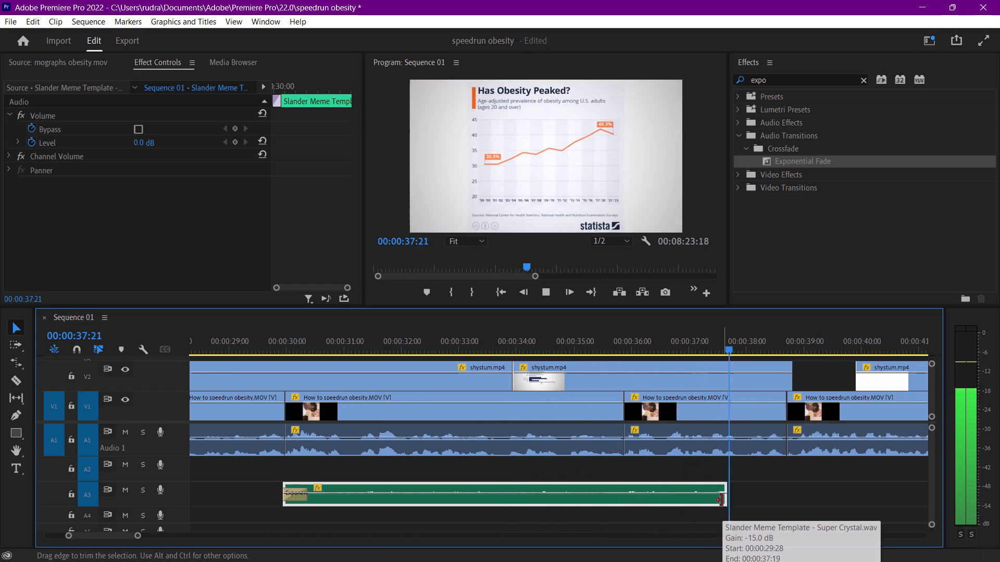
{"action": "key", "text": "space"}
{"action": "left_click_drag", "start_coordinate": [722, 500], "coordinate": [509, 474]}
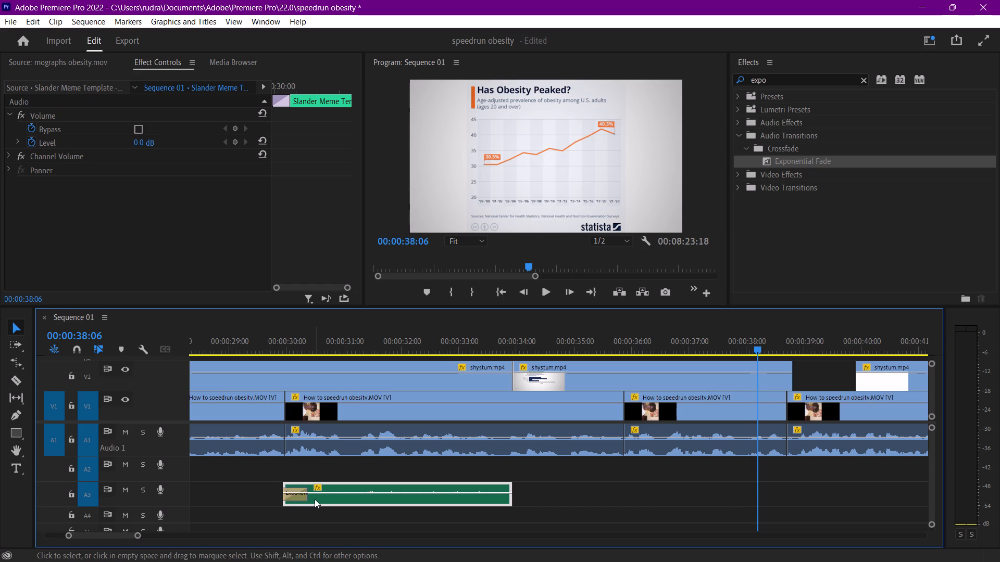
Apply a further -5 dB audio gain to the Slander Meme Template clip, play it back and save the project.
{"action": "key", "text": "g"}
{"action": "type", "text": "-5"}
{"action": "key", "text": "Return"}
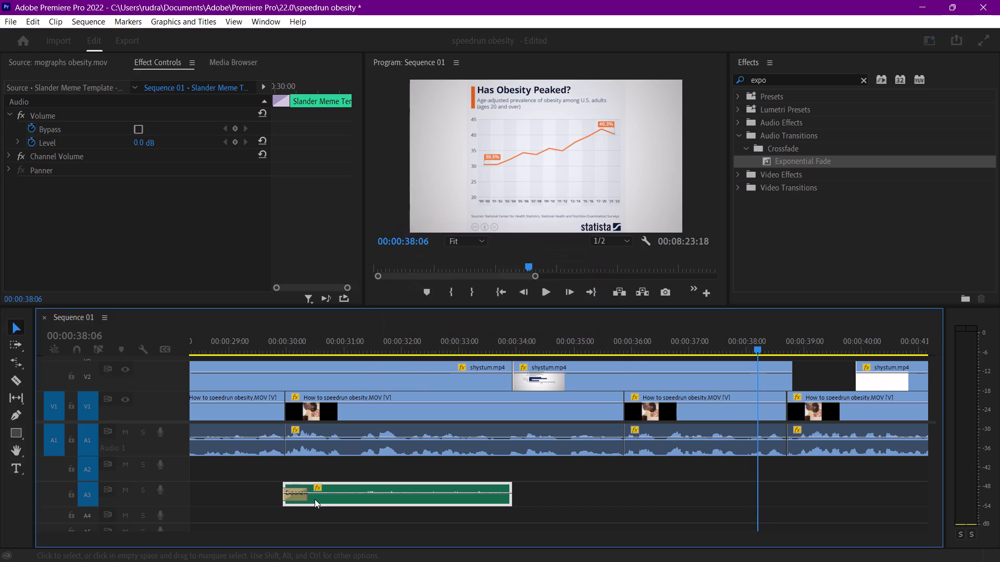
{"action": "left_click", "coordinate": [277, 344]}
{"action": "key", "text": "space"}
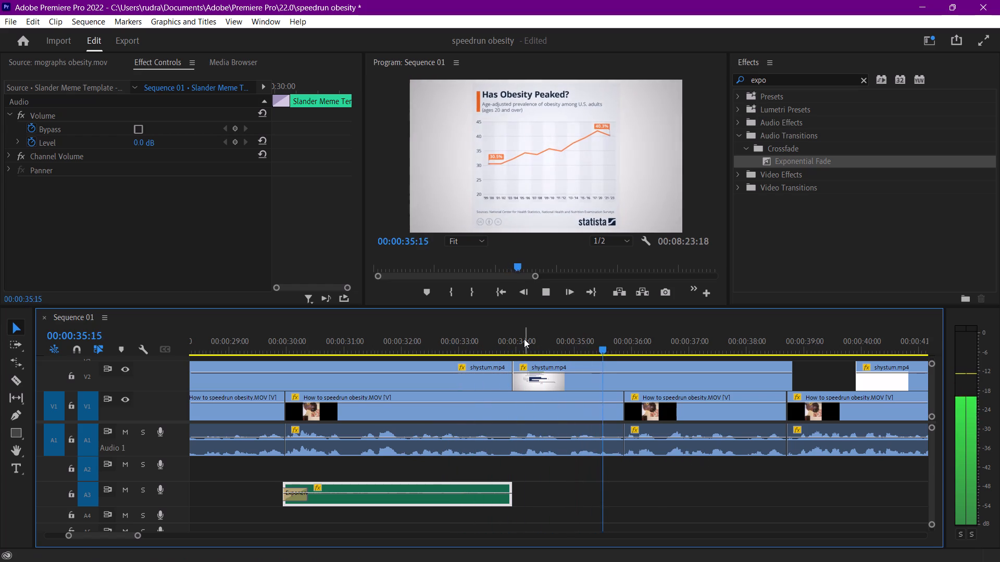
{"action": "left_click_drag", "start_coordinate": [524, 339], "coordinate": [512, 339]}
{"action": "key", "text": "space"}
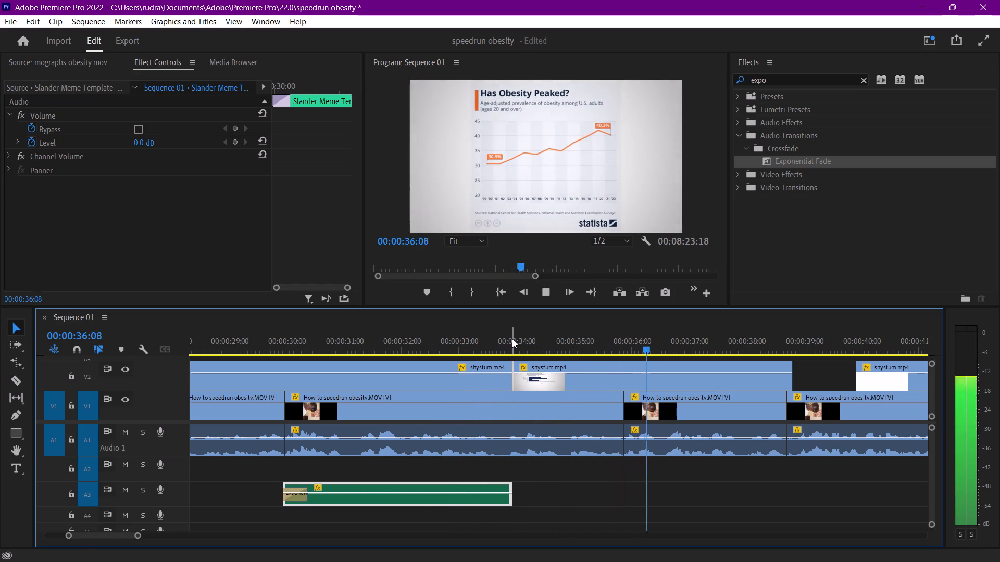
{"action": "left_click_drag", "start_coordinate": [507, 339], "coordinate": [496, 340]}
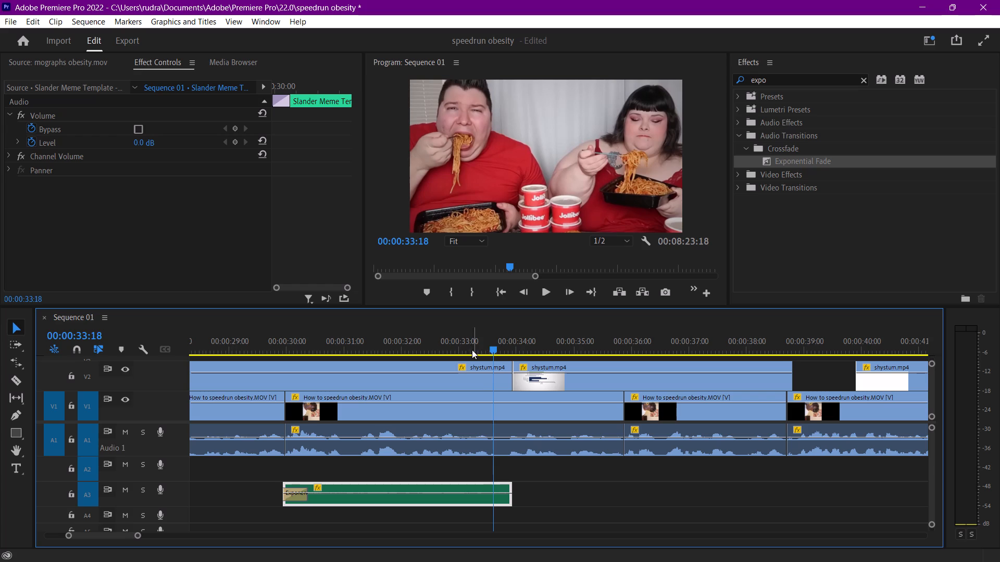
{"action": "key", "text": "ctrl+s"}
Lower the Slander Meme Template clip's volume level to -15.8 dB and play it back with and without A3 soloed.
{"action": "left_click", "coordinate": [332, 494]}
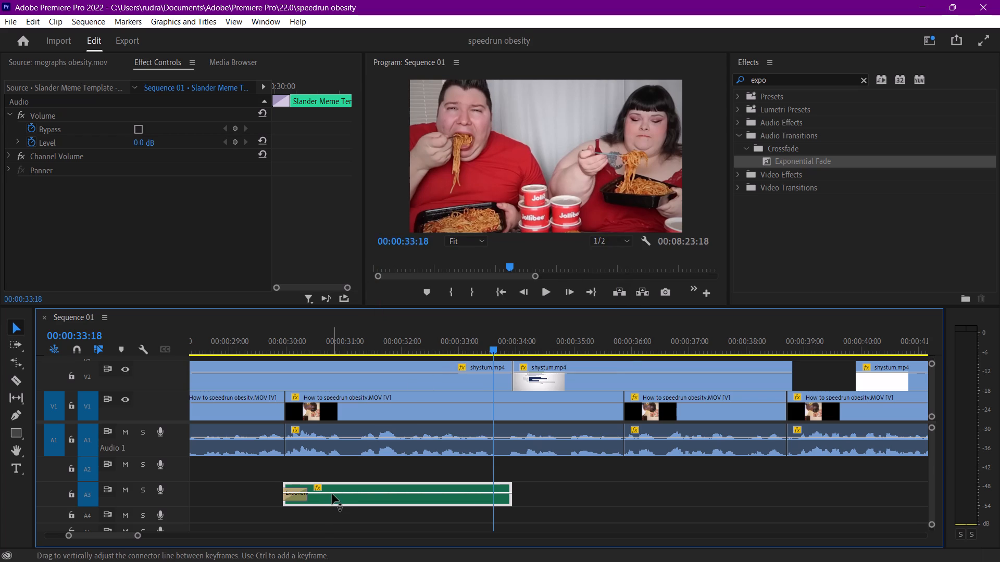
{"action": "left_click", "coordinate": [285, 341]}
{"action": "key", "text": "space"}
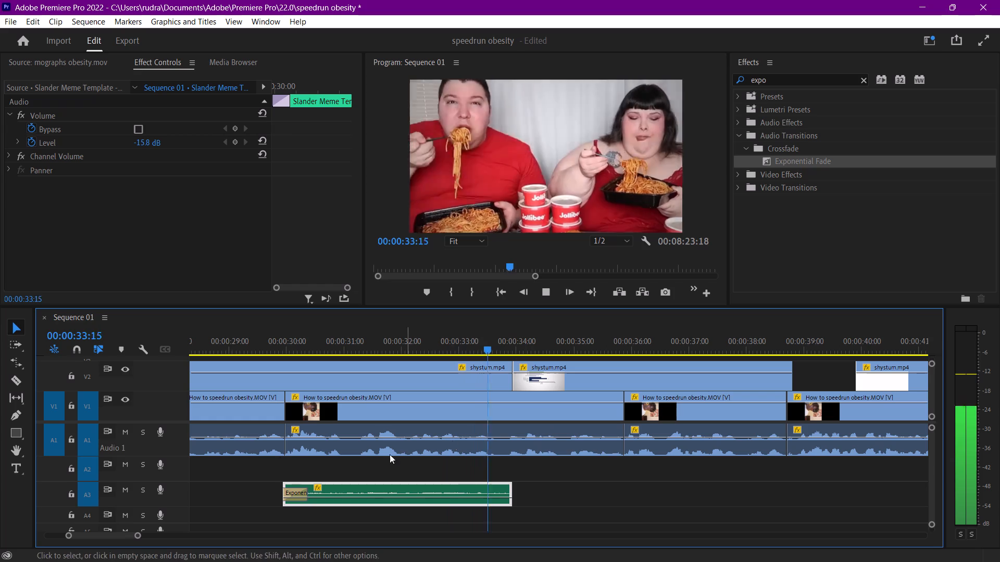
{"action": "left_click", "coordinate": [287, 329]}
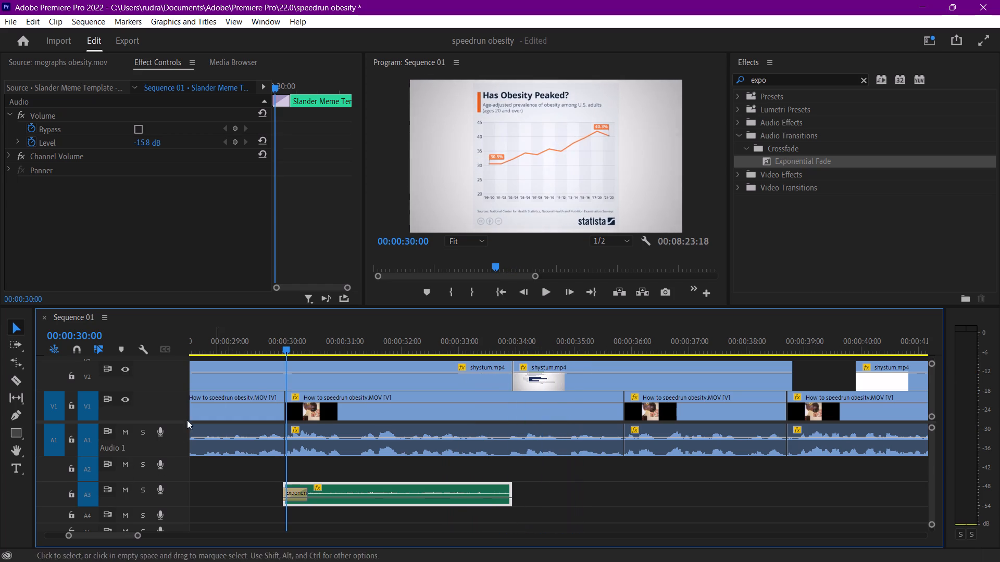
{"action": "left_click", "coordinate": [142, 488]}
{"action": "key", "text": "space"}
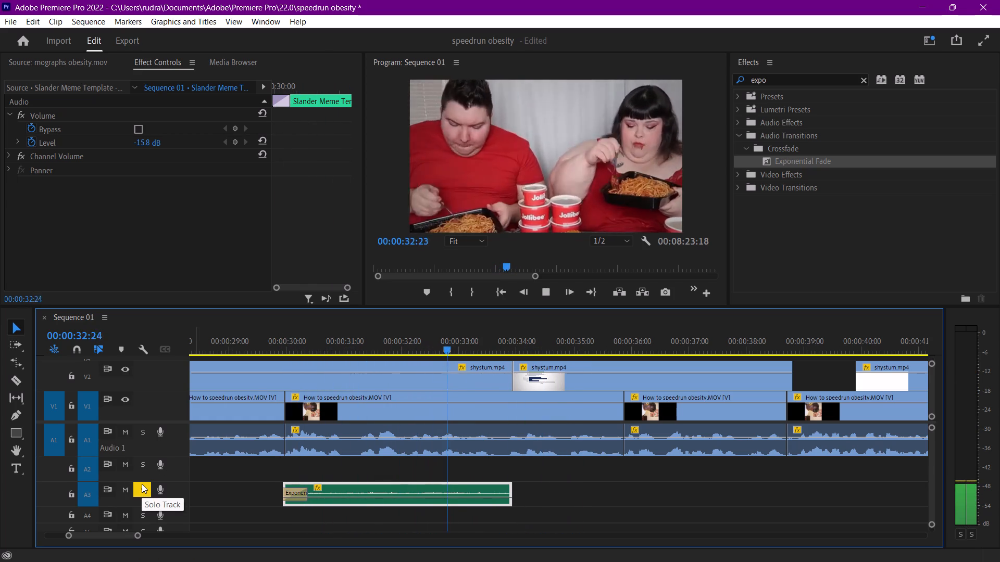
{"action": "left_click", "coordinate": [142, 484]}
{"action": "key", "text": "space"}
{"action": "key", "text": "space"}
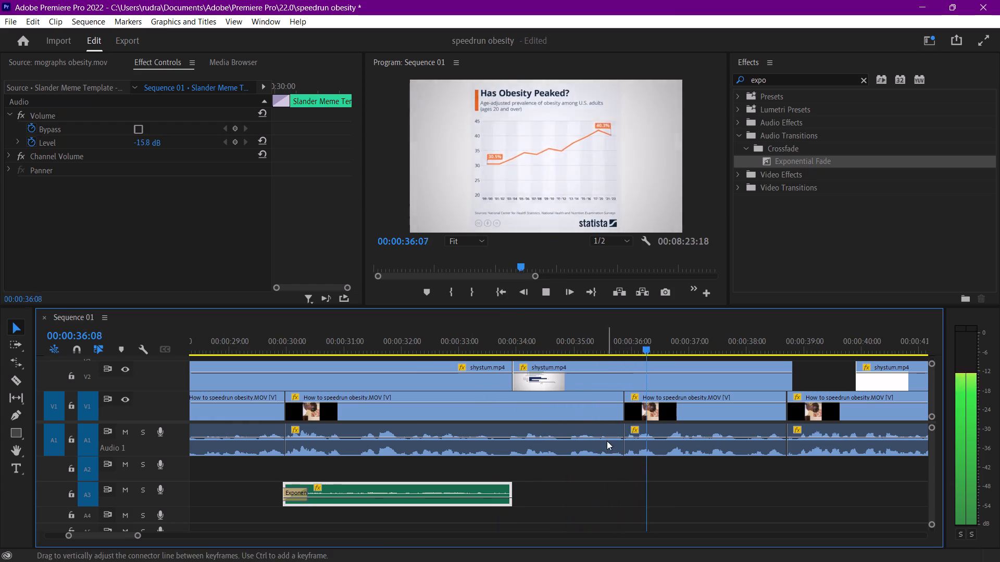
{"action": "key", "text": "space"}
Go to the chart footage's start at 00:00:33:28, search the Soundly library for spacebar and audition dragon-studio-spacebar-tap-376870.
{"action": "scroll", "coordinate": [592, 489], "scroll_direction": "down", "scroll_amount": 4}
{"action": "scroll", "coordinate": [592, 489], "scroll_direction": "up", "scroll_amount": 4}
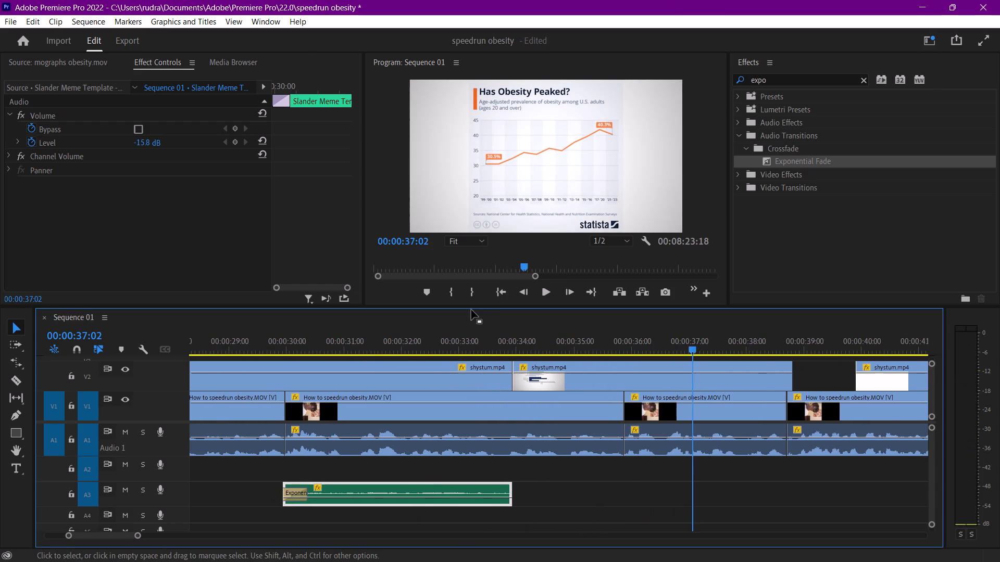
{"action": "left_click_drag", "start_coordinate": [506, 343], "coordinate": [512, 346]}
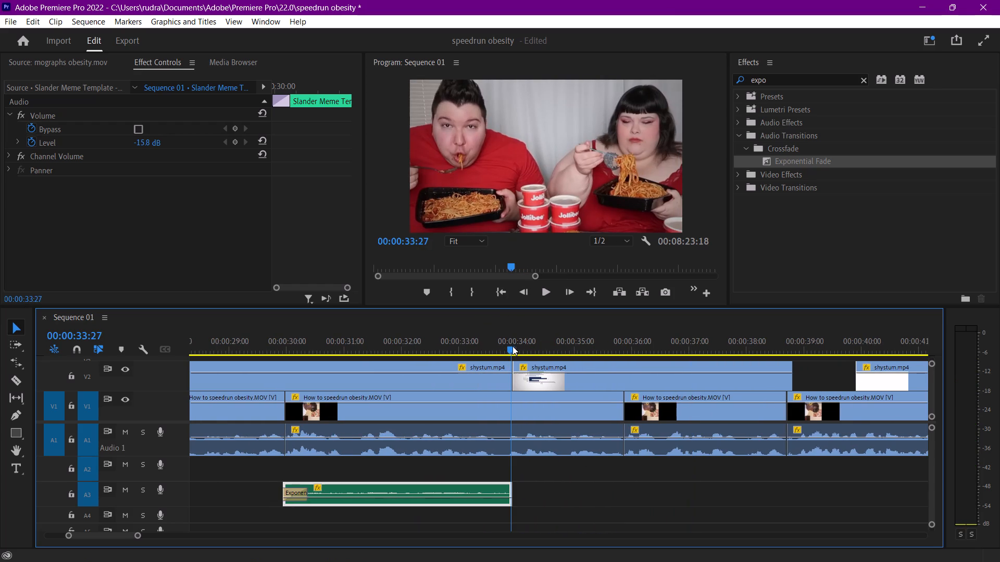
{"action": "left_click_drag", "start_coordinate": [512, 346], "coordinate": [514, 347]}
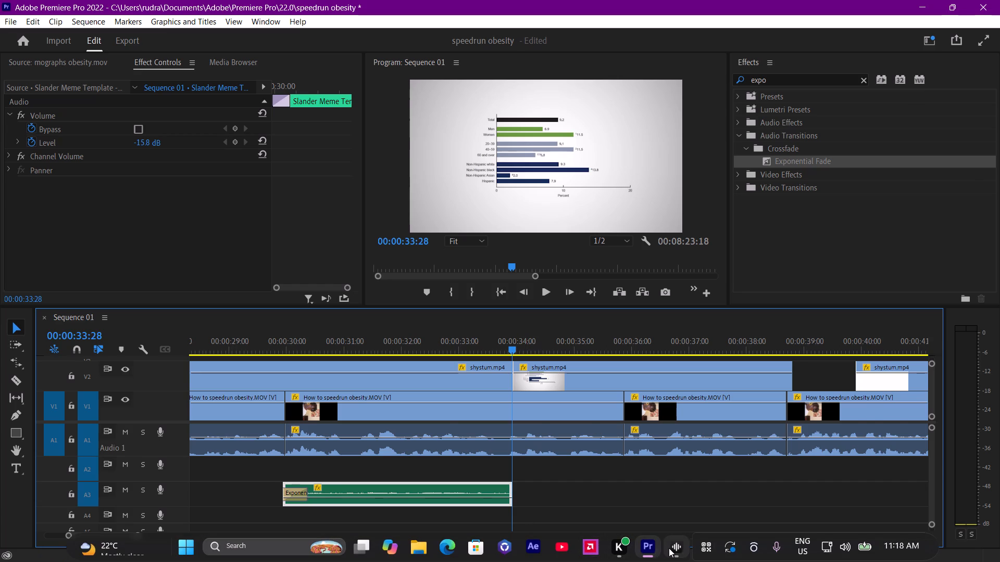
{"action": "left_click", "coordinate": [669, 548]}
{"action": "left_click_drag", "start_coordinate": [595, 109], "coordinate": [546, 106]}
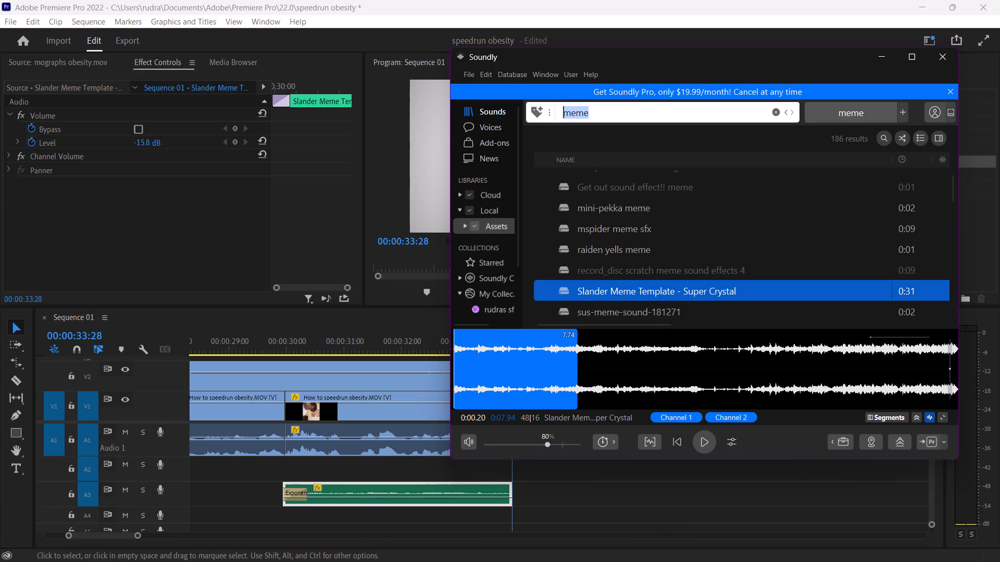
{"action": "left_click_drag", "start_coordinate": [546, 106], "coordinate": [545, 106]}
{"action": "key", "text": "BackSpace"}
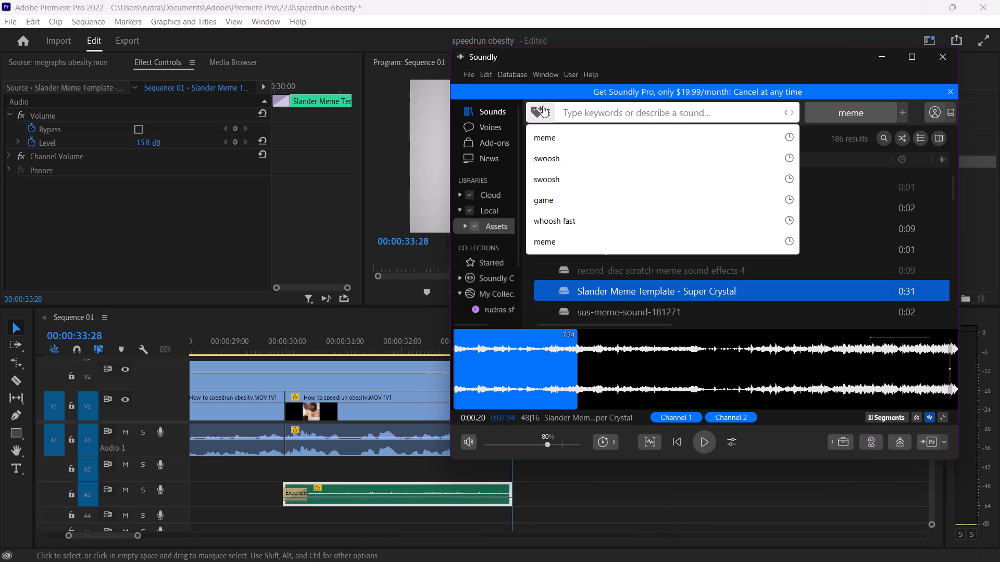
{"action": "type", "text": "spacebar"}
{"action": "key", "text": "Return"}
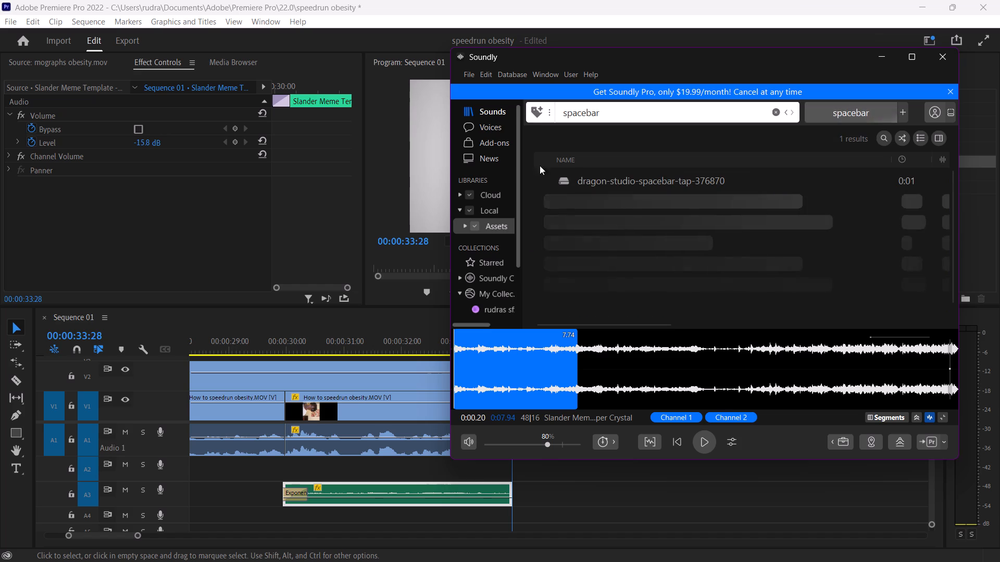
{"action": "left_click", "coordinate": [597, 189]}
Search the Soundly library for camera and audition 1024_camera-shutter-click-01.
{"action": "left_click_drag", "start_coordinate": [611, 107], "coordinate": [601, 107]}
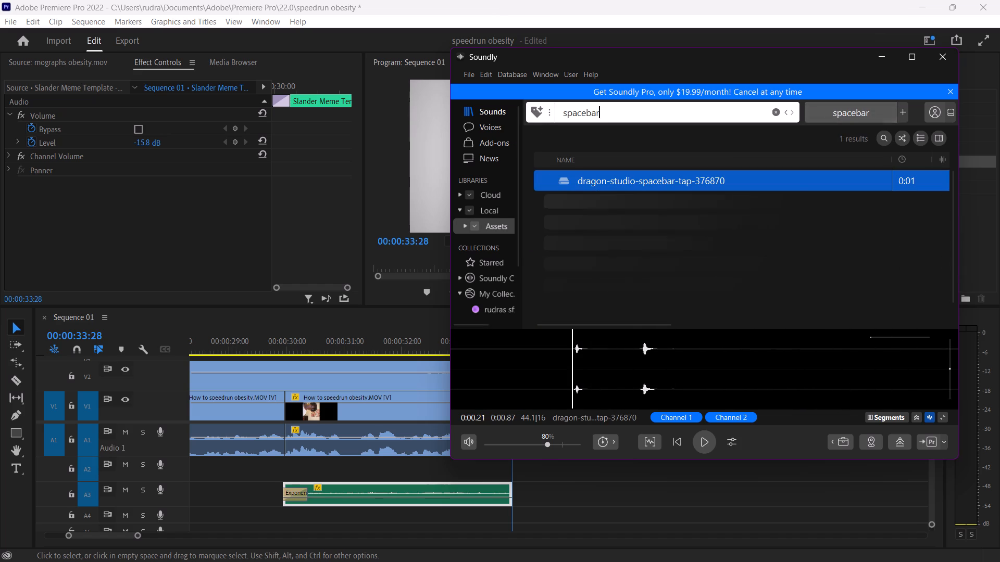
{"action": "left_click_drag", "start_coordinate": [601, 107], "coordinate": [512, 107]}
{"action": "type", "text": "camera"}
{"action": "key", "text": "Return"}
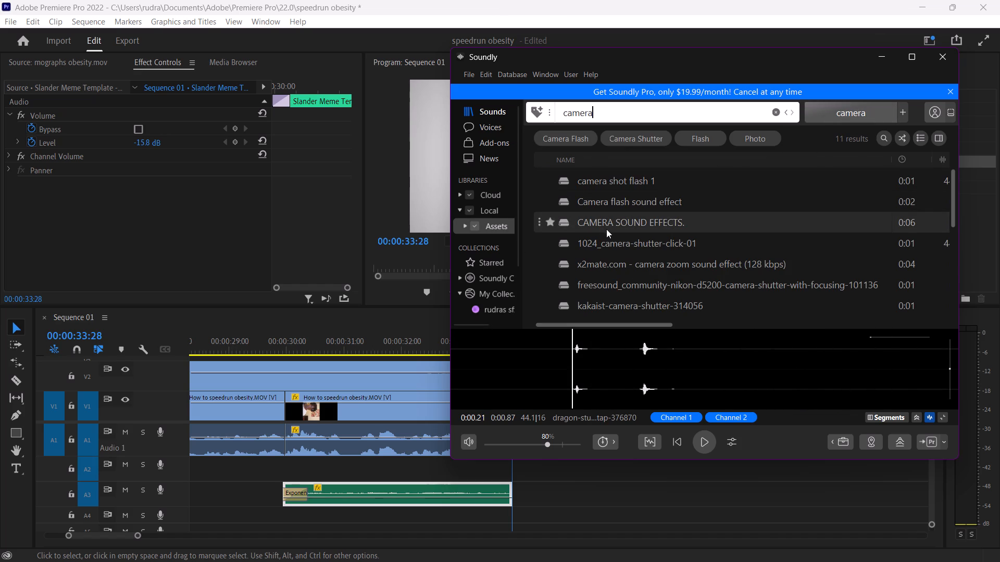
{"action": "left_click", "coordinate": [616, 244]}
{"action": "key", "text": "space"}
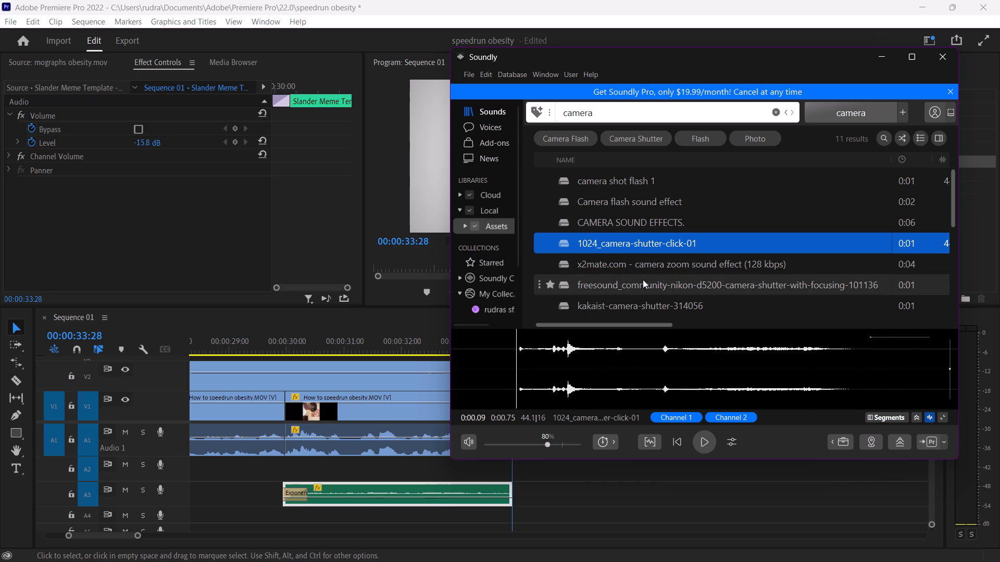
Audition the other camera results, including freesound nikon-d5200, kakaist, CAMERA SOUND EFFECTS, camera shot flash 1 and mixkit-camera-shutter-click-1133.
{"action": "left_click", "coordinate": [645, 277]}
{"action": "key", "text": "space"}
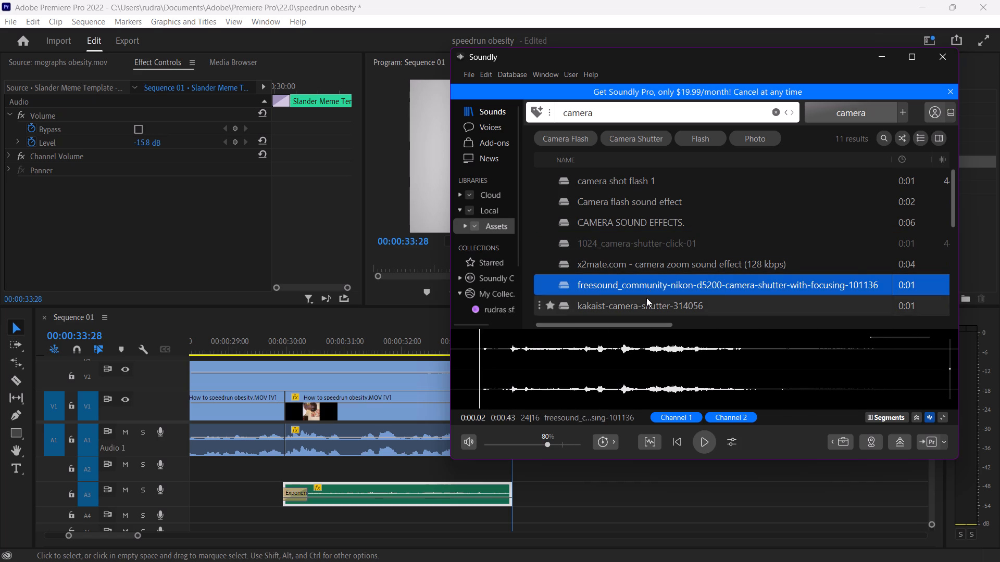
{"action": "left_click", "coordinate": [646, 298]}
{"action": "key", "text": "space"}
{"action": "key", "text": "space"}
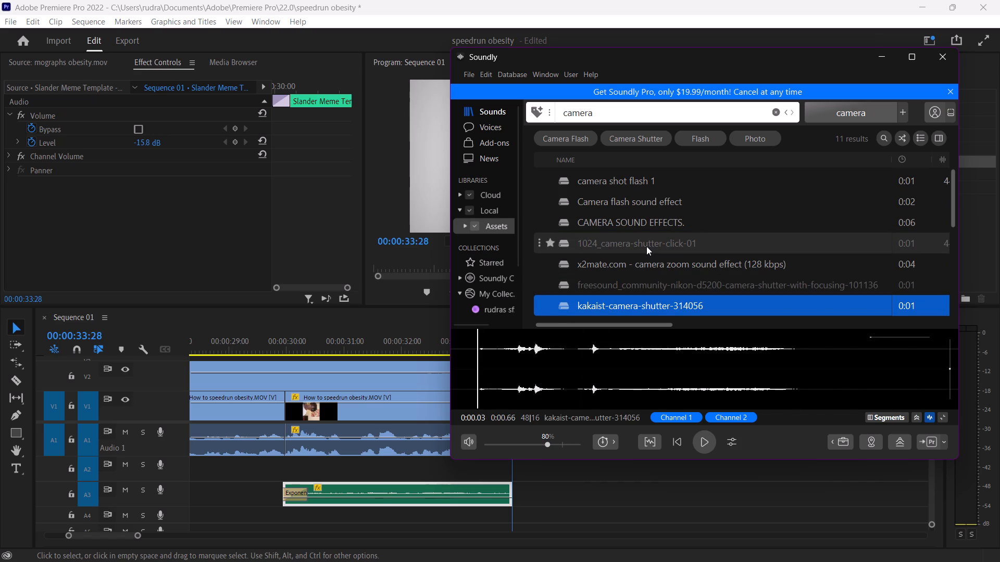
{"action": "left_click", "coordinate": [646, 246]}
{"action": "left_click", "coordinate": [644, 222]}
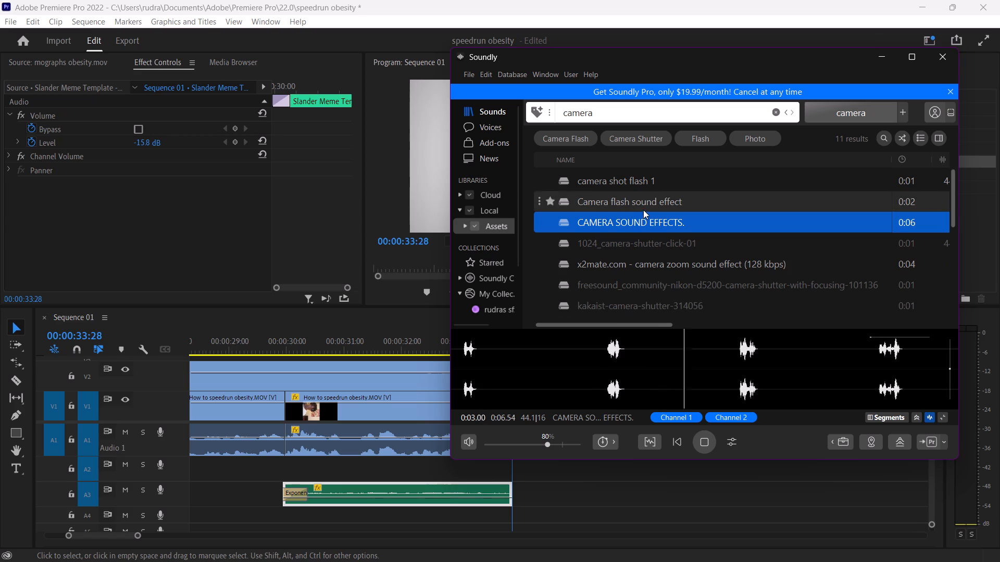
{"action": "left_click", "coordinate": [636, 180]}
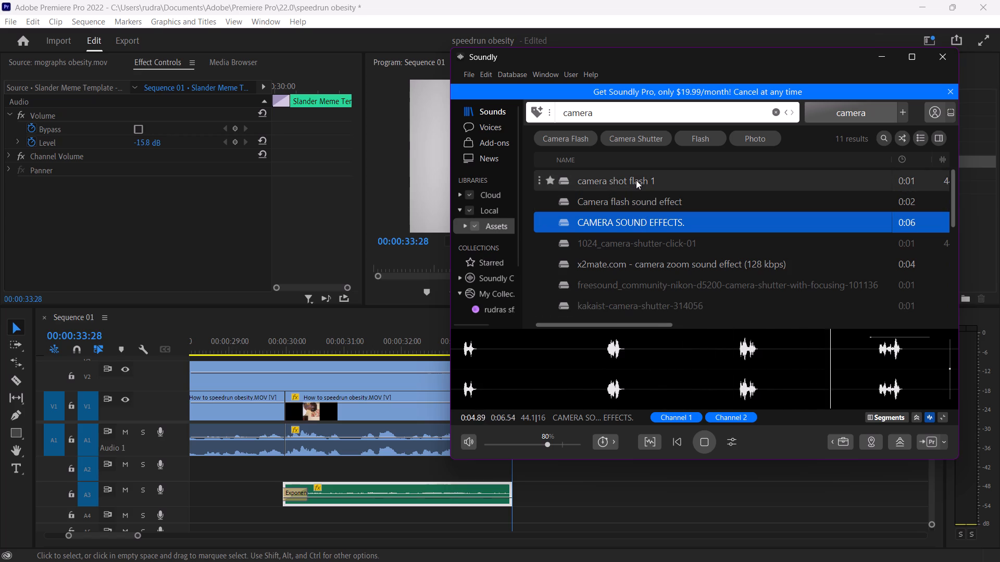
{"action": "scroll", "coordinate": [664, 237], "scroll_direction": "down", "scroll_amount": 1}
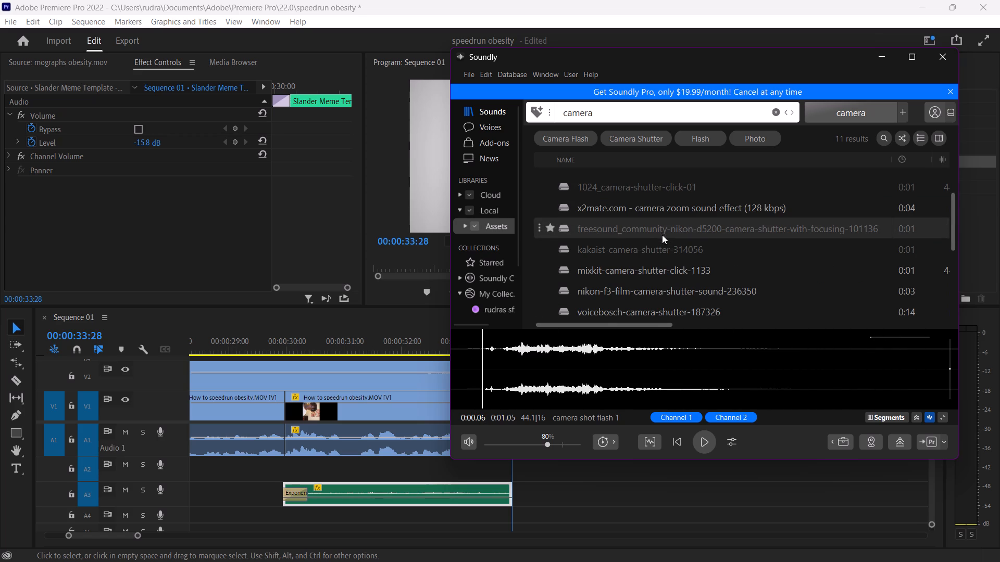
{"action": "left_click", "coordinate": [644, 270]}
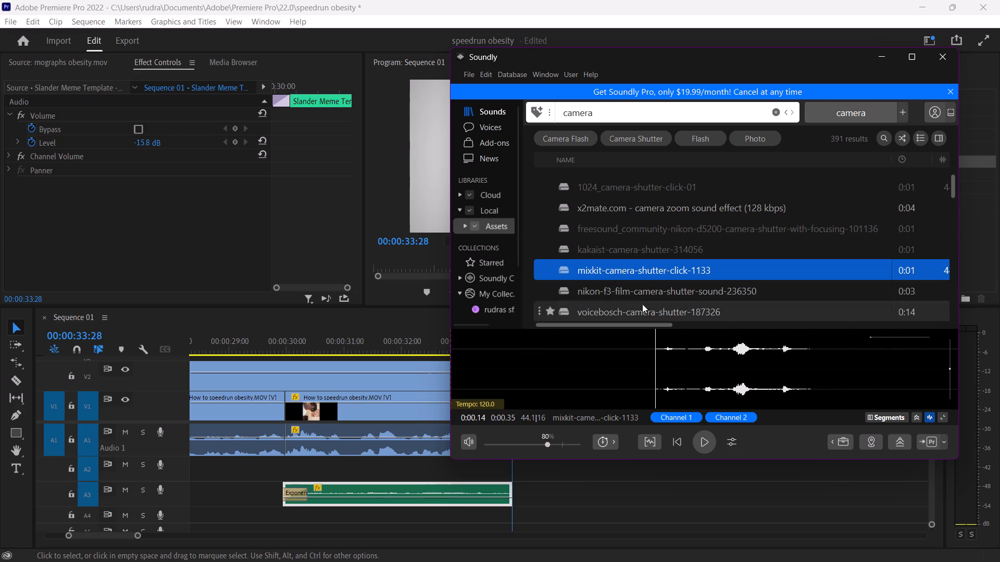
Audition nikon-f3-film-camera-shutter-sound-236350, place only its shutter burst on A2 at 00:00:33:28 in Premiere Pro, and play it back.
{"action": "left_click", "coordinate": [623, 283]}
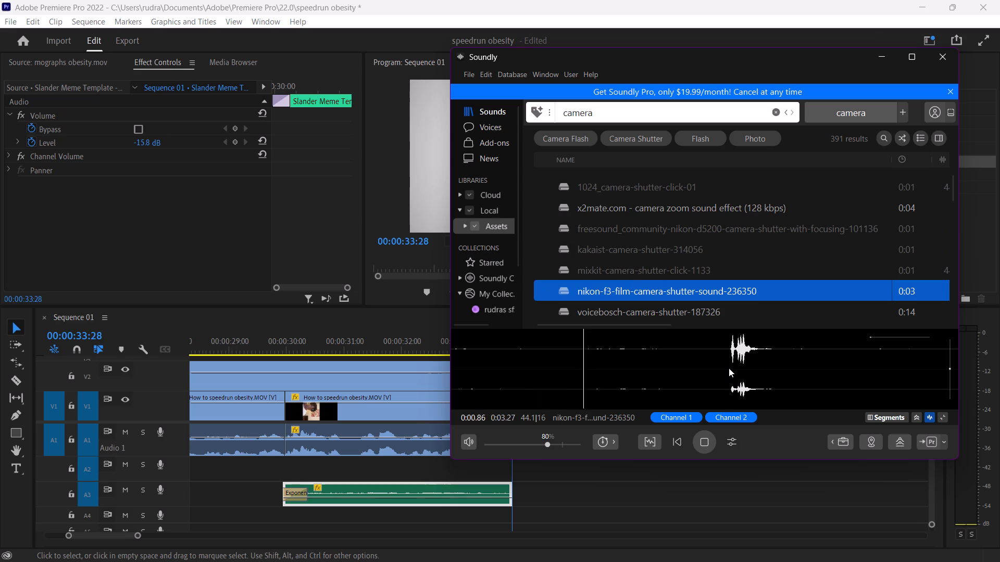
{"action": "left_click", "coordinate": [729, 368]}
{"action": "left_click_drag", "start_coordinate": [721, 367], "coordinate": [758, 369]}
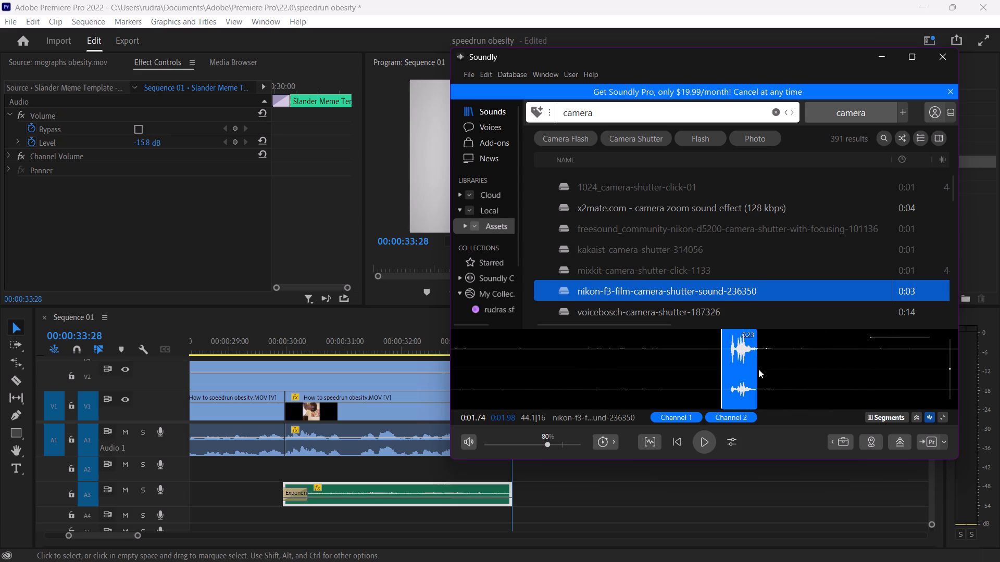
{"action": "left_click_drag", "start_coordinate": [758, 369], "coordinate": [764, 369]}
{"action": "left_click_drag", "start_coordinate": [752, 373], "coordinate": [515, 478]}
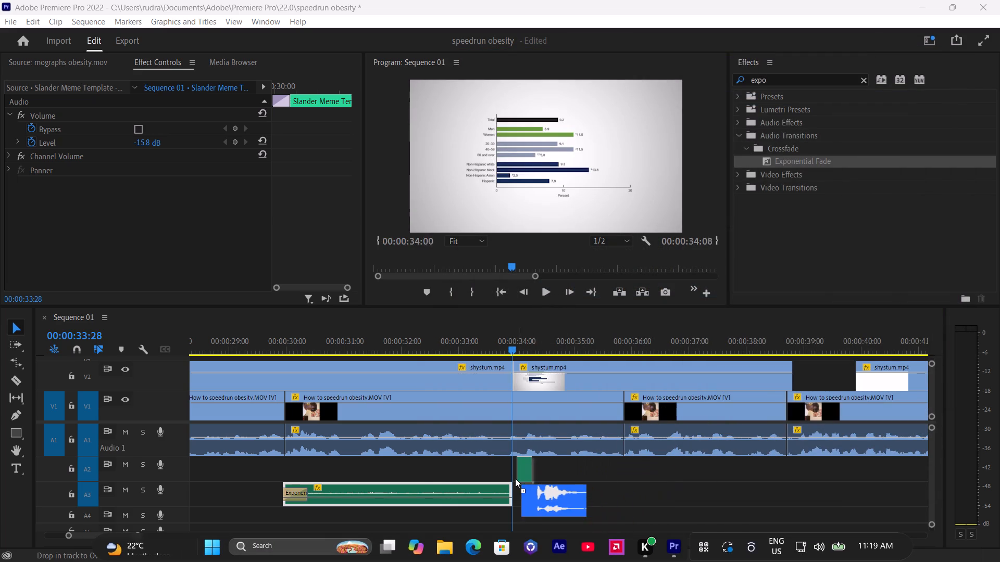
{"action": "left_click_drag", "start_coordinate": [515, 478], "coordinate": [512, 470]}
{"action": "left_click", "coordinate": [552, 500]}
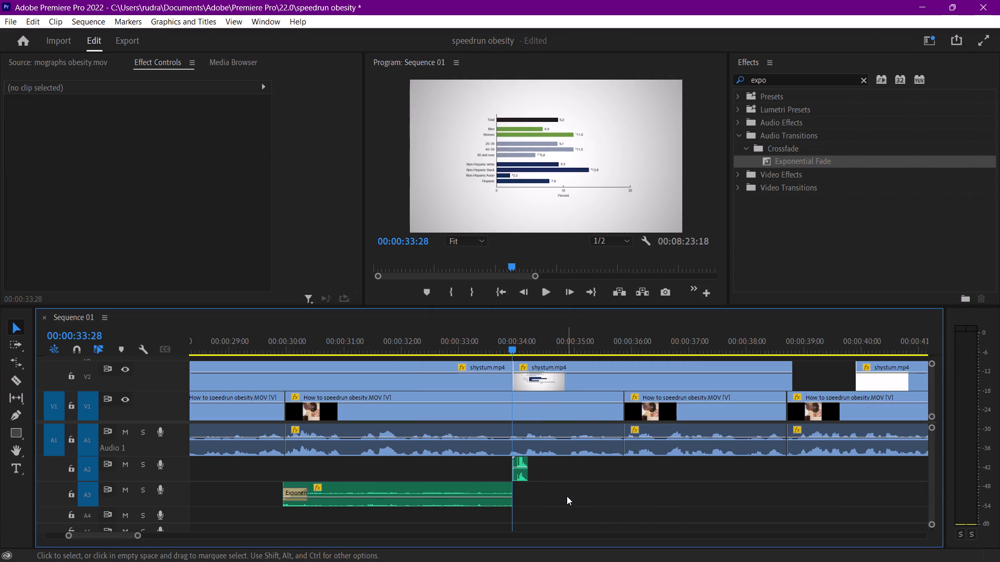
{"action": "key", "text": "space"}
{"action": "key", "text": "space"}
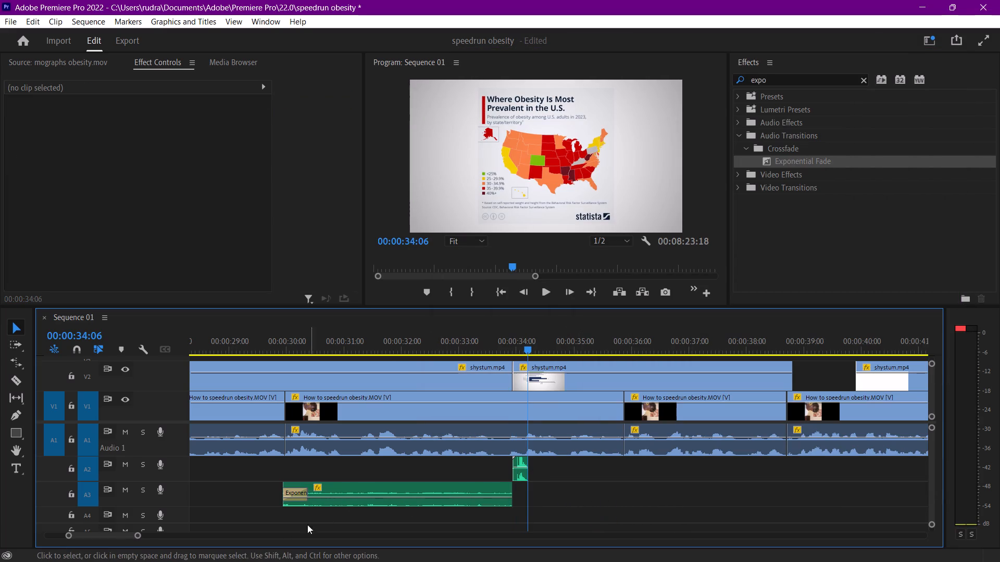
Move the A2 camera shutter clip two frames earlier, to start at 00:00:33:26, and play it back.
{"action": "left_click", "coordinate": [138, 540]}
{"action": "left_click_drag", "start_coordinate": [136, 536], "coordinate": [104, 539]}
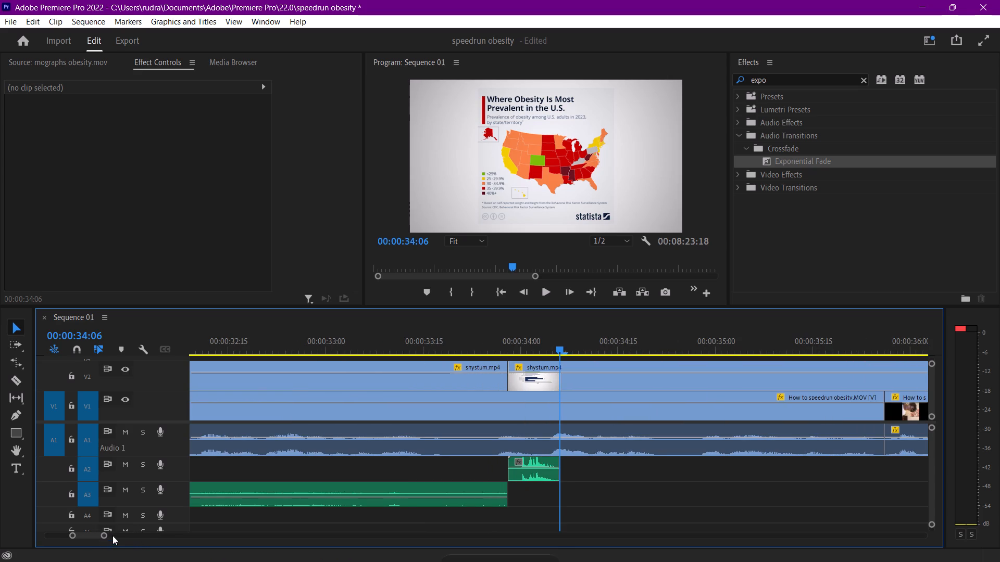
{"action": "left_click", "coordinate": [509, 347]}
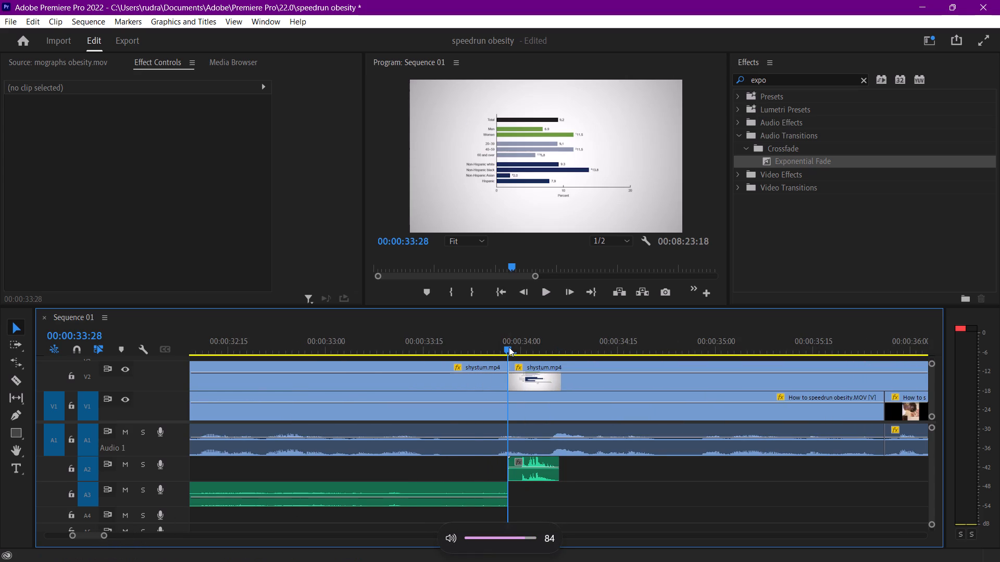
{"action": "left_click_drag", "start_coordinate": [532, 478], "coordinate": [522, 477]}
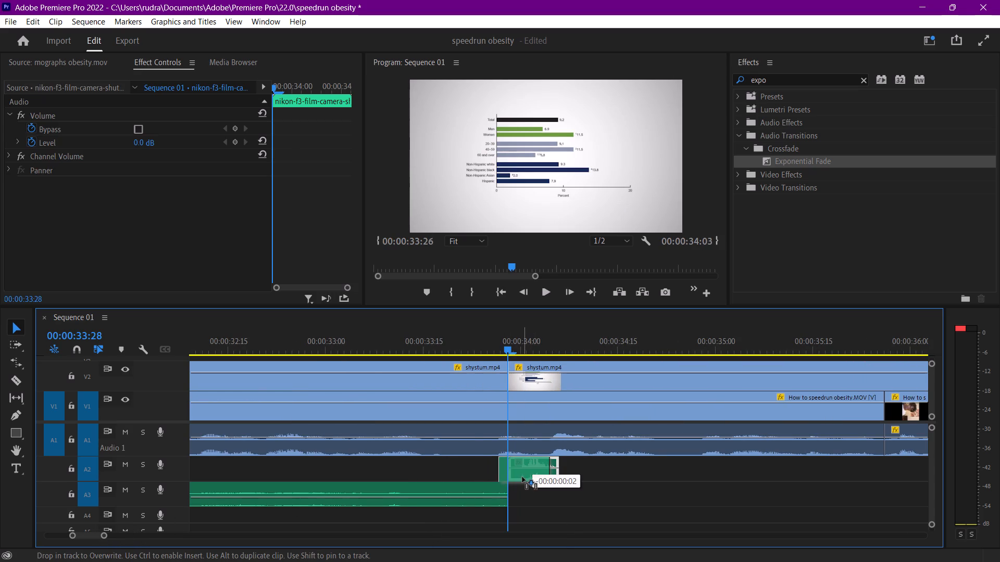
{"action": "left_click_drag", "start_coordinate": [522, 477], "coordinate": [519, 476]}
{"action": "key", "text": "space"}
{"action": "key", "text": "space"}
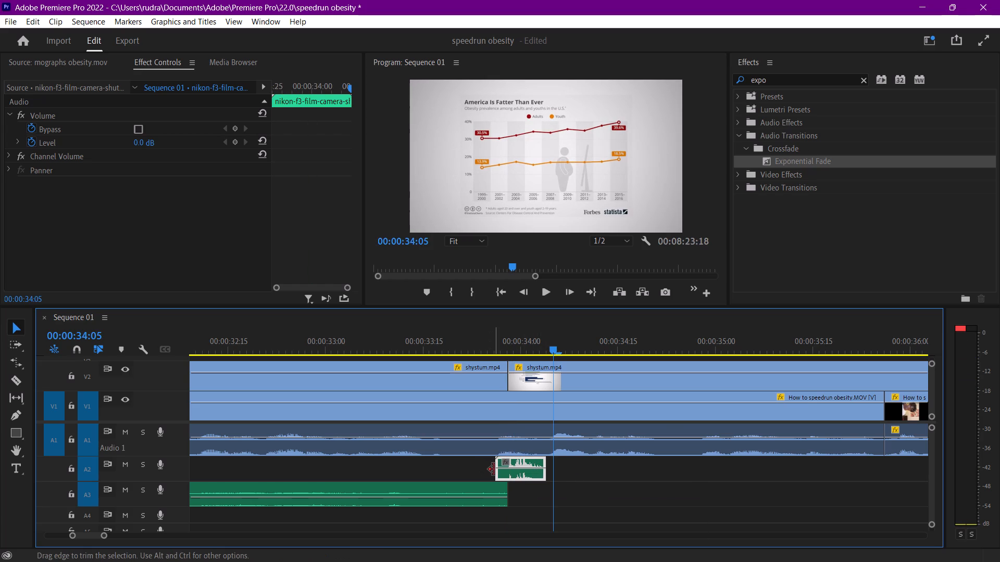
Trim one frame off the start of the A2 camera shutter clip.
{"action": "left_click_drag", "start_coordinate": [497, 472], "coordinate": [506, 476], "text": "ctrl"}
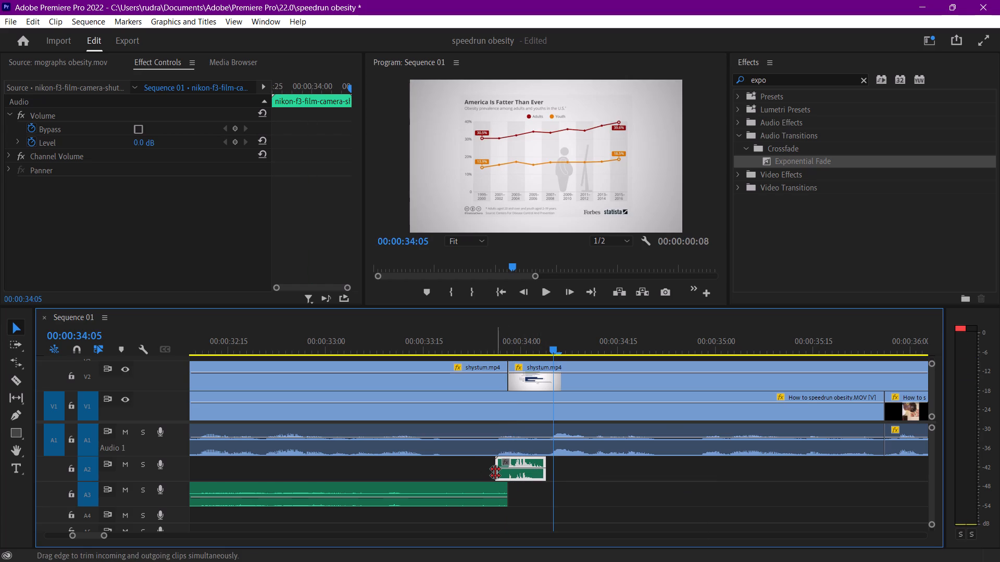
{"action": "key", "text": "v"}
{"action": "left_click_drag", "start_coordinate": [496, 472], "coordinate": [504, 474]}
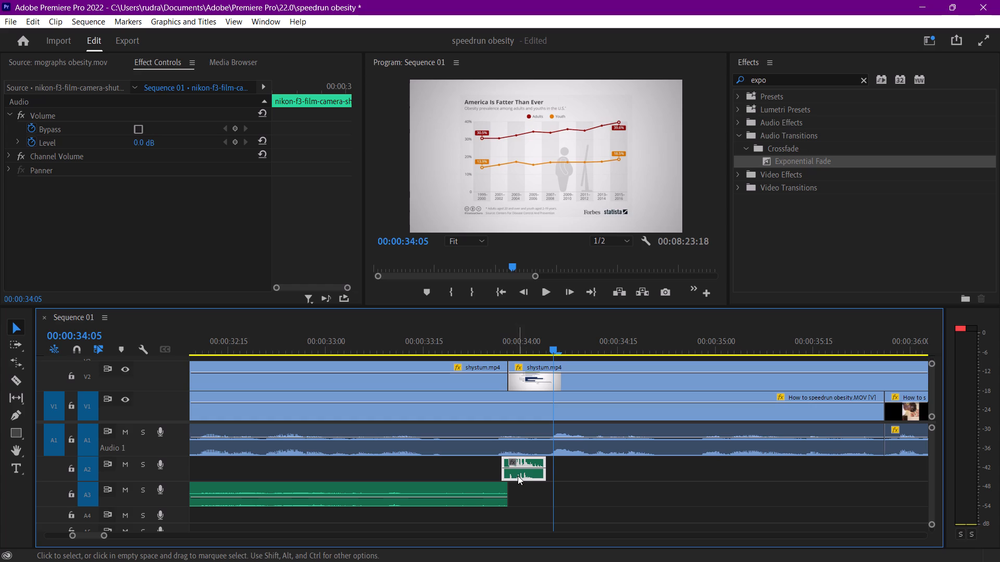
Apply a -15 dB audio gain to the camera shutter clip and play it back from the first chart.
{"action": "type", "text": "g-15"}
{"action": "key", "text": "Return"}
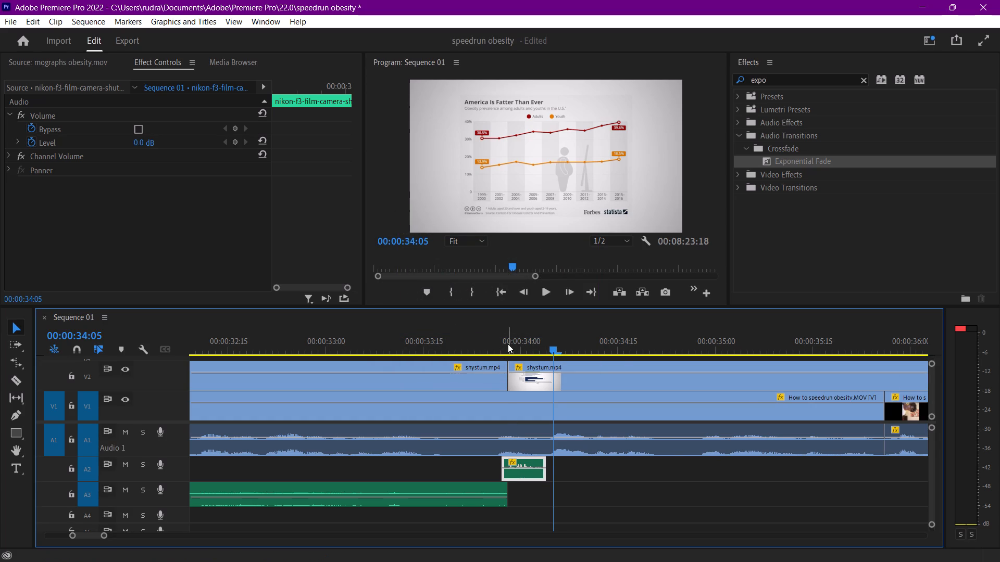
{"action": "left_click", "coordinate": [508, 344]}
{"action": "key", "text": "space"}
{"action": "key", "text": "space"}
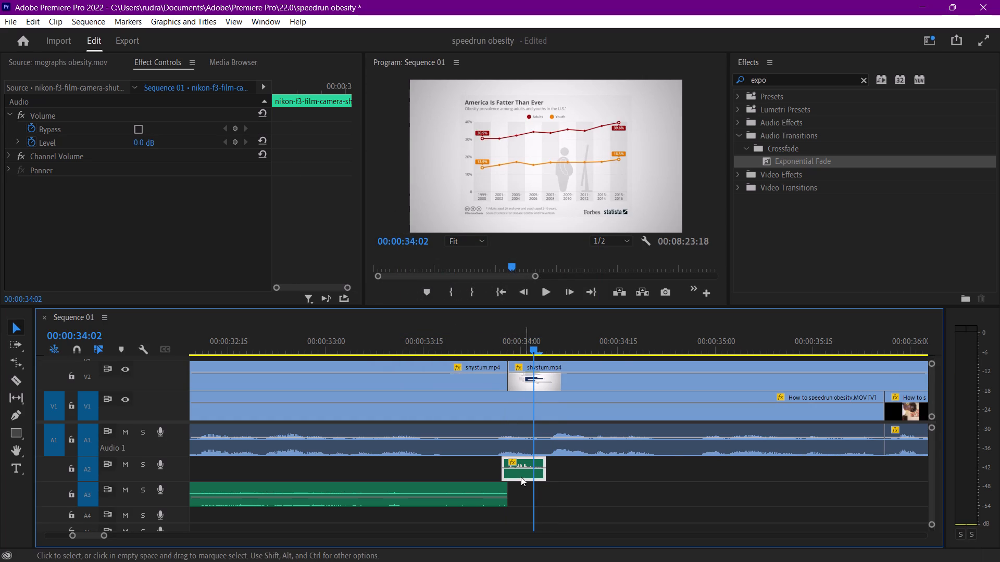
Duplicate the shutter clip onto A3 at 00:00:33:29, shift the A2 clip one frame earlier to 00:00:33:26, and play them back.
{"action": "left_click_drag", "start_coordinate": [520, 477], "coordinate": [535, 492], "text": "alt"}
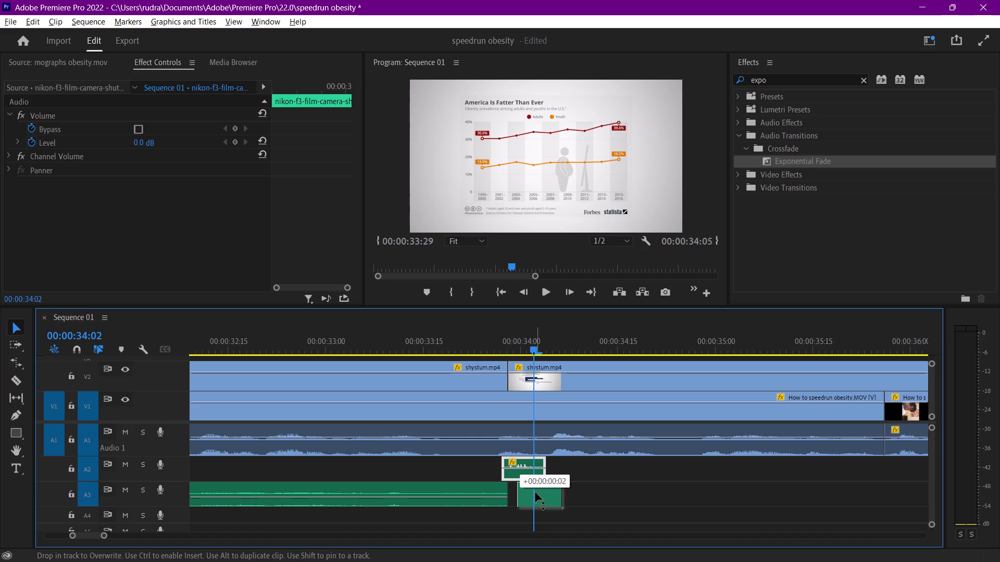
{"action": "left_click_drag", "start_coordinate": [532, 501], "coordinate": [516, 468], "text": "alt"}
{"action": "left_click", "coordinate": [504, 354]}
{"action": "key", "text": "space"}
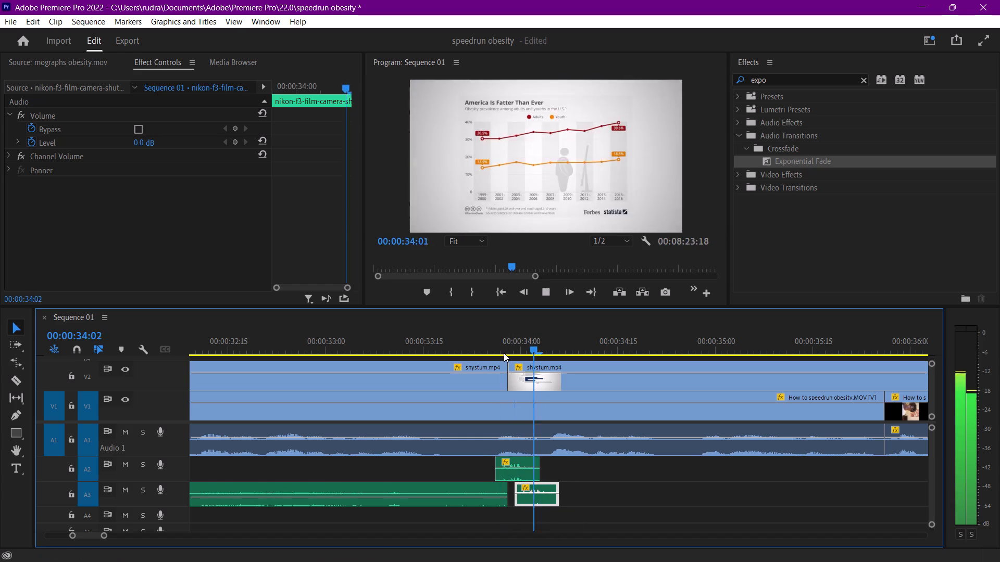
{"action": "key", "text": "space"}
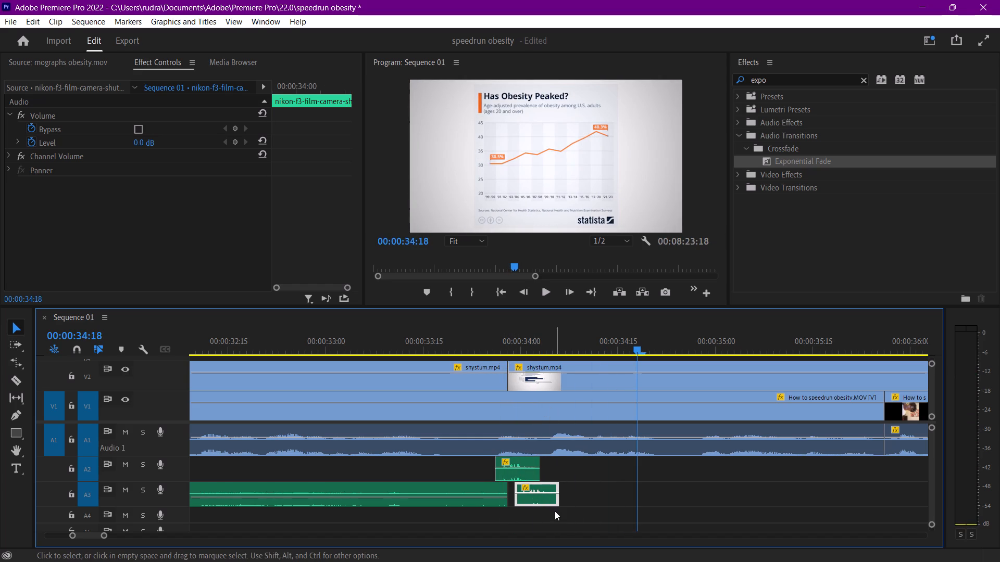
Duplicate the A3 shutter clip onto A2 at about 00:00:34:02, directly after the first shutter, and play the sequence back.
{"action": "left_click_drag", "start_coordinate": [545, 503], "coordinate": [569, 474], "text": "alt"}
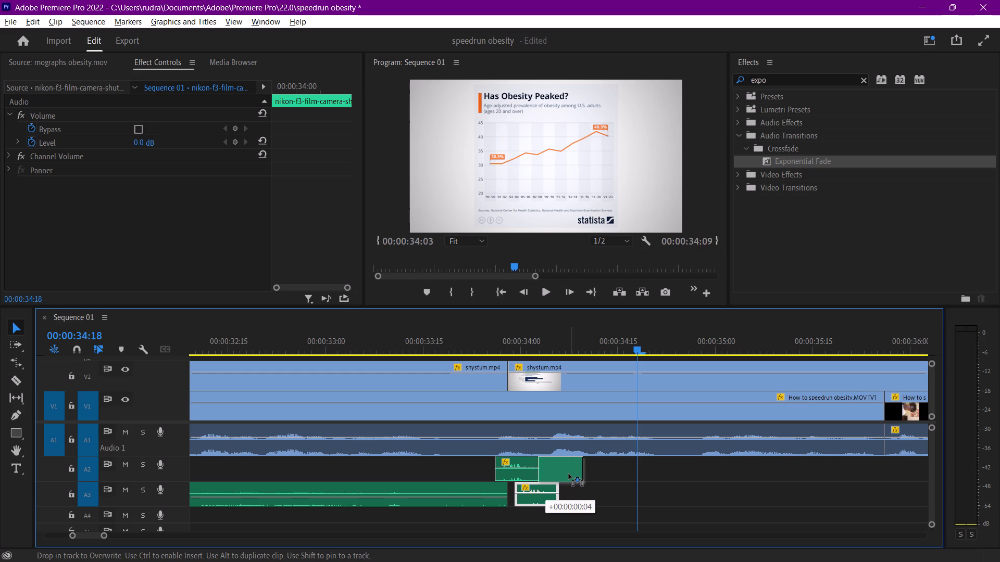
{"action": "left_click_drag", "start_coordinate": [569, 474], "coordinate": [563, 471], "text": "alt"}
{"action": "left_click_drag", "start_coordinate": [502, 359], "coordinate": [501, 350]}
{"action": "left_click", "coordinate": [497, 346]}
{"action": "key", "text": "space"}
{"action": "key", "text": "space"}
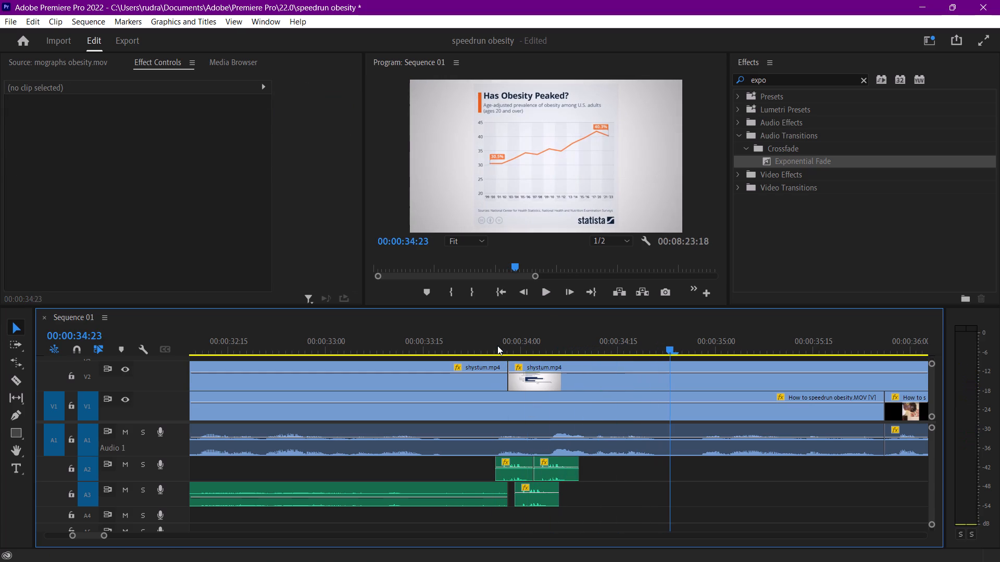
Trim one frame off the A3 shutter clip's start, move it back to the second chart at 00:00:33:29, and play it.
{"action": "left_click", "coordinate": [562, 475]}
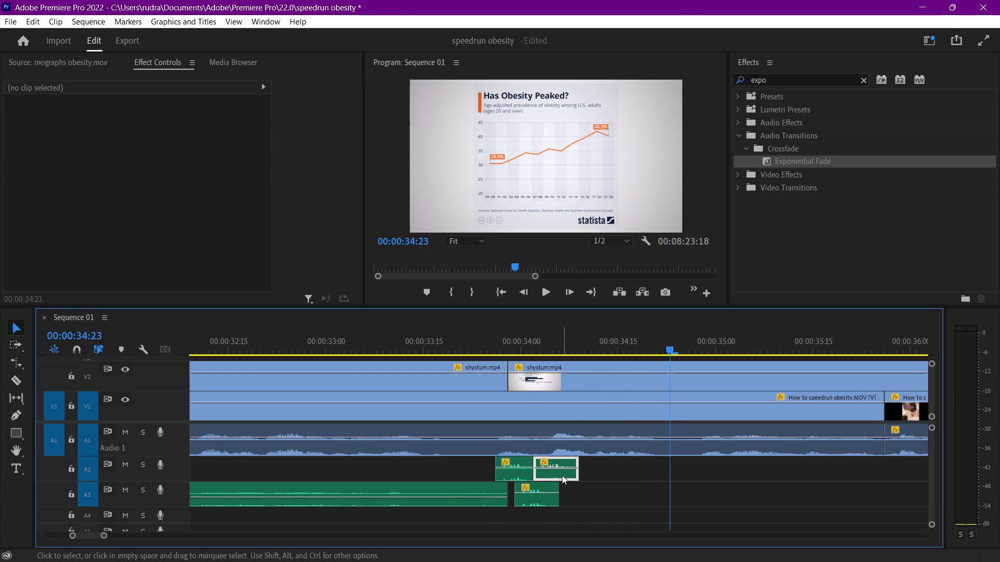
{"action": "left_click_drag", "start_coordinate": [536, 349], "coordinate": [503, 337]}
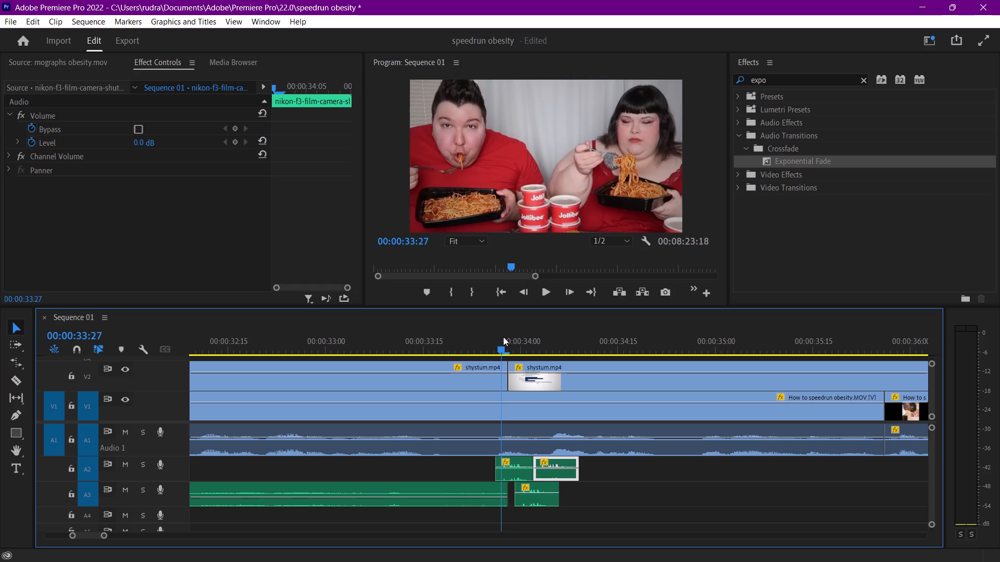
{"action": "left_click_drag", "start_coordinate": [503, 337], "coordinate": [517, 341]}
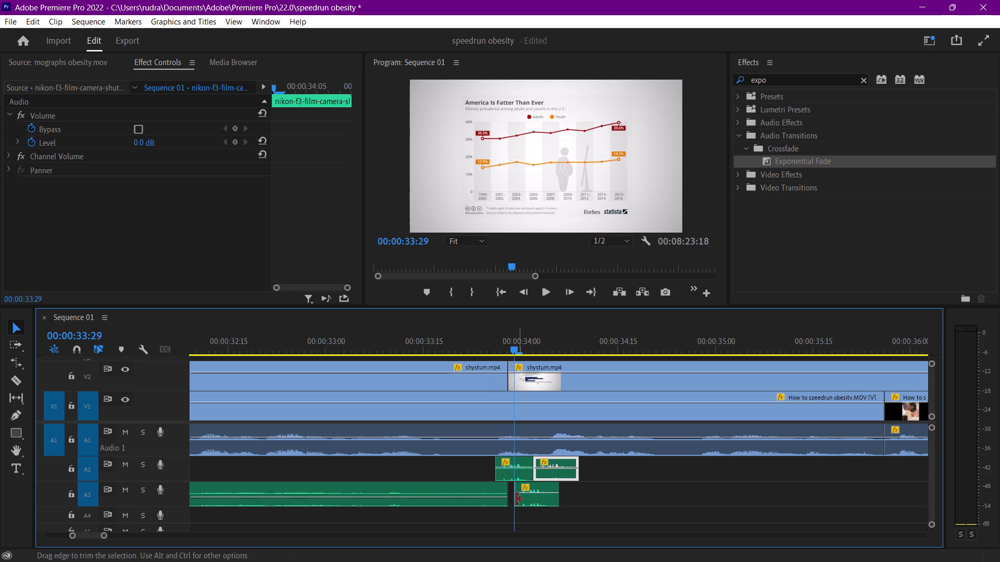
{"action": "left_click", "coordinate": [513, 496]}
{"action": "left_click", "coordinate": [517, 497]}
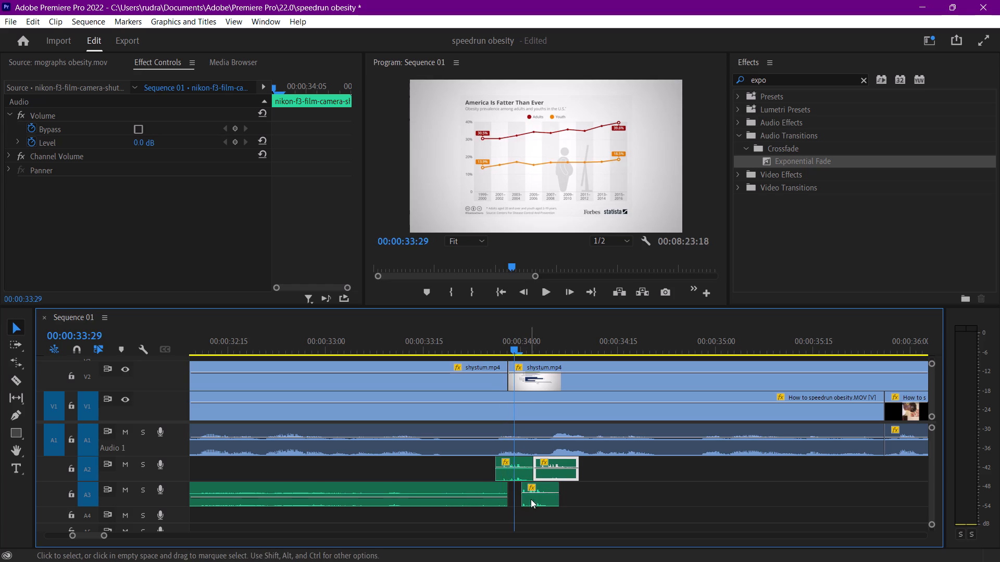
{"action": "left_click_drag", "start_coordinate": [537, 500], "coordinate": [531, 498]}
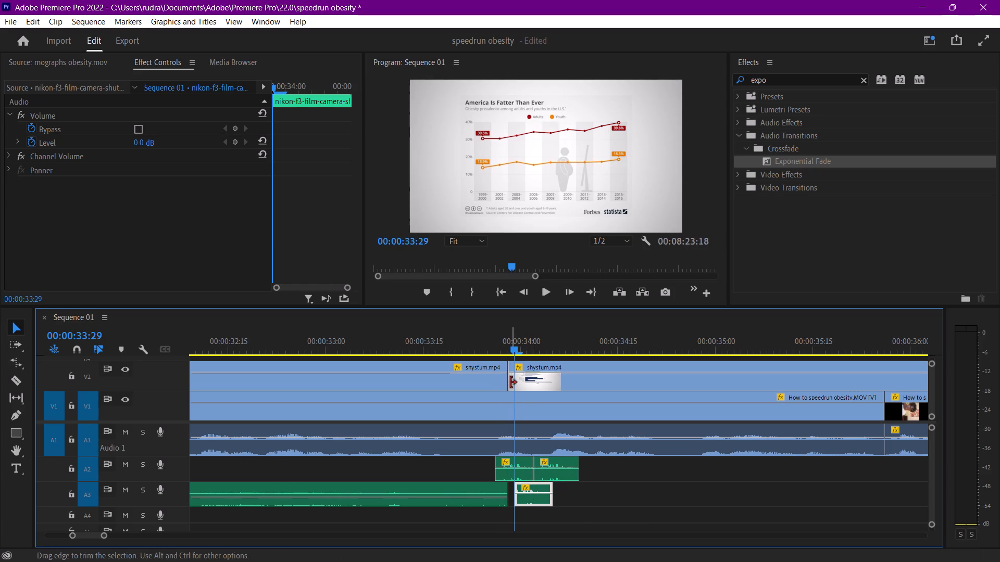
{"action": "key", "text": "space"}
{"action": "key", "text": "space"}
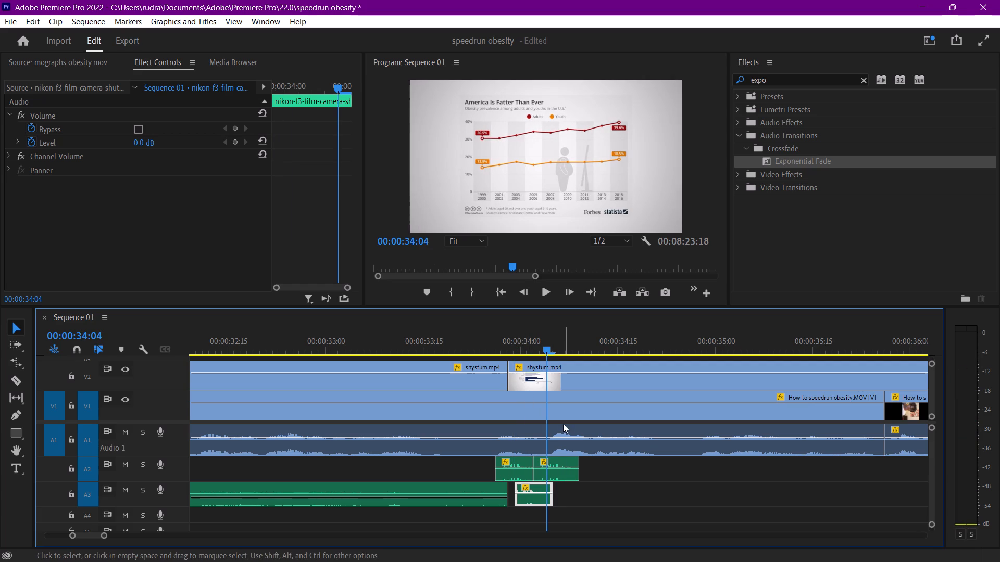
Locate the cut to the US map chart, move the second A2 shutter clip to 00:00:34:04, and play it back.
{"action": "left_click_drag", "start_coordinate": [548, 351], "coordinate": [510, 343]}
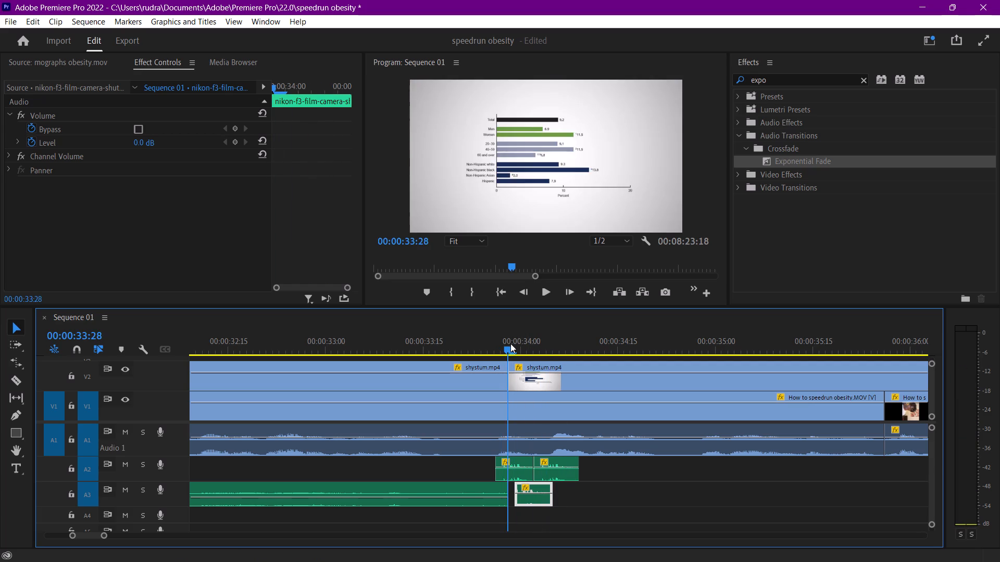
{"action": "left_click_drag", "start_coordinate": [510, 343], "coordinate": [499, 344]}
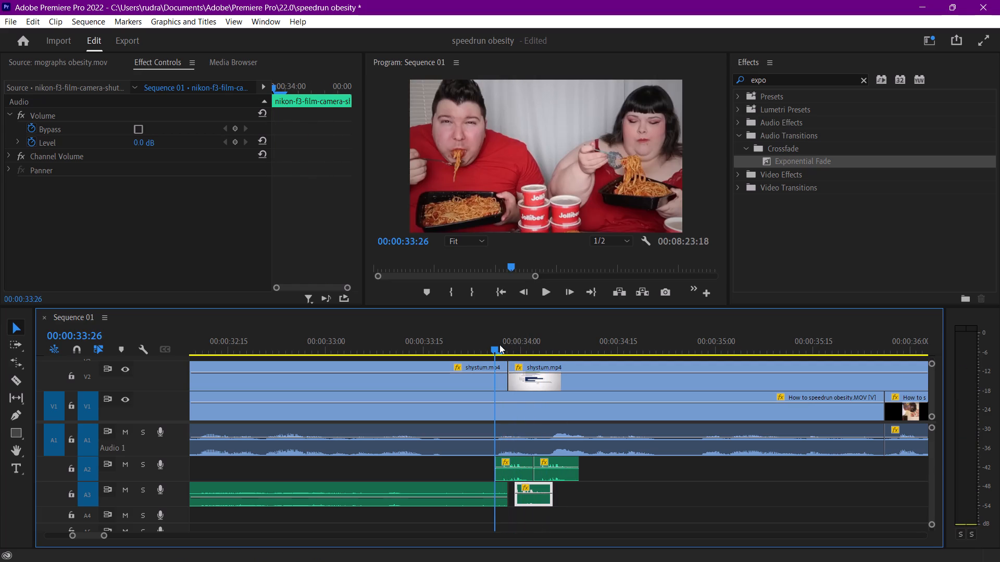
{"action": "left_click_drag", "start_coordinate": [499, 344], "coordinate": [523, 350]}
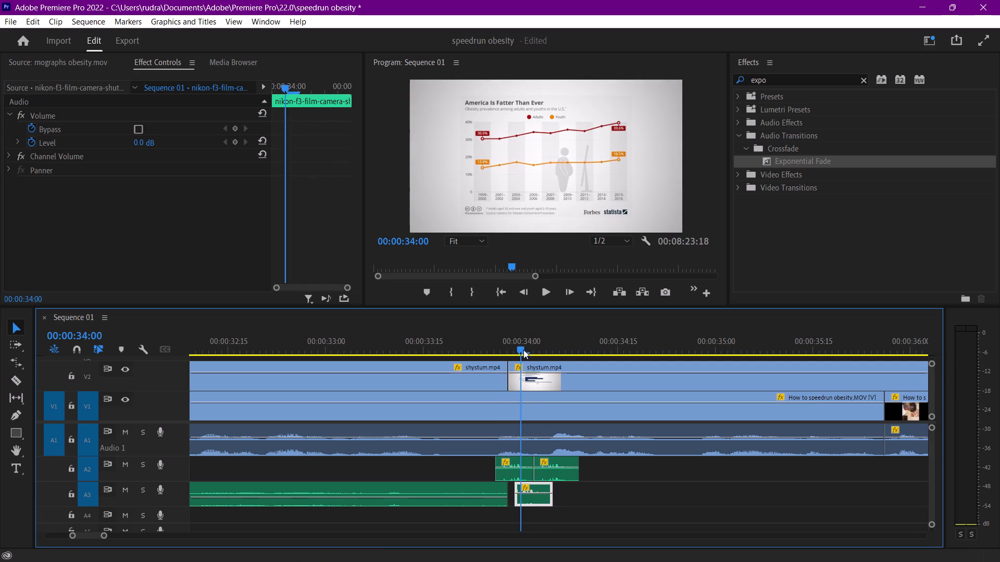
{"action": "left_click_drag", "start_coordinate": [523, 350], "coordinate": [555, 357]}
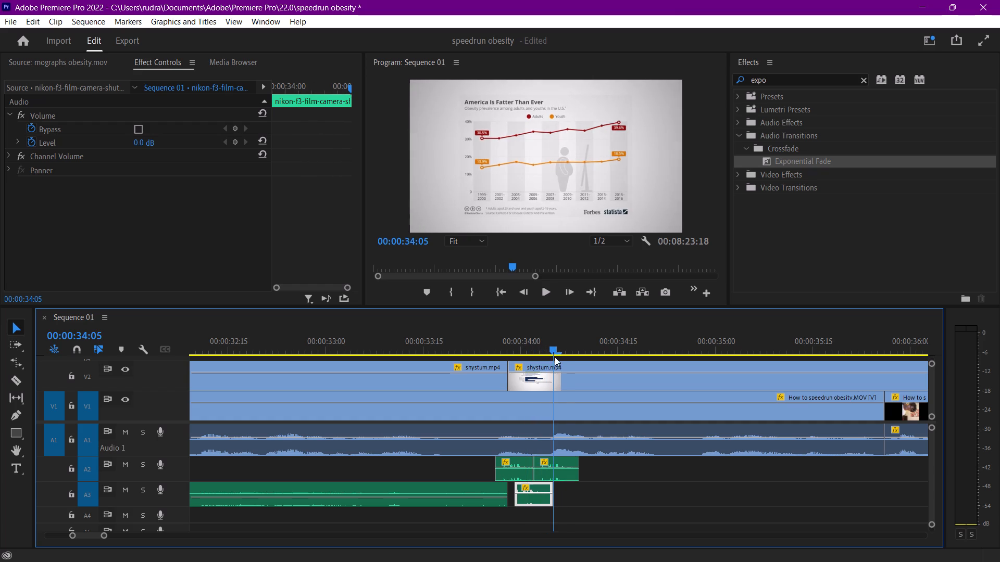
{"action": "left_click_drag", "start_coordinate": [555, 357], "coordinate": [559, 361]}
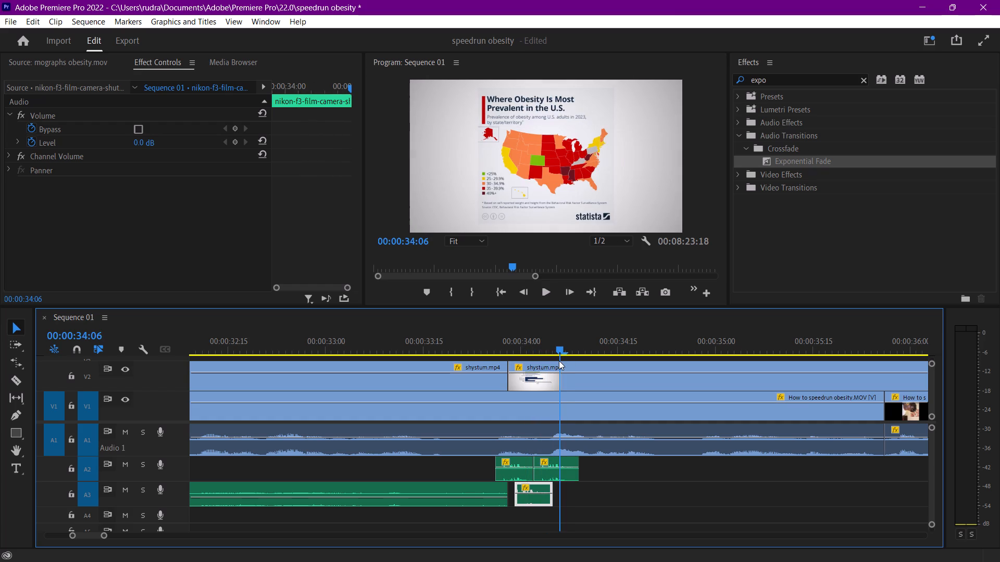
{"action": "left_click_drag", "start_coordinate": [559, 361], "coordinate": [560, 359]}
{"action": "left_click_drag", "start_coordinate": [566, 476], "coordinate": [581, 472]}
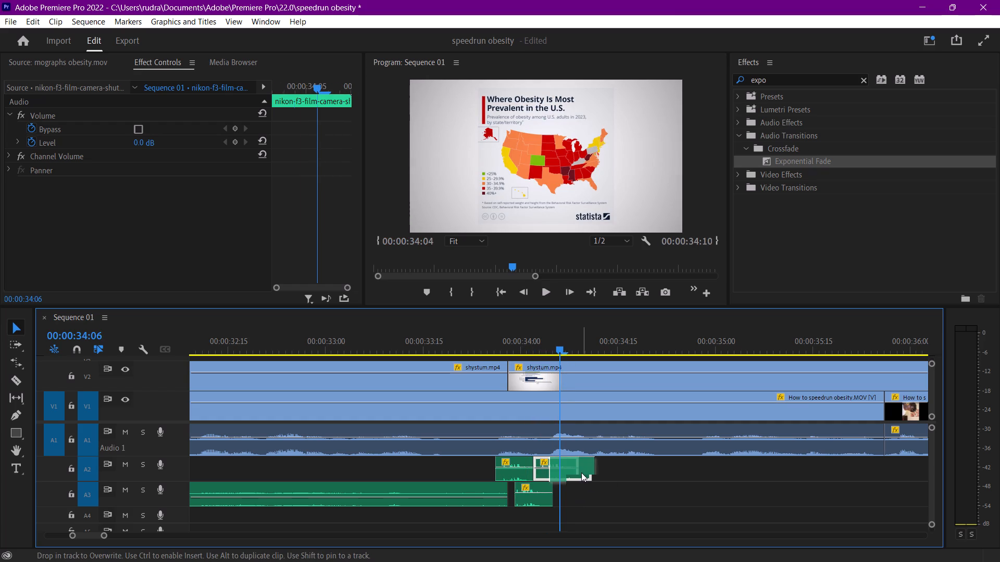
{"action": "key", "text": "space"}
{"action": "key", "text": "space"}
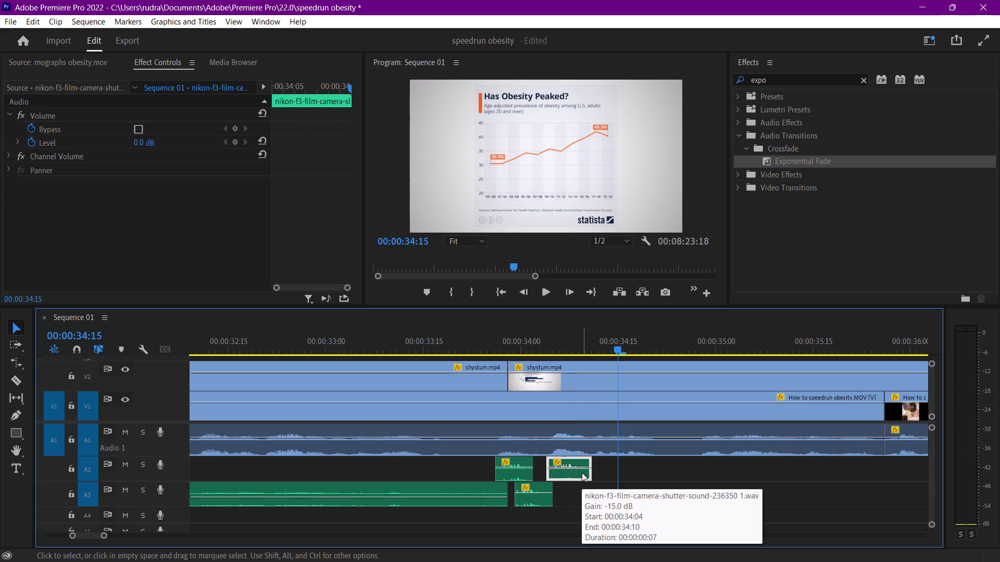
Duplicate the second A2 shutter clip onto A3 at 00:00:34:09 for the "Has Obesity Peaked?" chart and play the shutters back.
{"action": "left_click_drag", "start_coordinate": [582, 472], "coordinate": [622, 468], "text": "alt"}
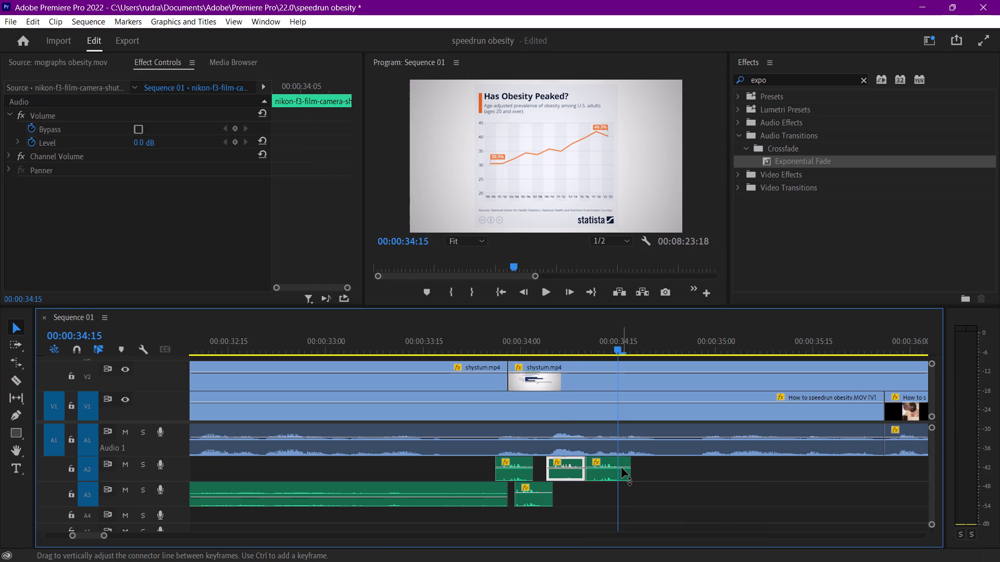
{"action": "left_click_drag", "start_coordinate": [617, 474], "coordinate": [614, 484]}
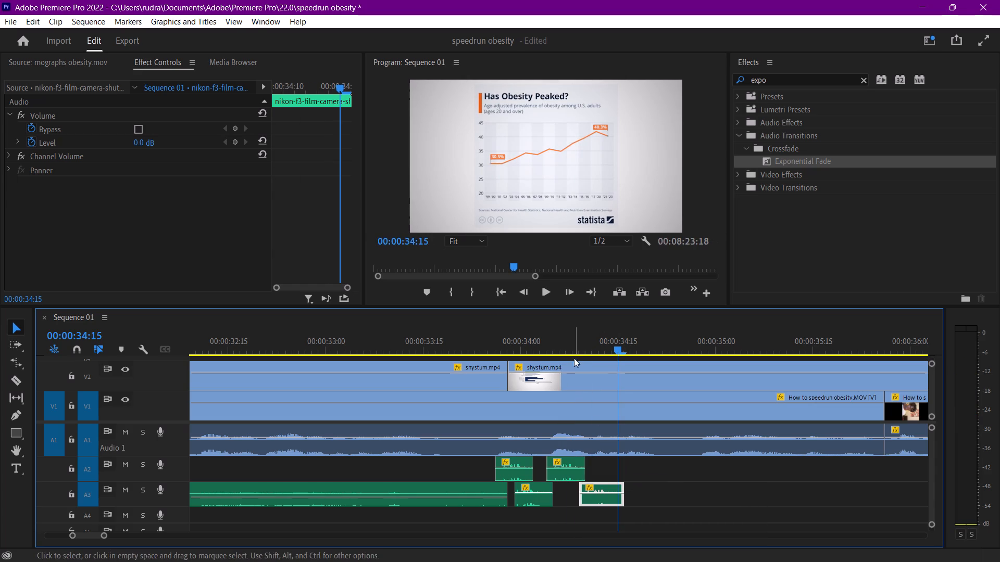
{"action": "left_click_drag", "start_coordinate": [572, 351], "coordinate": [593, 359]}
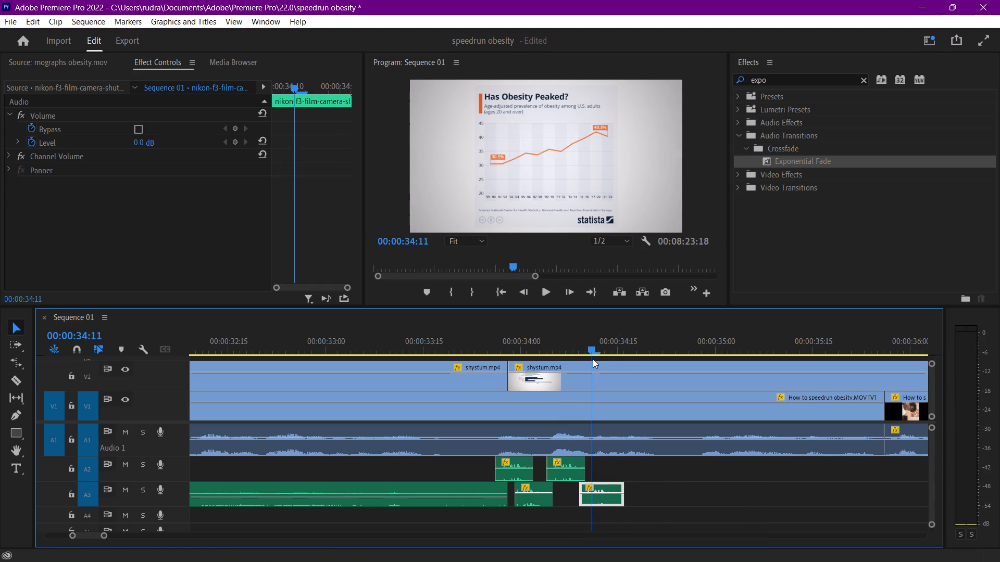
{"action": "left_click_drag", "start_coordinate": [593, 359], "coordinate": [495, 357]}
{"action": "key", "text": "space"}
{"action": "scroll", "coordinate": [495, 357], "scroll_direction": "left", "scroll_amount": 1}
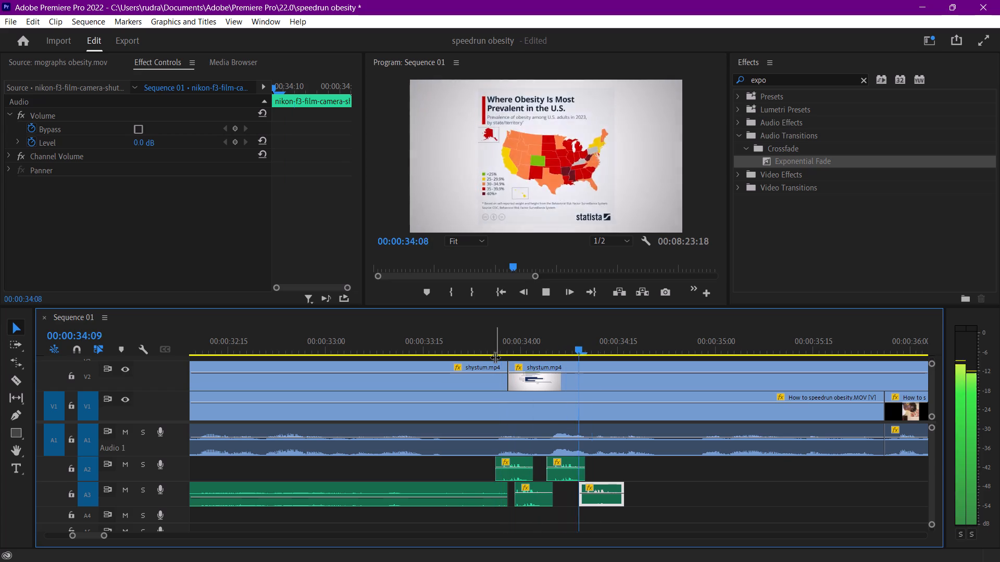
{"action": "scroll", "coordinate": [495, 357], "scroll_direction": "left", "scroll_amount": 1}
{"action": "key", "text": "space"}
{"action": "left_click_drag", "start_coordinate": [660, 480], "coordinate": [578, 478]}
{"action": "scroll", "coordinate": [575, 478], "scroll_direction": "left", "scroll_amount": 1}
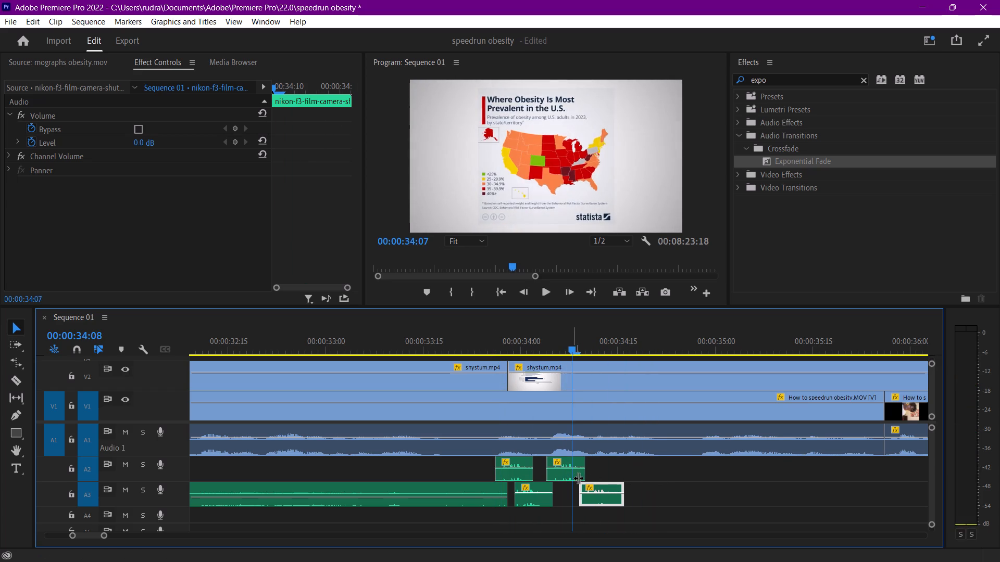
{"action": "left_click_drag", "start_coordinate": [578, 478], "coordinate": [490, 445]}
{"action": "scroll", "coordinate": [578, 478], "scroll_direction": "left", "scroll_amount": 1}
{"action": "key", "text": "space"}
{"action": "key", "text": "space"}
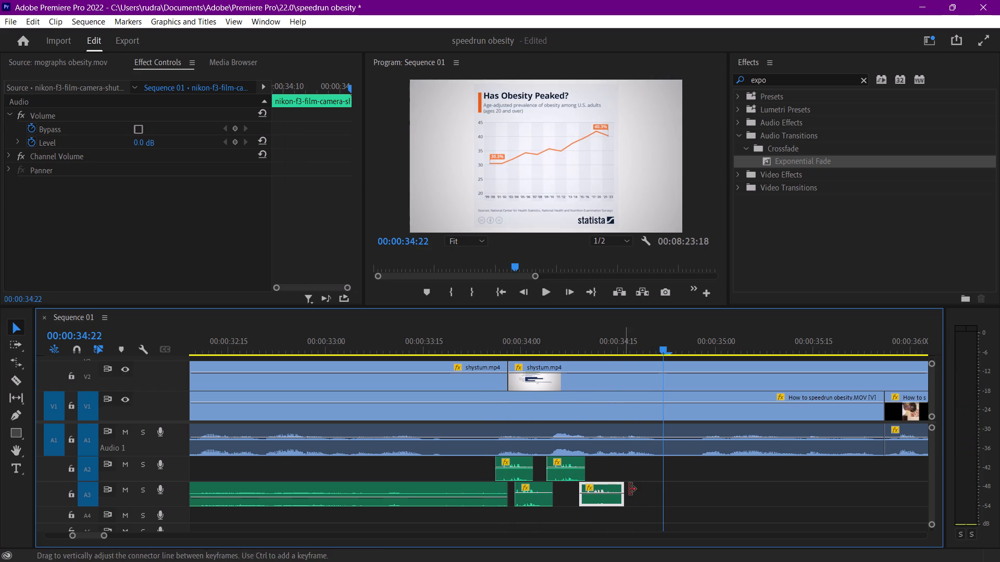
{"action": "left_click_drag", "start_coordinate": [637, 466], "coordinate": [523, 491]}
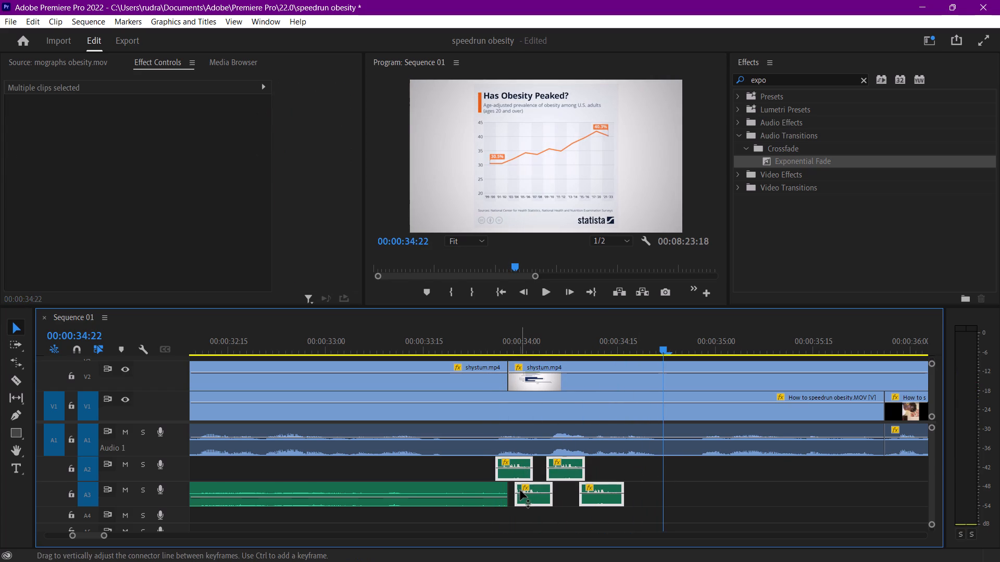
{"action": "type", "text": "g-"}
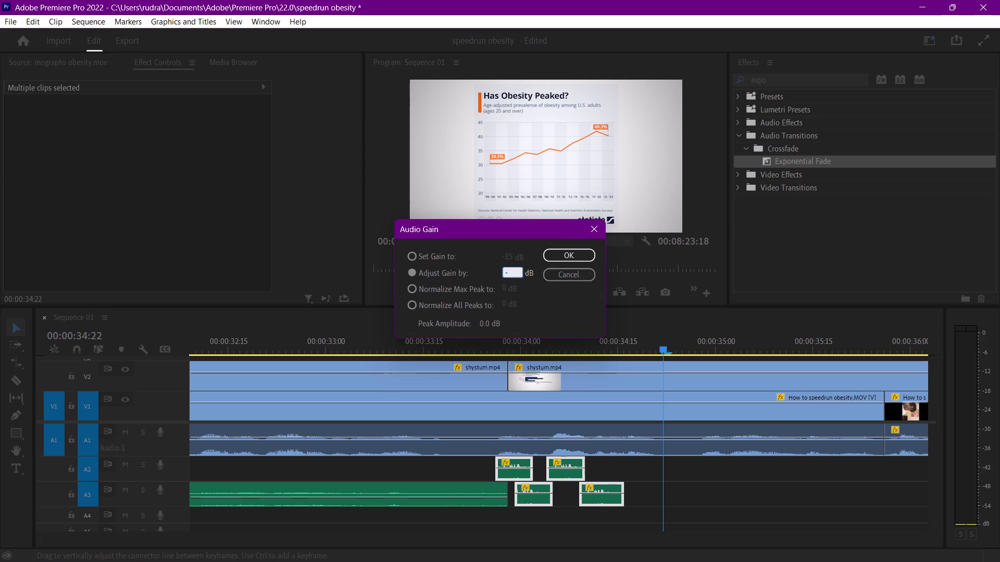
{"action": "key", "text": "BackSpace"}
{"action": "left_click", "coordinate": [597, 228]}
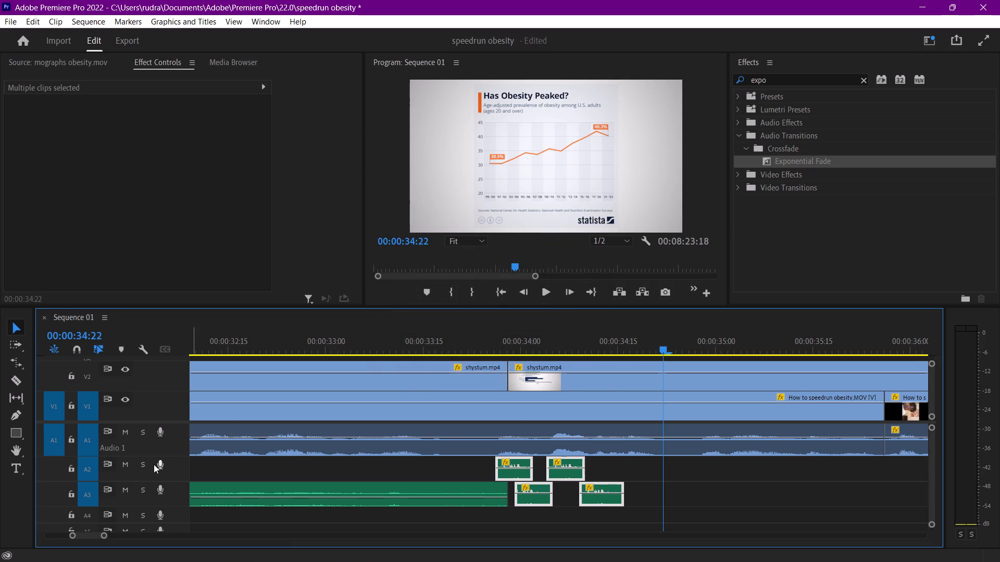
Play back the four shutter sounds from about 00:00:33:18 and save the project.
{"action": "left_click", "coordinate": [441, 350]}
{"action": "key", "text": "space"}
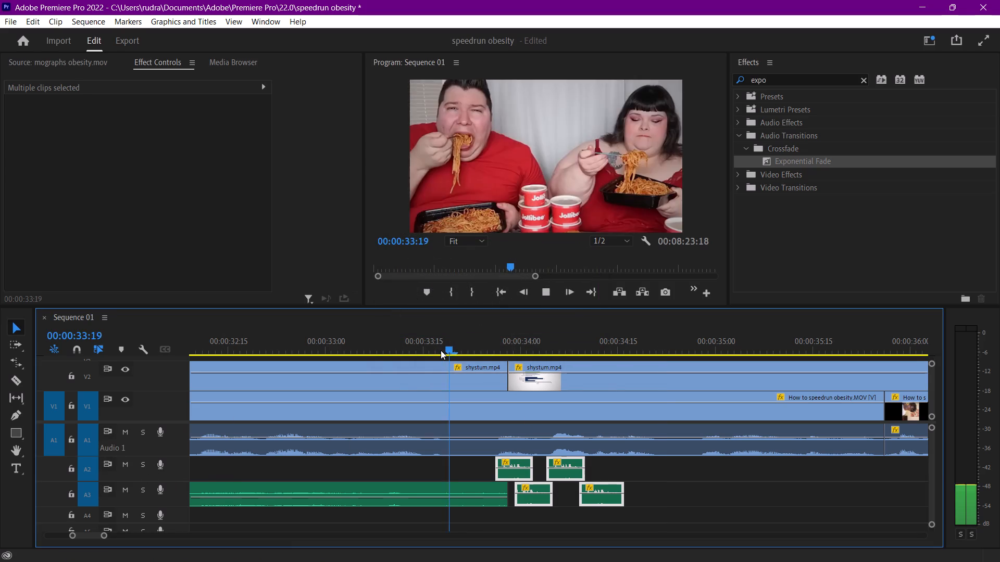
{"action": "key", "text": "space"}
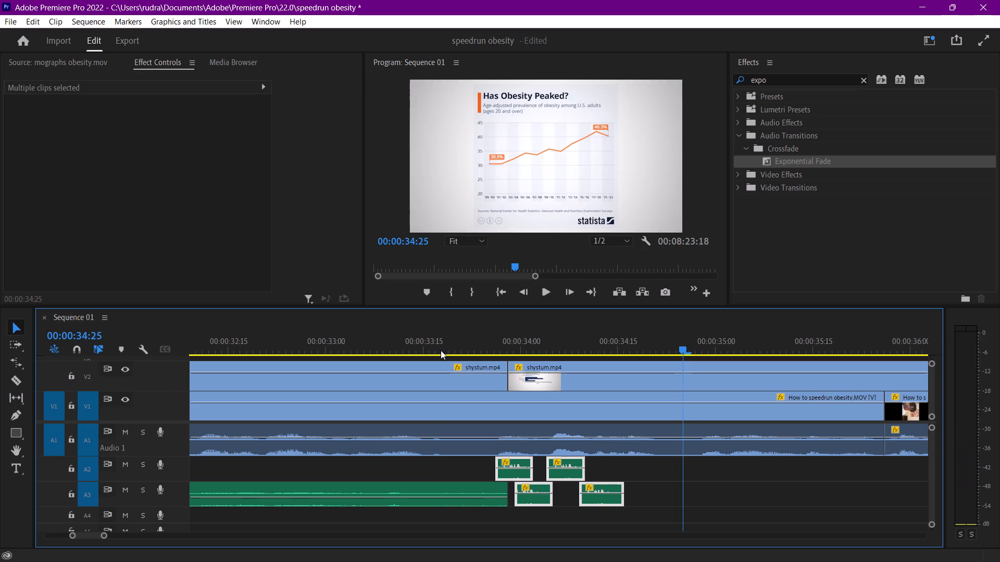
{"action": "left_click", "coordinate": [441, 350]}
{"action": "key", "text": "ctrl+s"}
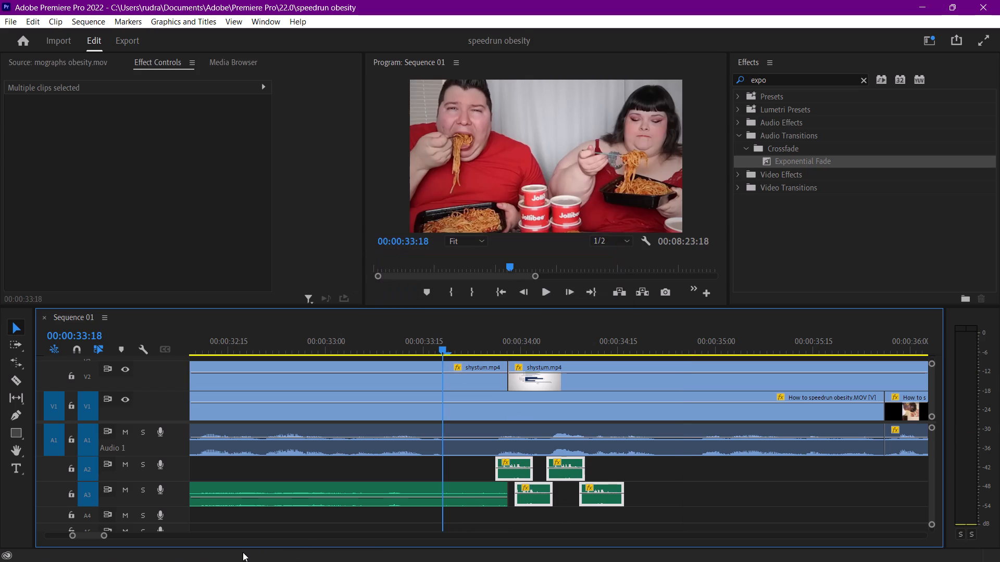
Copy the Projector.wav clip with its fade from around 00:00:16:15 and paste it onto A3 at 00:00:34:24.
{"action": "left_click_drag", "start_coordinate": [81, 539], "coordinate": [68, 538]}
{"action": "left_click", "coordinate": [392, 490]}
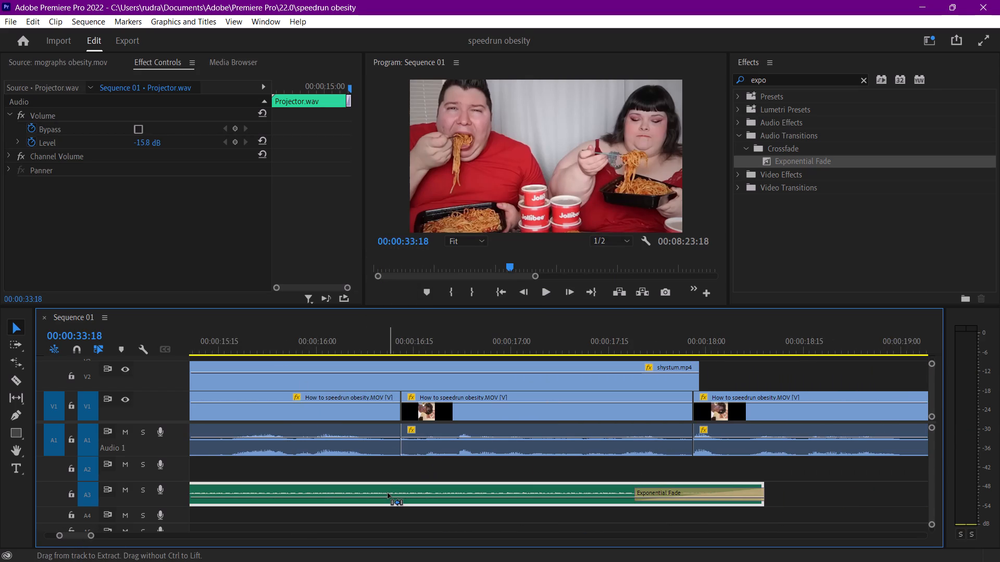
{"action": "key", "text": "ctrl+c"}
{"action": "left_click_drag", "start_coordinate": [69, 536], "coordinate": [88, 541]}
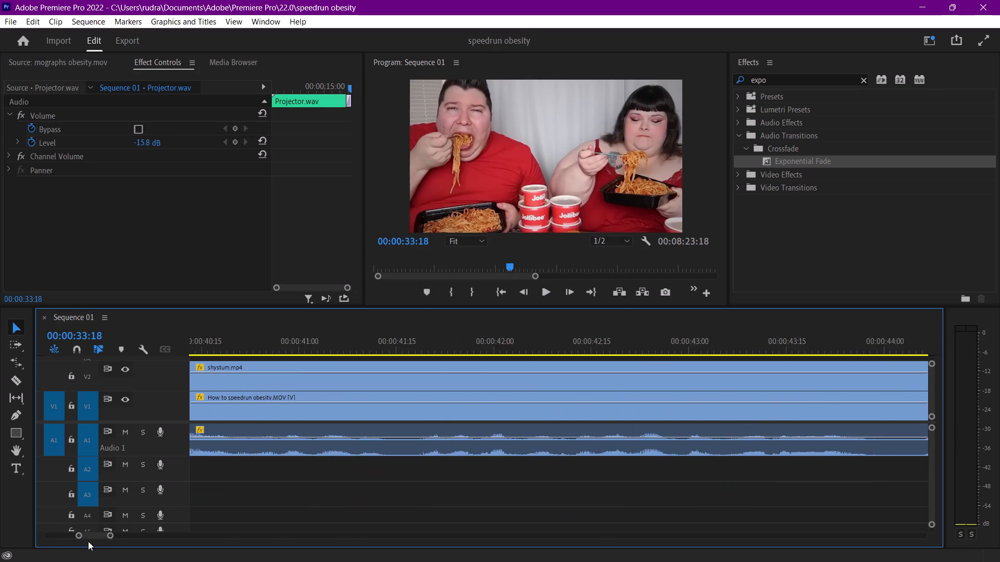
{"action": "left_click_drag", "start_coordinate": [88, 541], "coordinate": [83, 540]}
{"action": "scroll", "coordinate": [432, 498], "scroll_direction": "down", "scroll_amount": 1, "text": "ctrl"}
{"action": "left_click", "coordinate": [415, 352]}
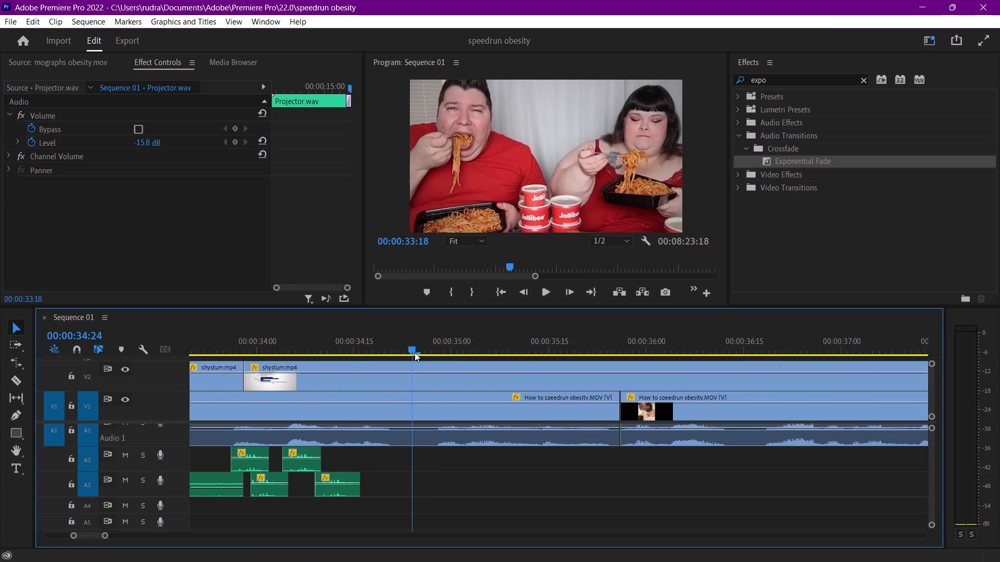
{"action": "key", "text": "ctrl+v"}
Move the pasted Projector.wav clip down to A4, starting at about 00:00:33:27 beneath the shutter sounds.
{"action": "scroll", "coordinate": [403, 540], "scroll_direction": "up", "scroll_amount": 9}
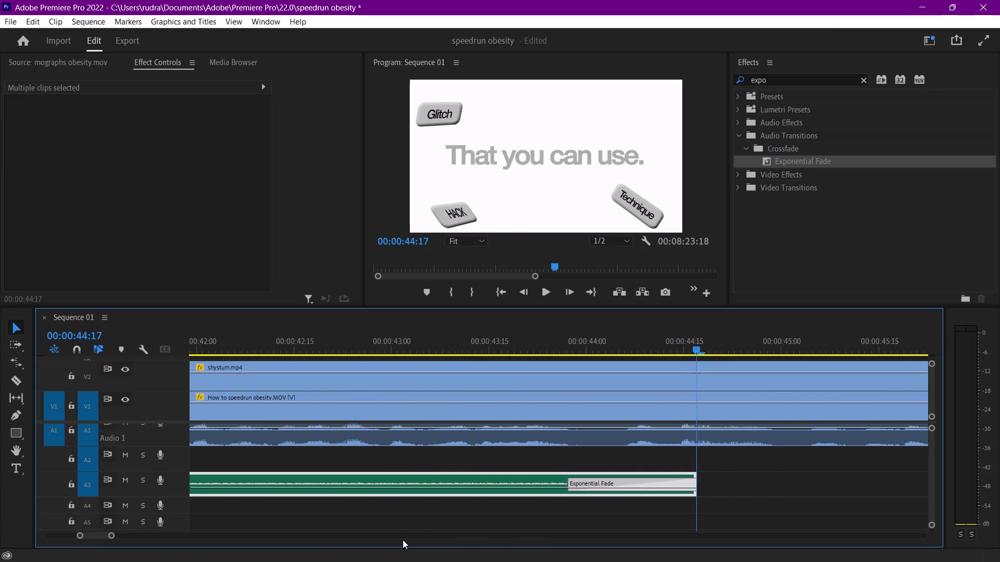
{"action": "scroll", "coordinate": [403, 540], "scroll_direction": "up", "scroll_amount": 20}
{"action": "scroll", "coordinate": [403, 540], "scroll_direction": "up", "scroll_amount": 6}
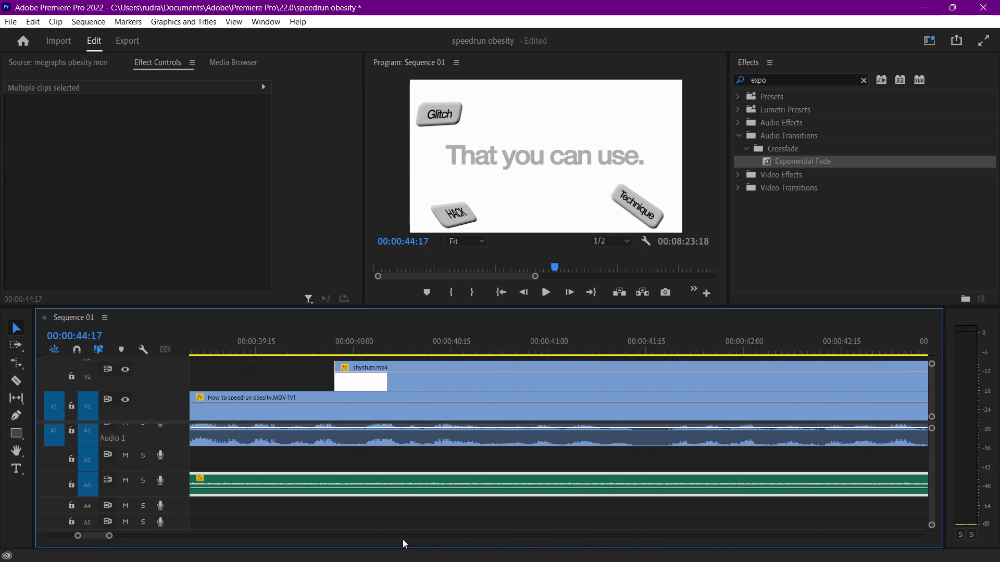
{"action": "scroll", "coordinate": [403, 539], "scroll_direction": "right", "scroll_amount": 1}
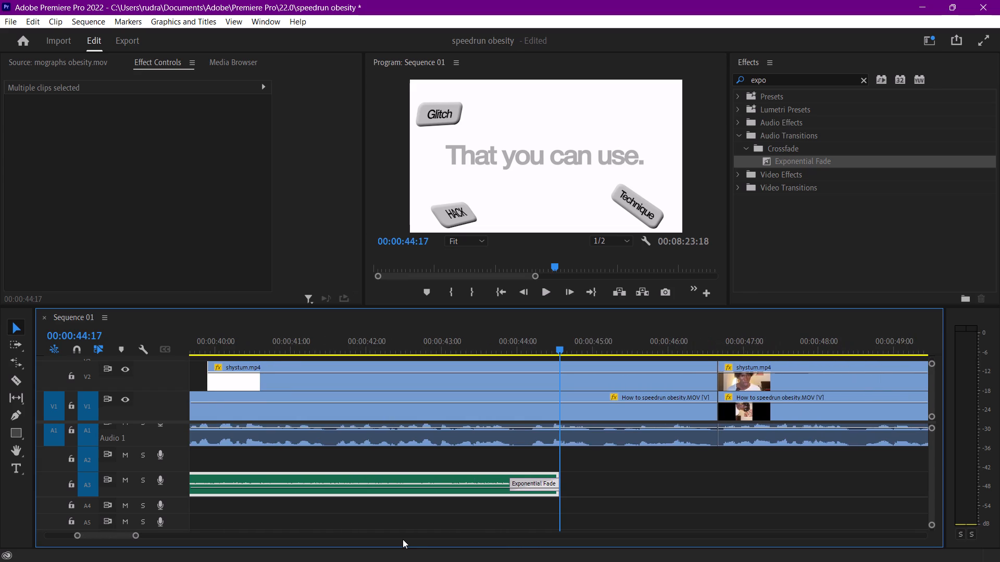
{"action": "scroll", "coordinate": [394, 461], "scroll_direction": "right", "scroll_amount": 1}
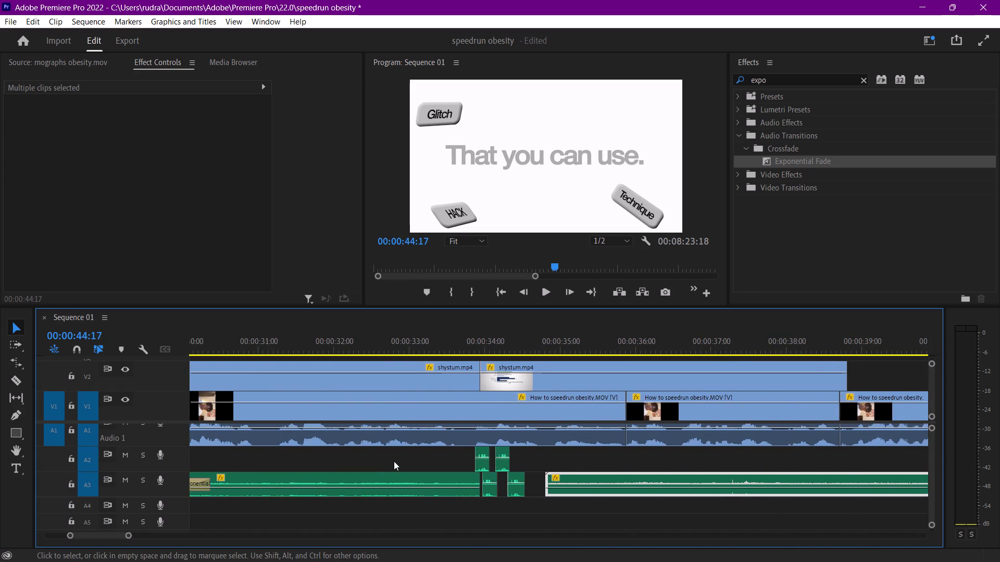
{"action": "scroll", "coordinate": [394, 461], "scroll_direction": "right", "scroll_amount": 1}
{"action": "left_click_drag", "start_coordinate": [571, 475], "coordinate": [498, 517]}
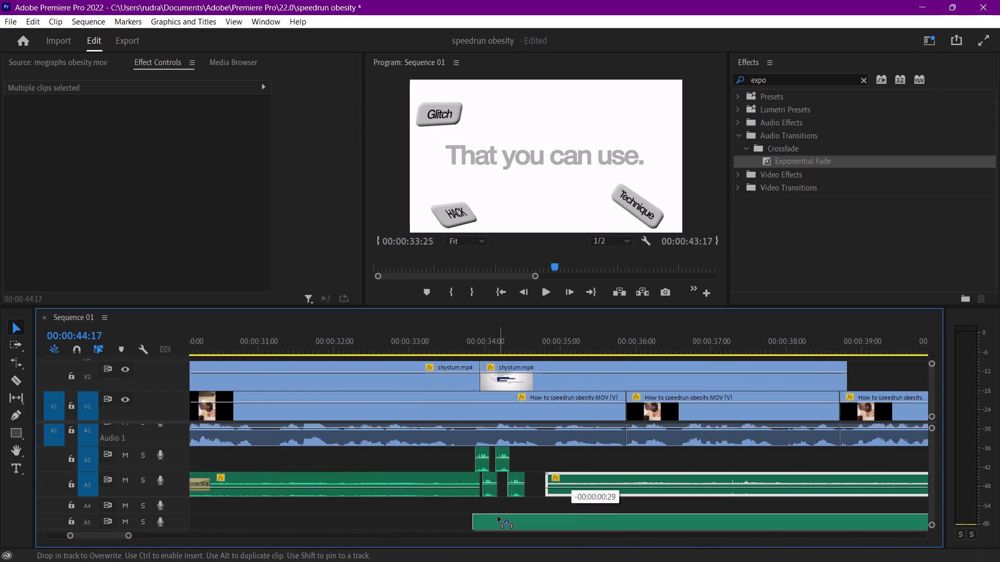
{"action": "left_click_drag", "start_coordinate": [498, 517], "coordinate": [504, 505]}
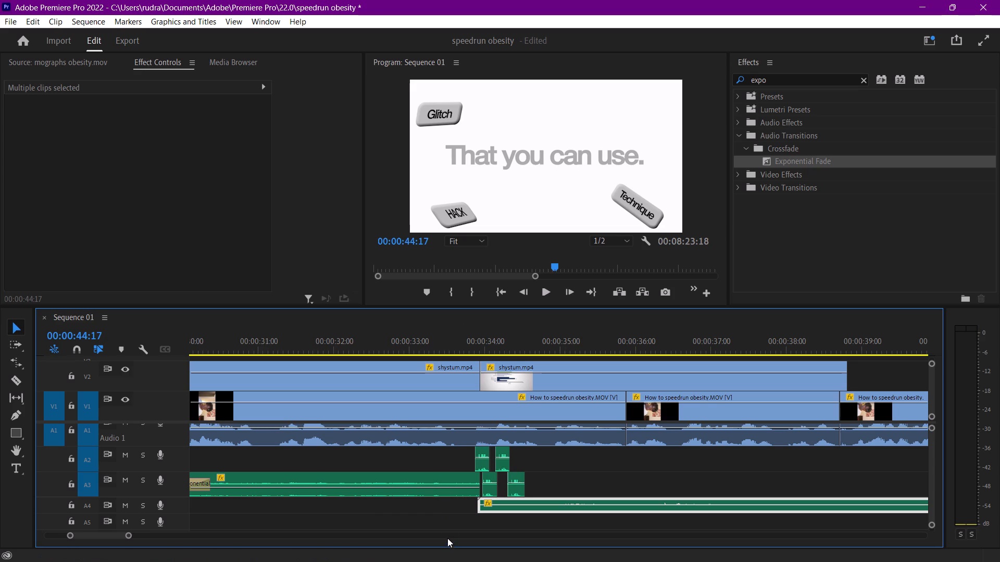
Add an Exponential Fade to the start of the A4 Projector.wav clip and shorten it to about 8 frames.
{"action": "scroll", "coordinate": [449, 535], "scroll_direction": "up", "scroll_amount": 4}
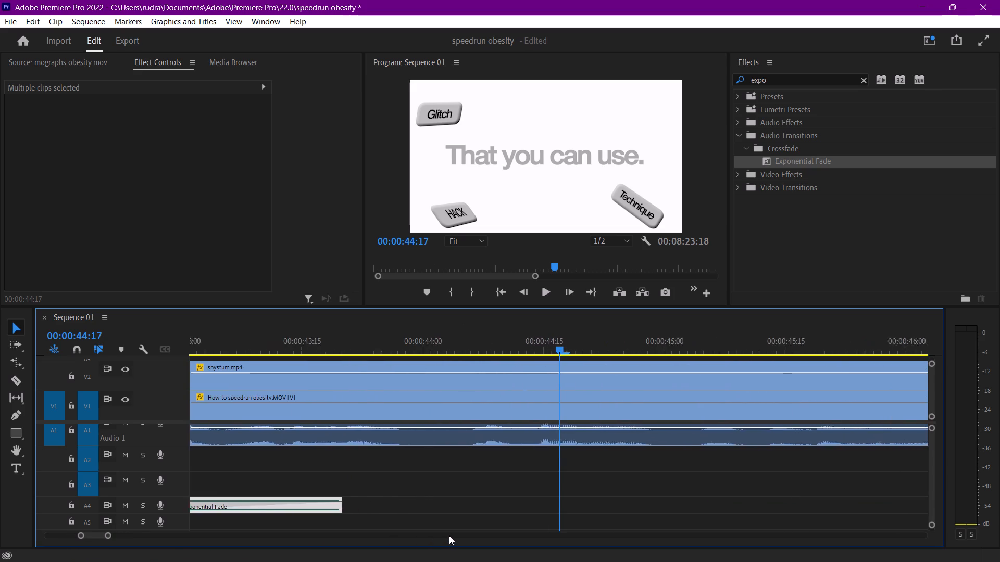
{"action": "scroll", "coordinate": [449, 535], "scroll_direction": "up", "scroll_amount": 5}
{"action": "scroll", "coordinate": [458, 477], "scroll_direction": "up", "scroll_amount": 2}
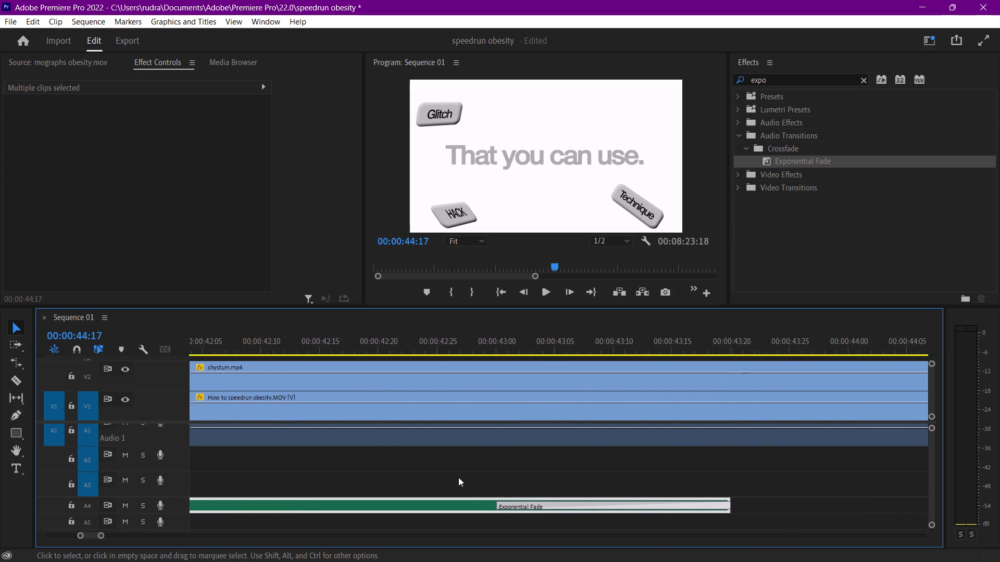
{"action": "scroll", "coordinate": [458, 477], "scroll_direction": "up", "scroll_amount": 6}
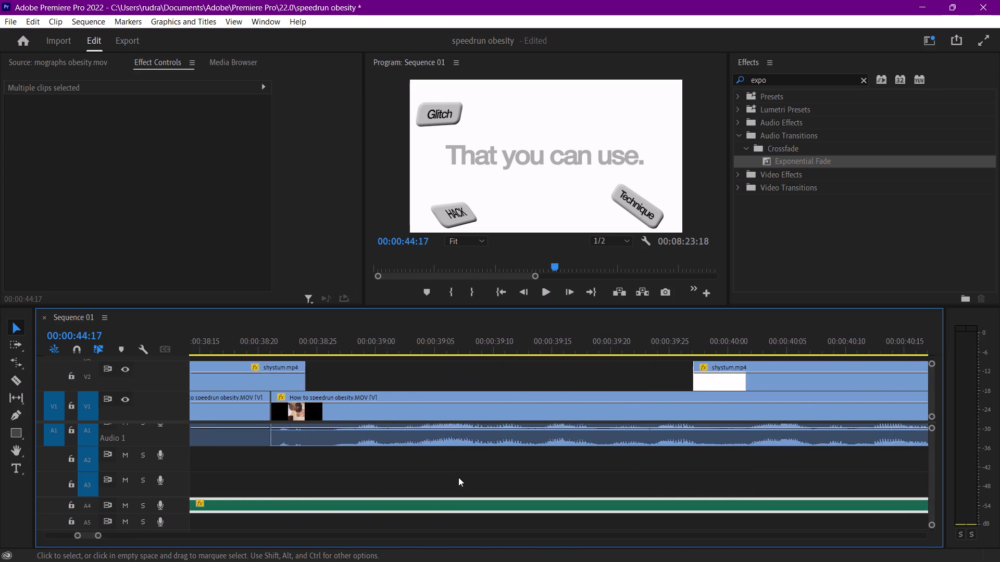
{"action": "scroll", "coordinate": [458, 477], "scroll_direction": "up", "scroll_amount": 16}
{"action": "scroll", "coordinate": [458, 477], "scroll_direction": "down", "scroll_amount": 2}
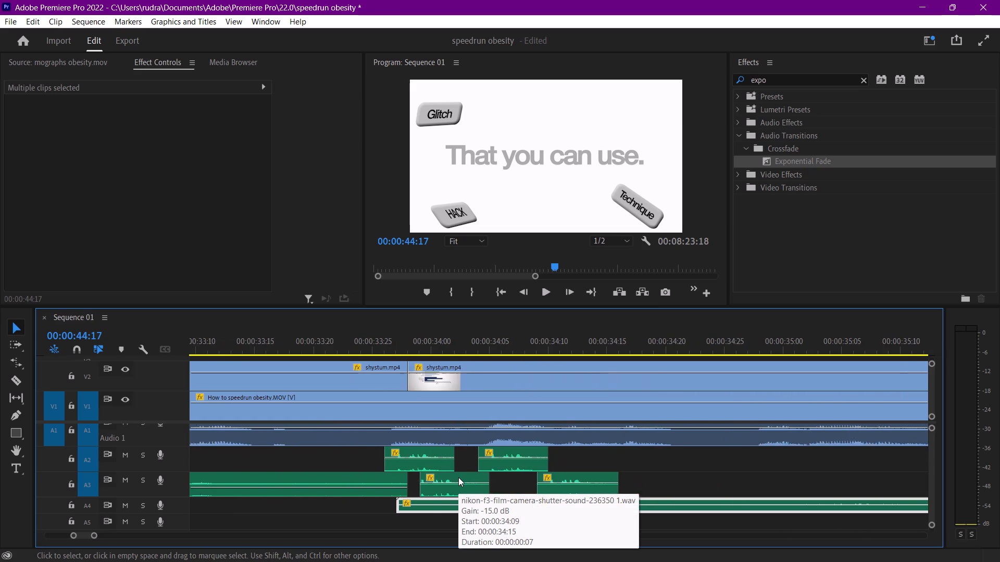
{"action": "scroll", "coordinate": [458, 477], "scroll_direction": "down", "scroll_amount": 1}
{"action": "left_click", "coordinate": [375, 333]}
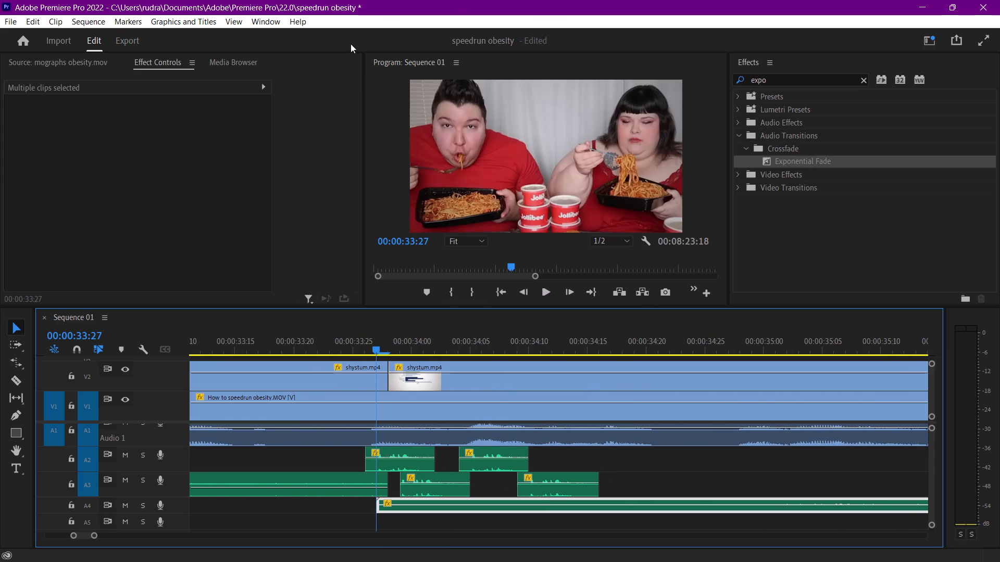
{"action": "left_click_drag", "start_coordinate": [769, 160], "coordinate": [378, 509]}
{"action": "left_click_drag", "start_coordinate": [723, 501], "coordinate": [458, 496]}
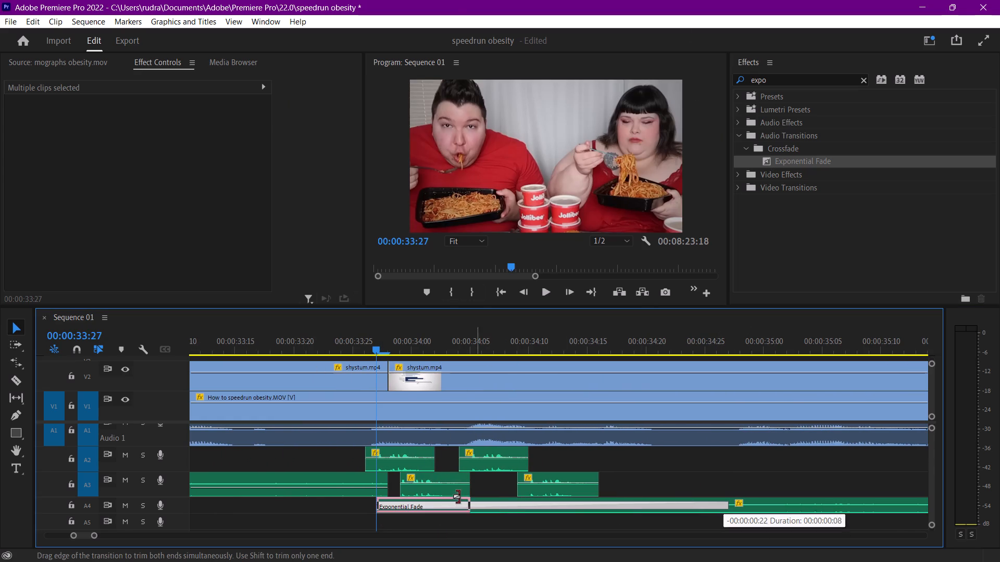
Shorten the A4 Projector.wav opening fade to about 6 frames, move the clip to start at about 00:00:33:23, and play it back.
{"action": "left_click_drag", "start_coordinate": [458, 496], "coordinate": [446, 496]}
{"action": "left_click_drag", "start_coordinate": [522, 508], "coordinate": [474, 505]}
{"action": "left_click", "coordinate": [334, 340]}
{"action": "key", "text": "space"}
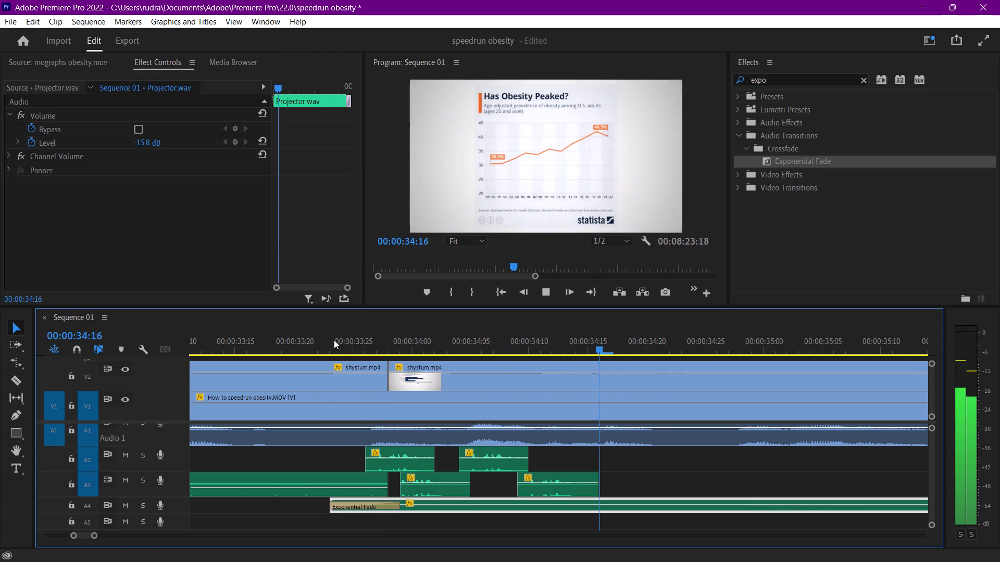
{"action": "key", "text": "space"}
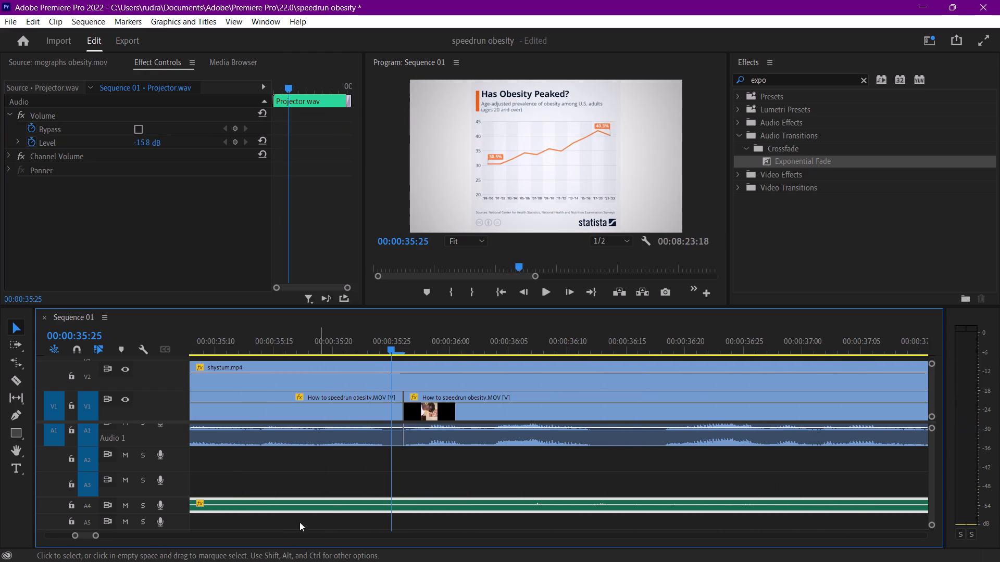
With snapping on, trim the A4 Projector.wav clip's end to about 00:00:38:23, where the V2 shystum.mp4 clip ends, and save the project.
{"action": "left_click_drag", "start_coordinate": [98, 535], "coordinate": [117, 537]}
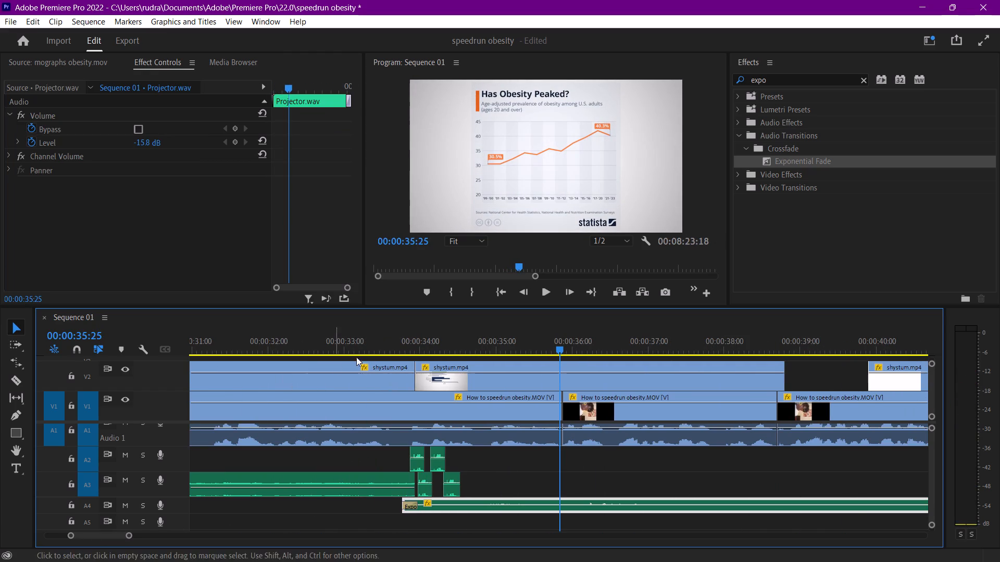
{"action": "left_click", "coordinate": [387, 350]}
{"action": "key", "text": "space"}
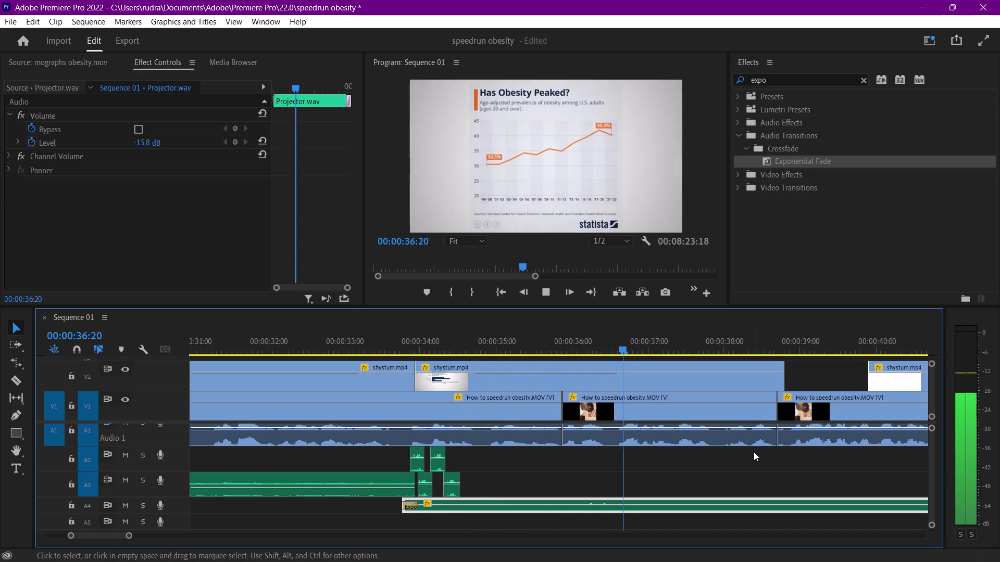
{"action": "scroll", "coordinate": [756, 457], "scroll_direction": "down", "scroll_amount": 15}
{"action": "key", "text": "space"}
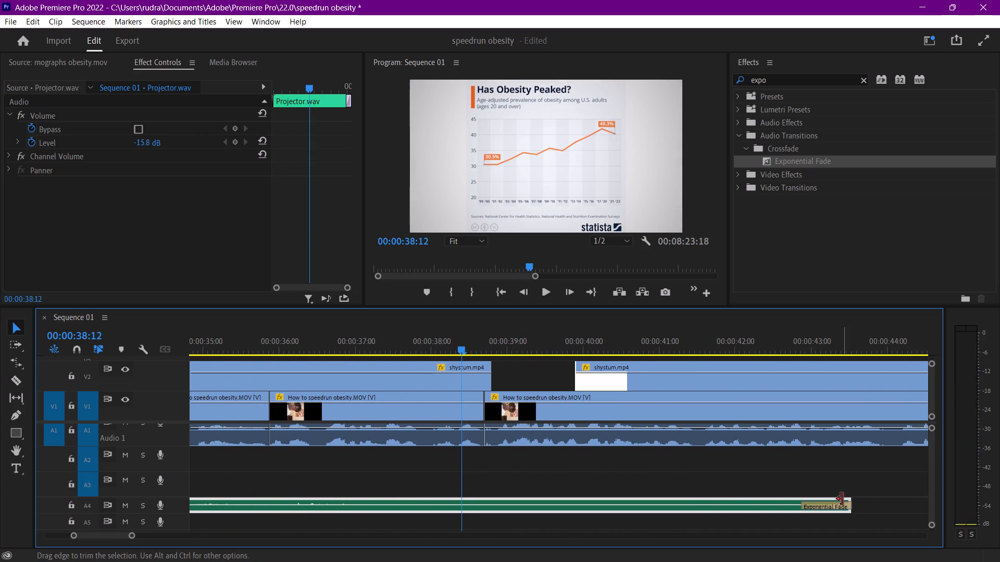
{"action": "key", "text": "s"}
{"action": "left_click_drag", "start_coordinate": [848, 503], "coordinate": [480, 499]}
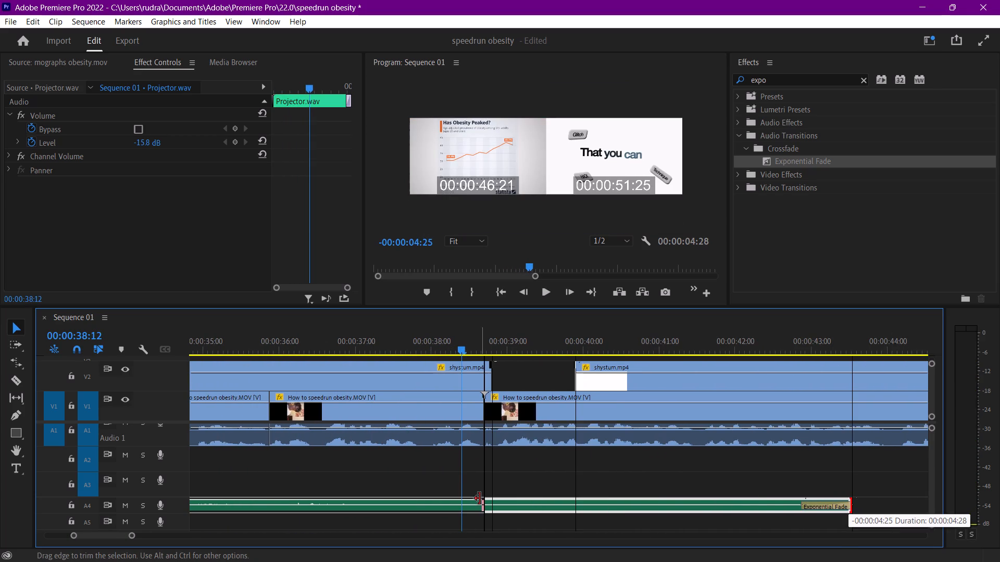
{"action": "left_click_drag", "start_coordinate": [480, 499], "coordinate": [486, 500]}
{"action": "key", "text": "space"}
{"action": "key", "text": "space"}
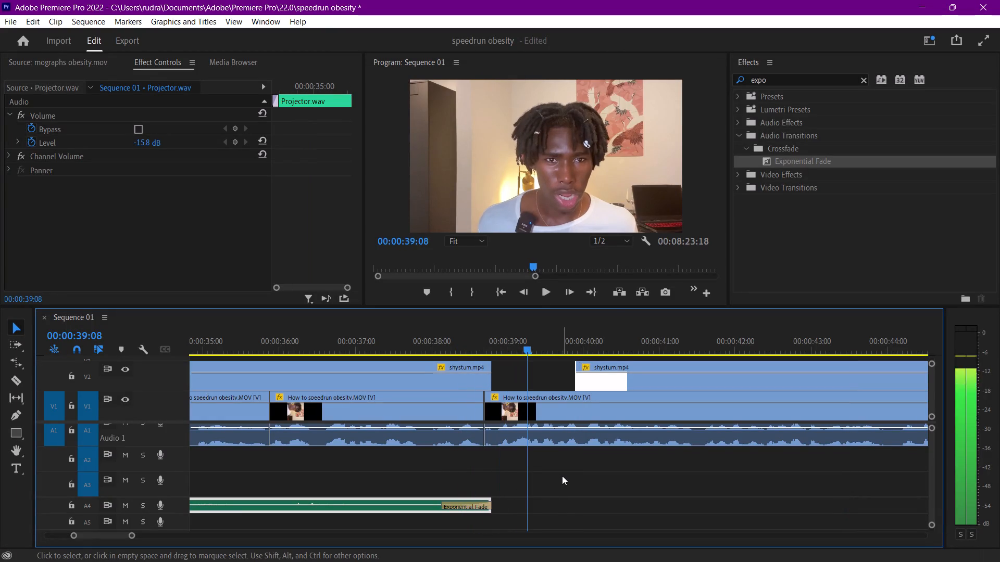
{"action": "key", "text": "ctrl+s"}
Play on to the "A FULL TUTORIAL" title, switch to Soundly, search for "keyboard" and preview keyboard-typing-fast-371229.
{"action": "key", "text": "space"}
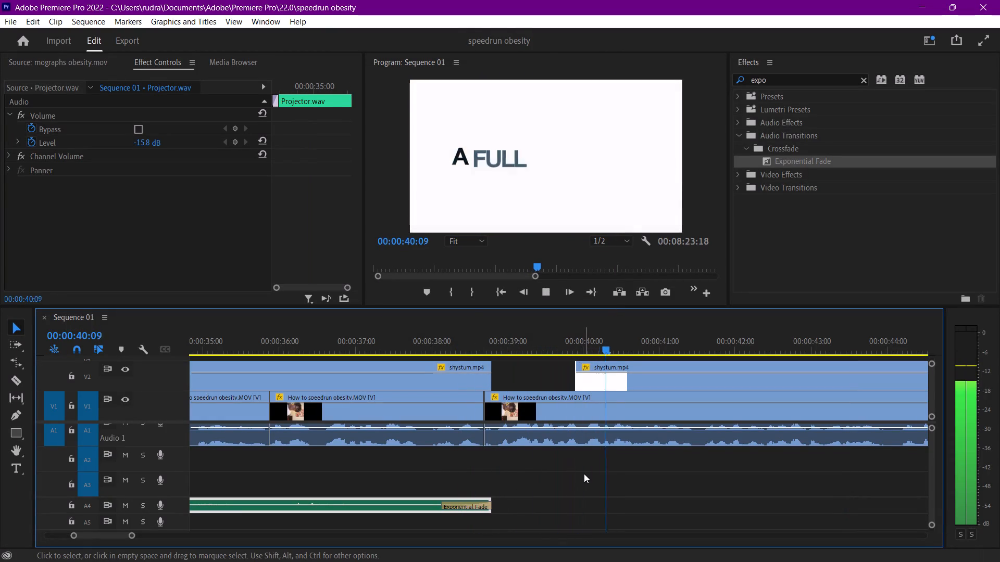
{"action": "key", "text": "space"}
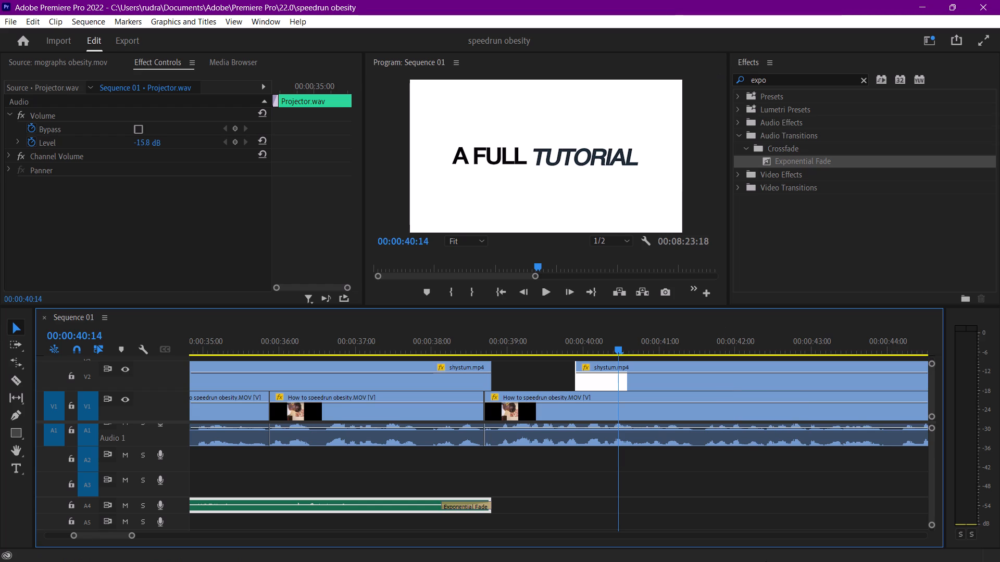
{"action": "left_click", "coordinate": [683, 544]}
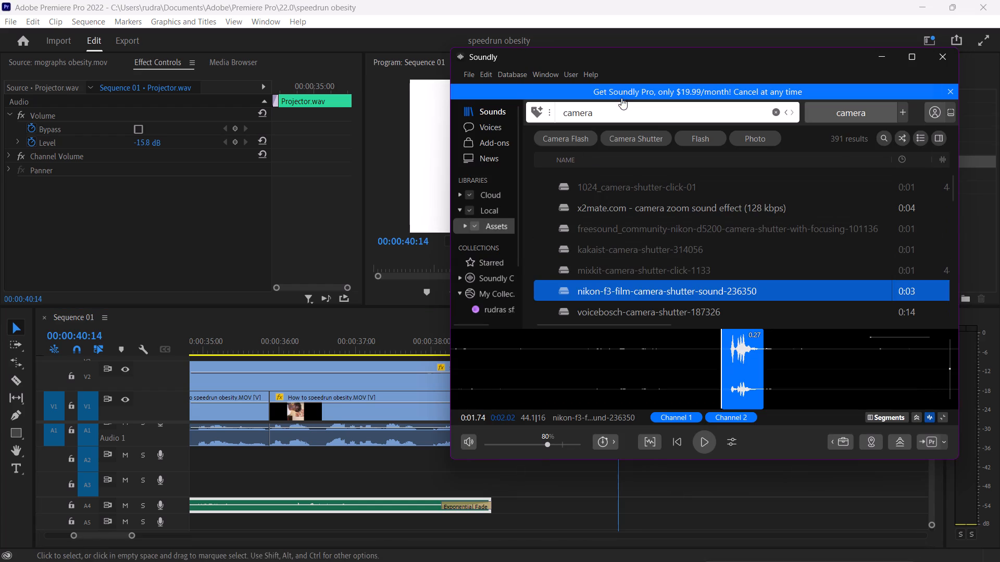
{"action": "left_click_drag", "start_coordinate": [620, 111], "coordinate": [543, 113]}
{"action": "type", "text": "keyboard"}
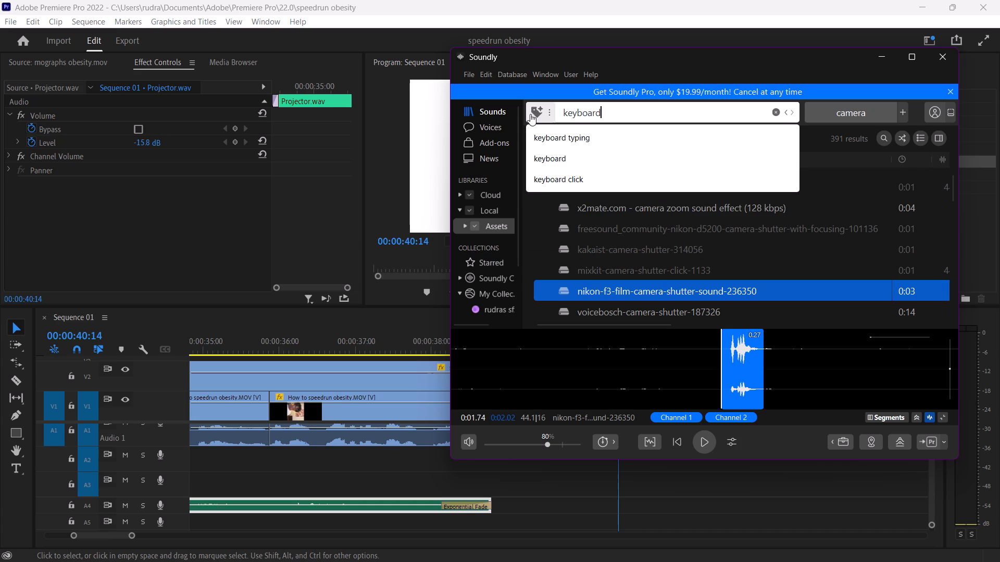
{"action": "key", "text": "Return"}
{"action": "left_click", "coordinate": [627, 183]}
{"action": "key", "text": "space"}
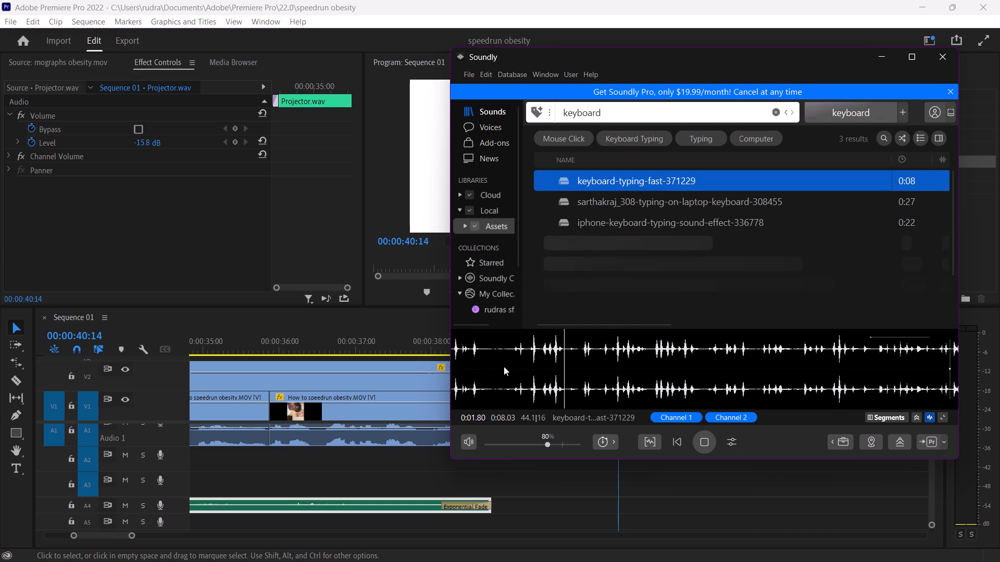
Place a section of about 0.55 s from keyboard-typing-fast-371229 on A2, ending at 00:00:40:14 under the title, and play it back.
{"action": "left_click_drag", "start_coordinate": [527, 374], "coordinate": [561, 382]}
{"action": "left_click_drag", "start_coordinate": [547, 375], "coordinate": [556, 425]}
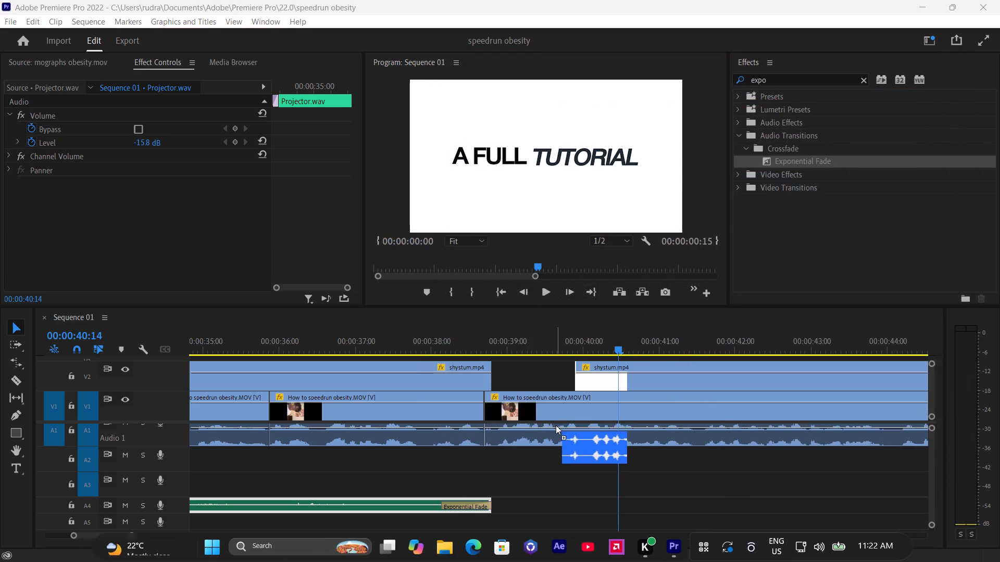
{"action": "left_click_drag", "start_coordinate": [556, 425], "coordinate": [578, 464]}
{"action": "left_click", "coordinate": [577, 492]}
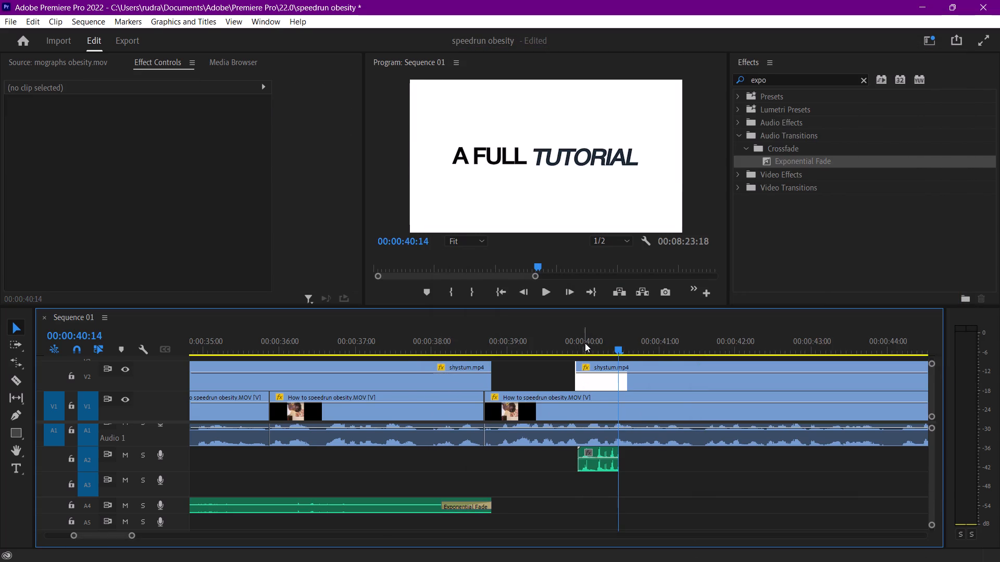
{"action": "left_click", "coordinate": [573, 337]}
{"action": "key", "text": "space"}
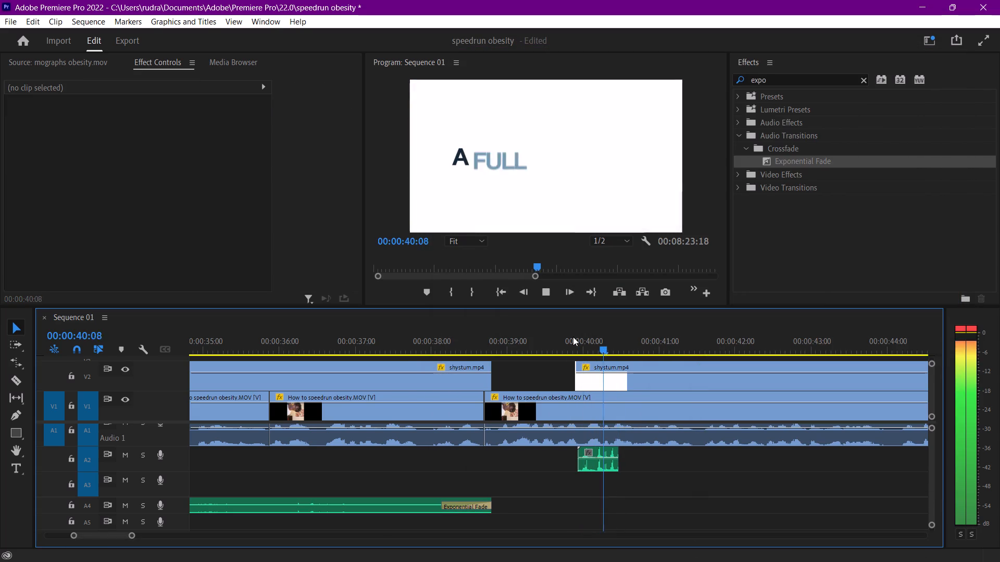
{"action": "key", "text": "space"}
Adjust the A2 keyboard typing clip's gain by -12 dB, play it back with the title animation, and save the project.
{"action": "left_click", "coordinate": [597, 457]}
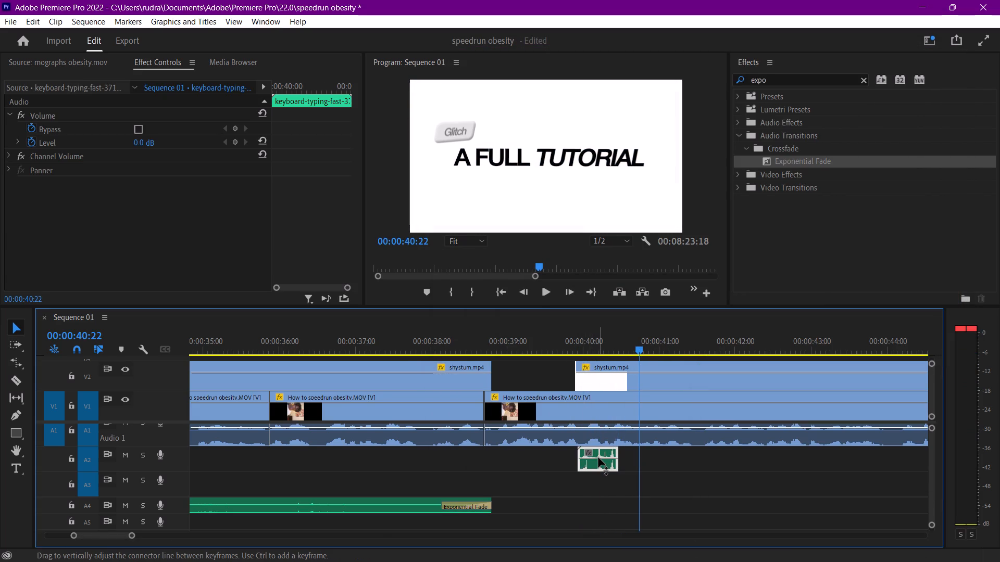
{"action": "type", "text": "g-12"}
{"action": "key", "text": "Return"}
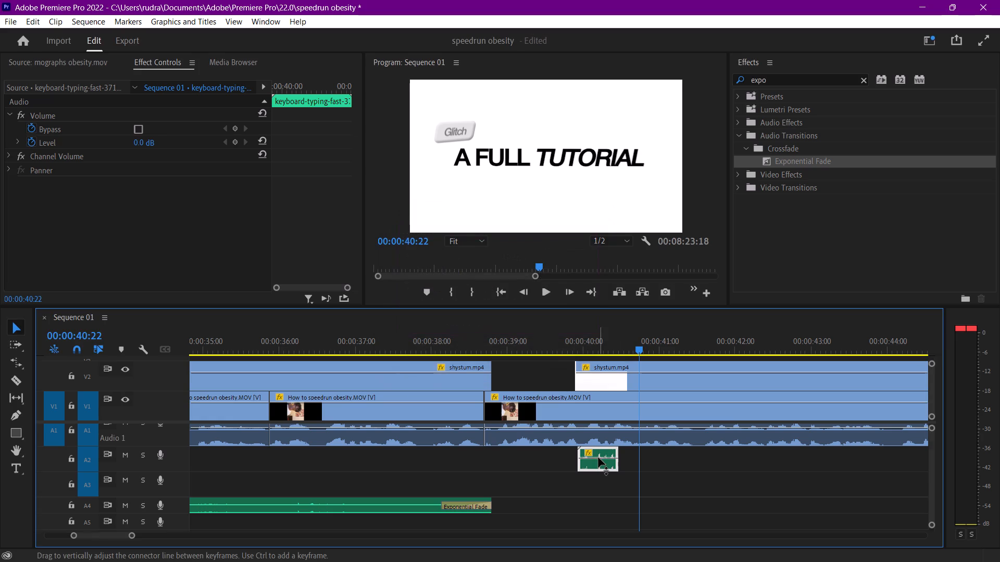
{"action": "left_click", "coordinate": [577, 341]}
{"action": "key", "text": "space"}
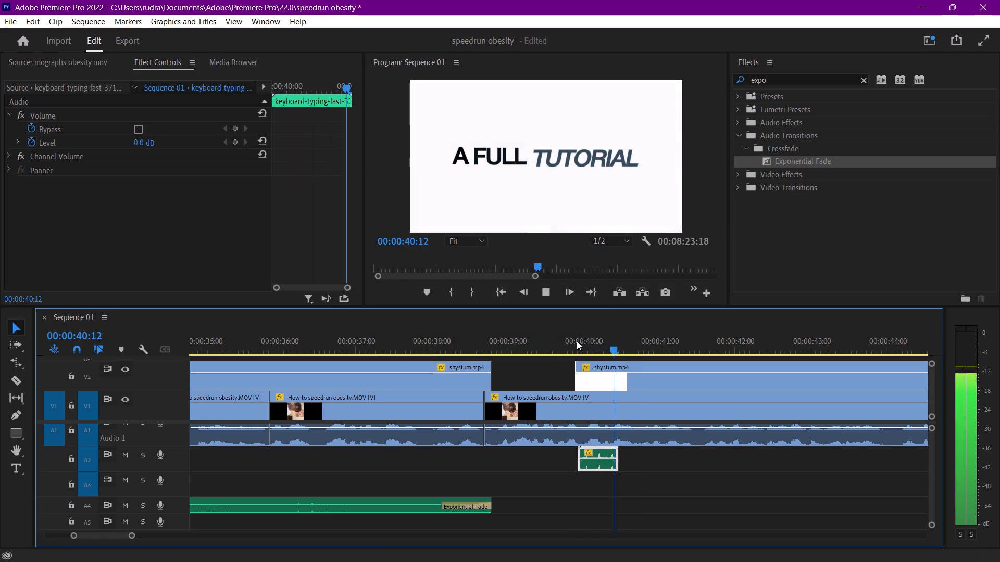
{"action": "key", "text": "space"}
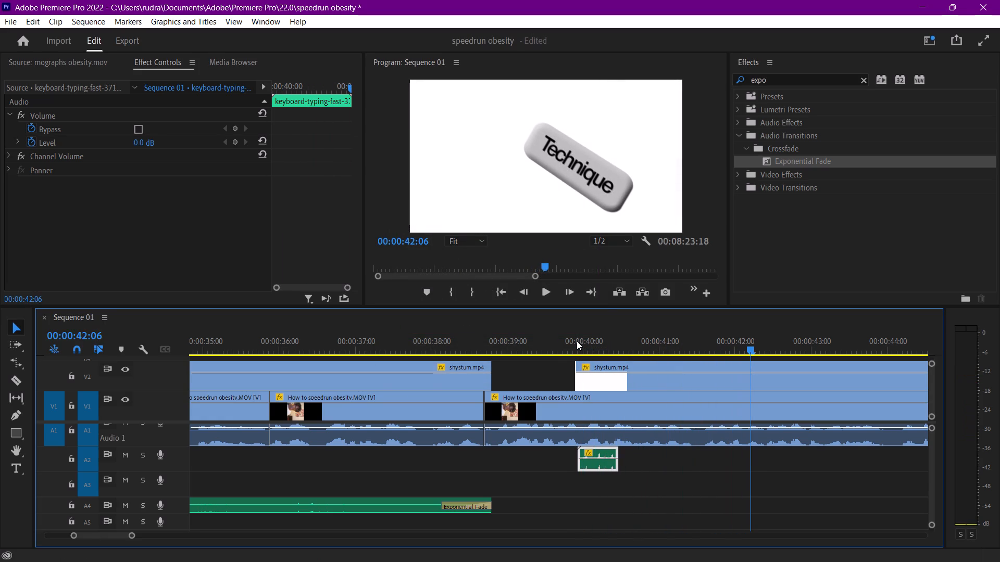
{"action": "key", "text": "ctrl+s"}
Set the playhead to 00:00:40:24, switch to Soundly, search for "swoosh" and preview swoosh-014-383768.
{"action": "left_click_drag", "start_coordinate": [599, 338], "coordinate": [643, 345]}
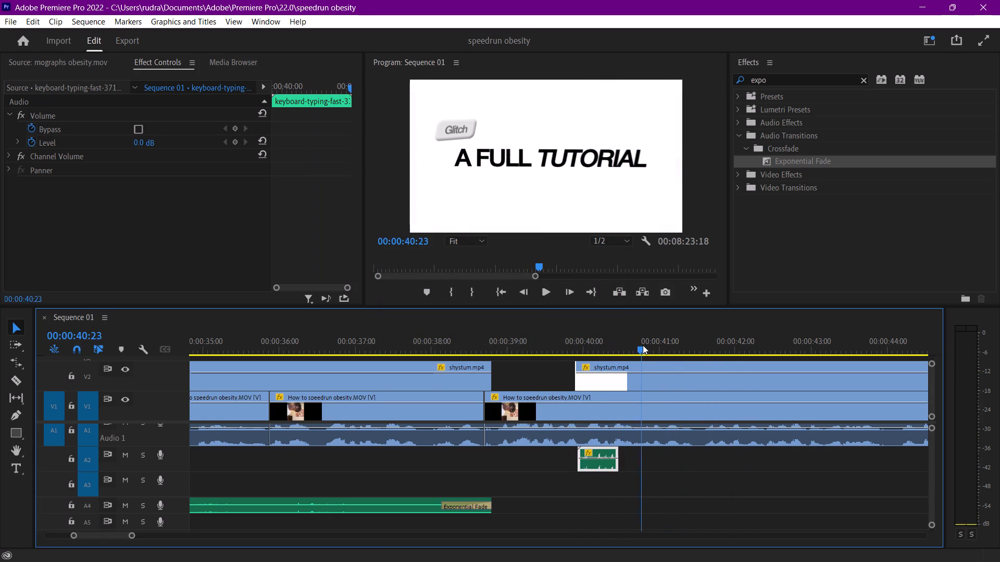
{"action": "left_click_drag", "start_coordinate": [643, 345], "coordinate": [644, 345]}
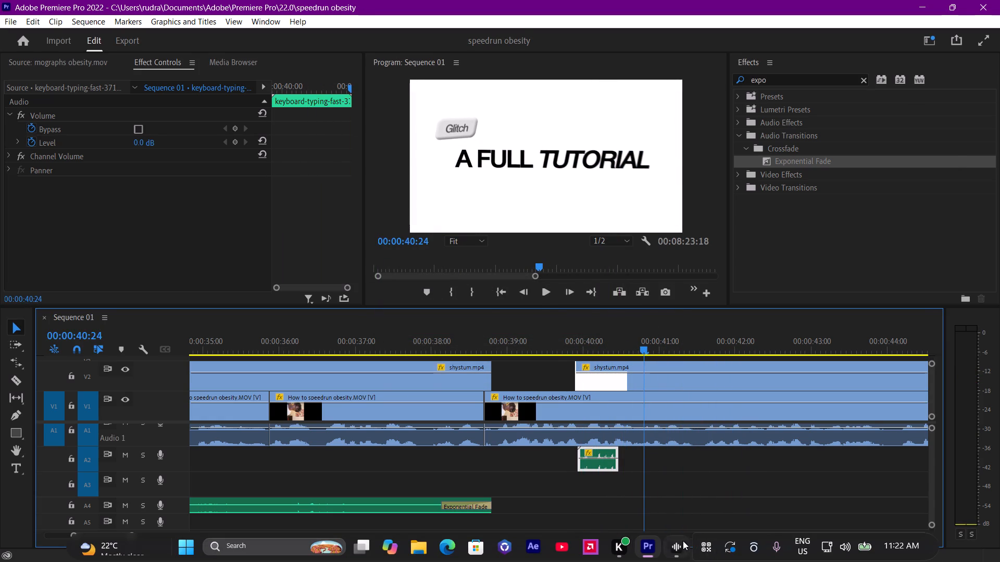
{"action": "left_click", "coordinate": [681, 541]}
{"action": "left_click_drag", "start_coordinate": [601, 110], "coordinate": [526, 107]}
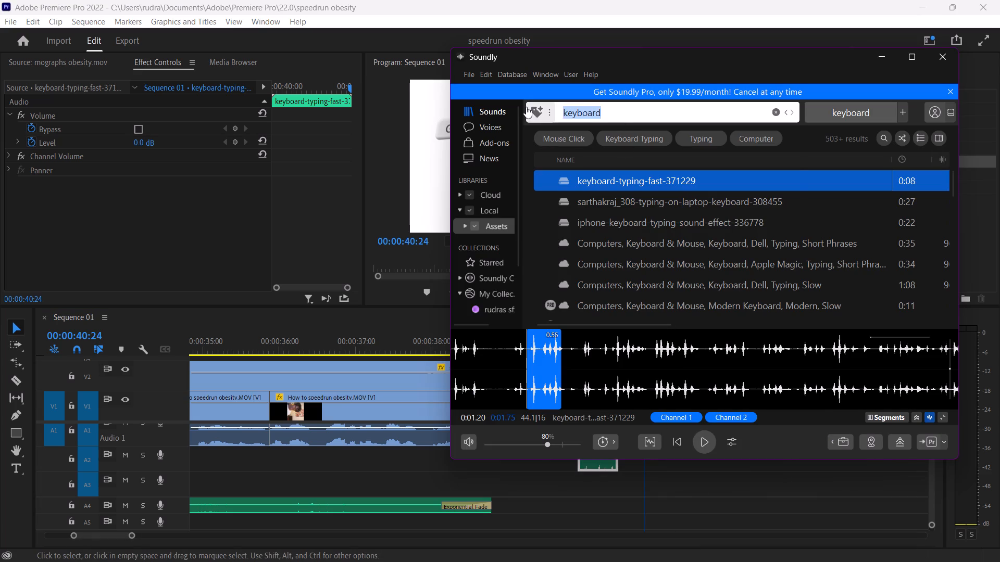
{"action": "type", "text": "swoosh"}
{"action": "key", "text": "Return"}
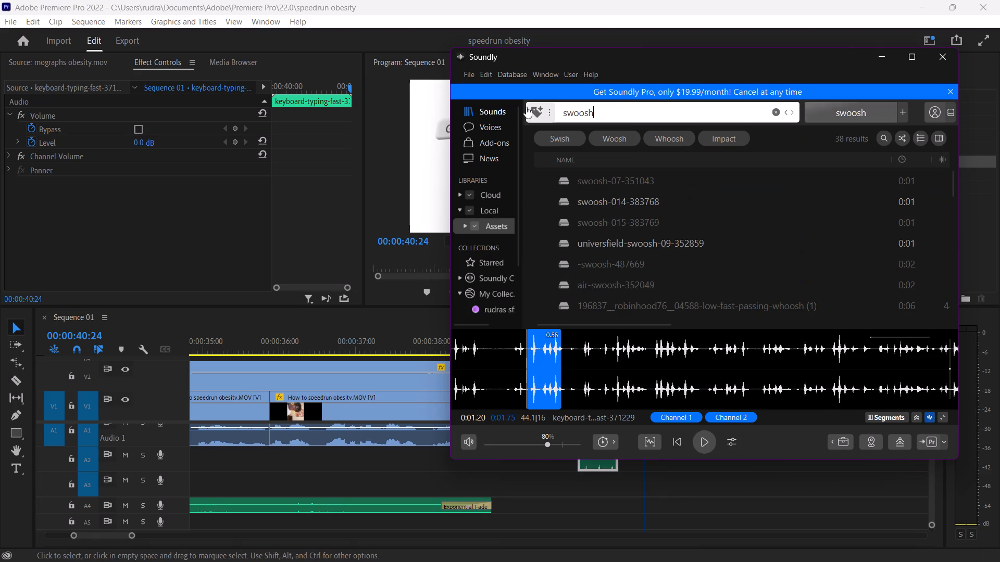
{"action": "left_click", "coordinate": [604, 205]}
{"action": "key", "text": "space"}
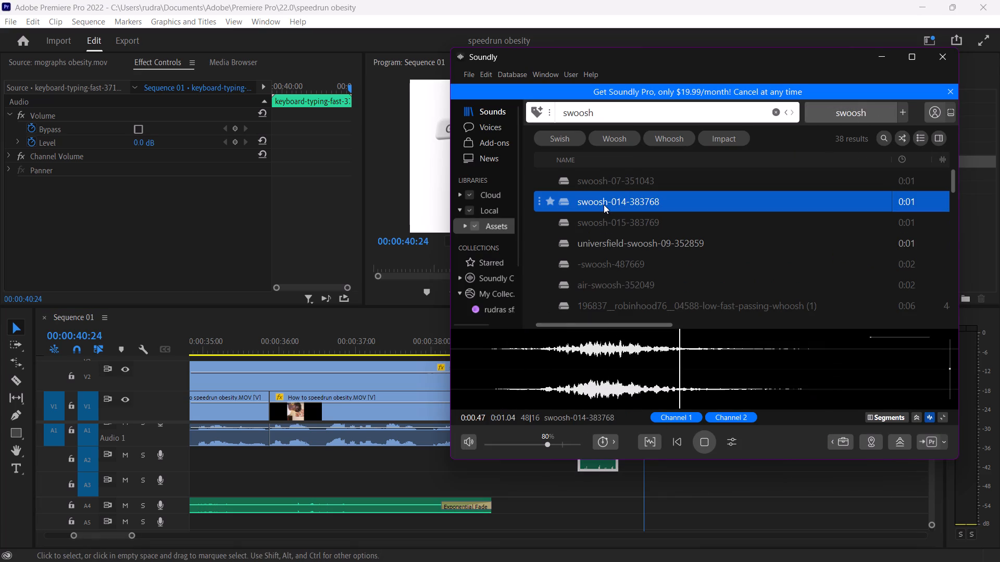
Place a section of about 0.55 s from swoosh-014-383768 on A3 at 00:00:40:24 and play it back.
{"action": "left_click_drag", "start_coordinate": [505, 363], "coordinate": [772, 378]}
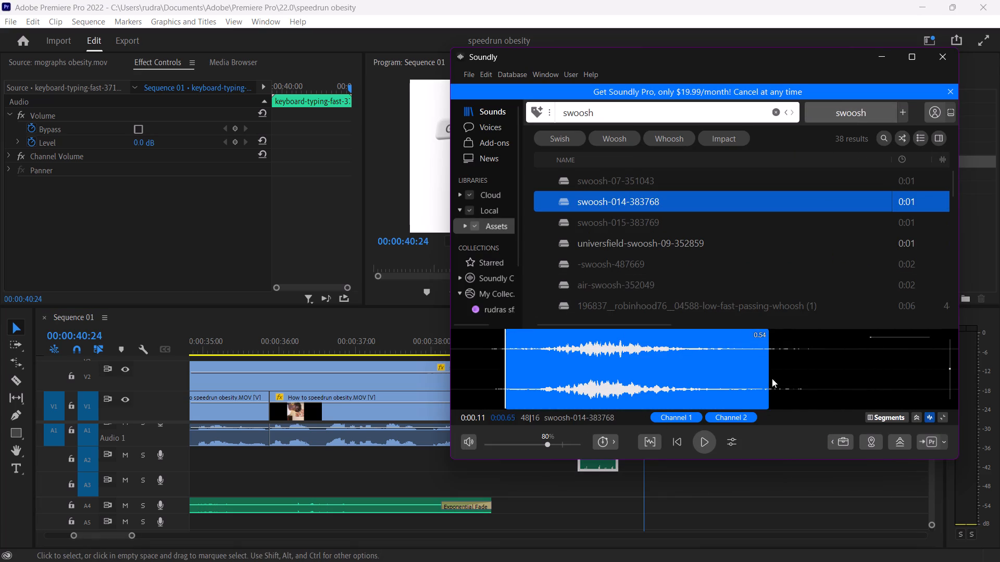
{"action": "left_click_drag", "start_coordinate": [772, 378], "coordinate": [779, 378]}
{"action": "left_click_drag", "start_coordinate": [655, 376], "coordinate": [623, 495]}
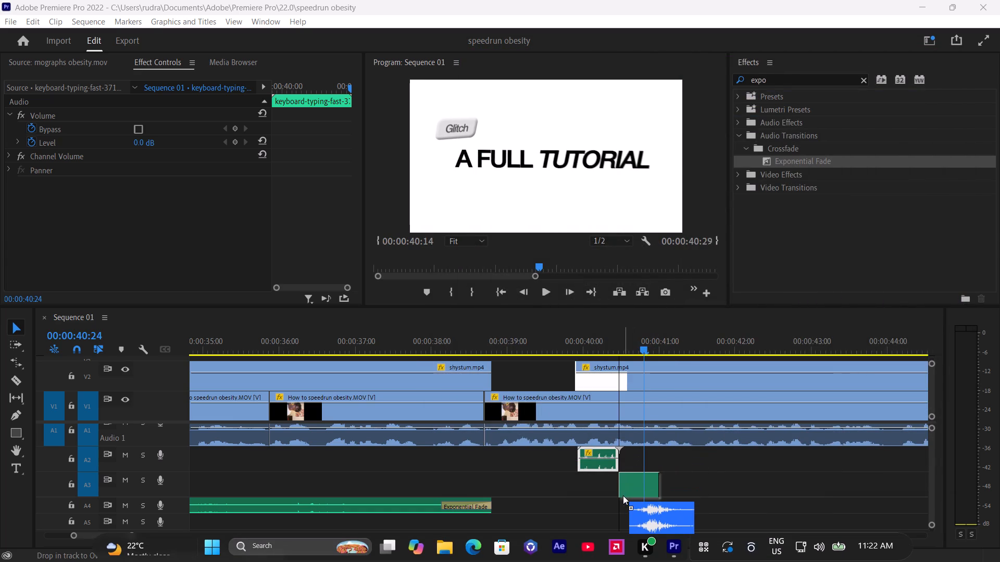
{"action": "left_click_drag", "start_coordinate": [623, 495], "coordinate": [637, 495]}
{"action": "left_click", "coordinate": [626, 497]}
{"action": "key", "text": "space"}
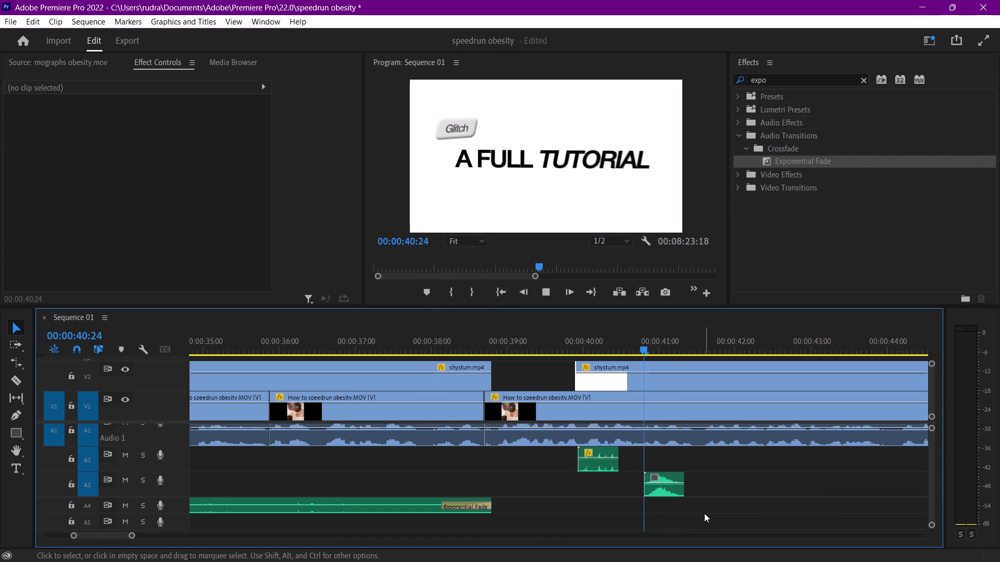
{"action": "key", "text": "space"}
{"action": "key", "text": "space"}
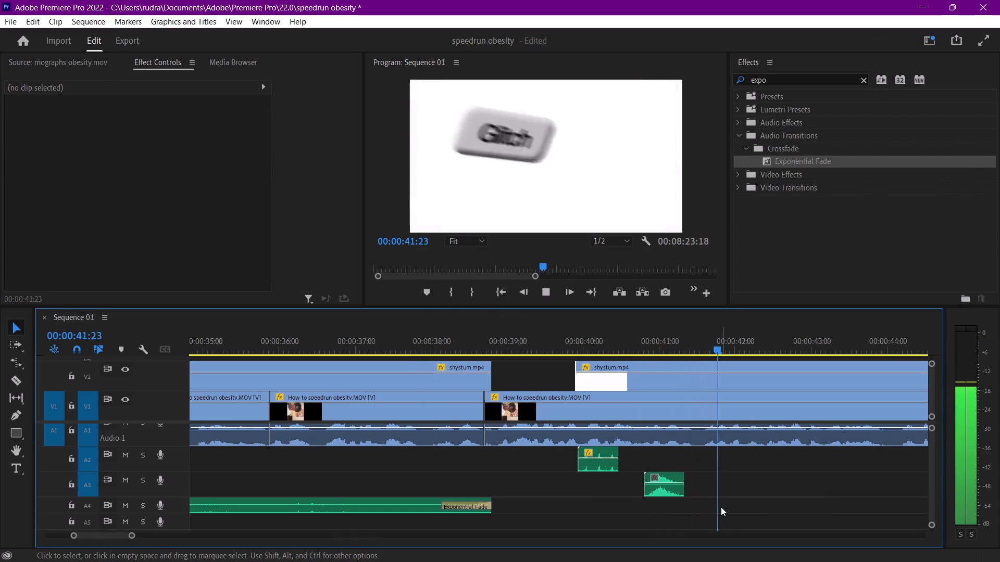
{"action": "key", "text": "space"}
Duplicate the swoosh clip along A3 to about 00:00:41:23 and 00:00:42:17, playing the sequence to match the keycap animations.
{"action": "left_click", "coordinate": [668, 493]}
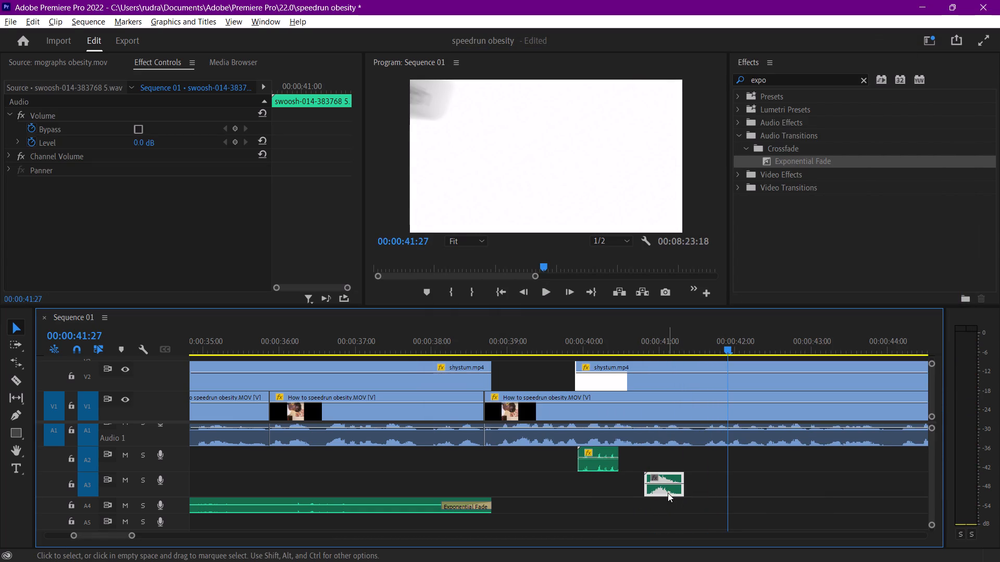
{"action": "left_click_drag", "start_coordinate": [668, 493], "coordinate": [741, 494], "text": "alt"}
{"action": "key", "text": "space"}
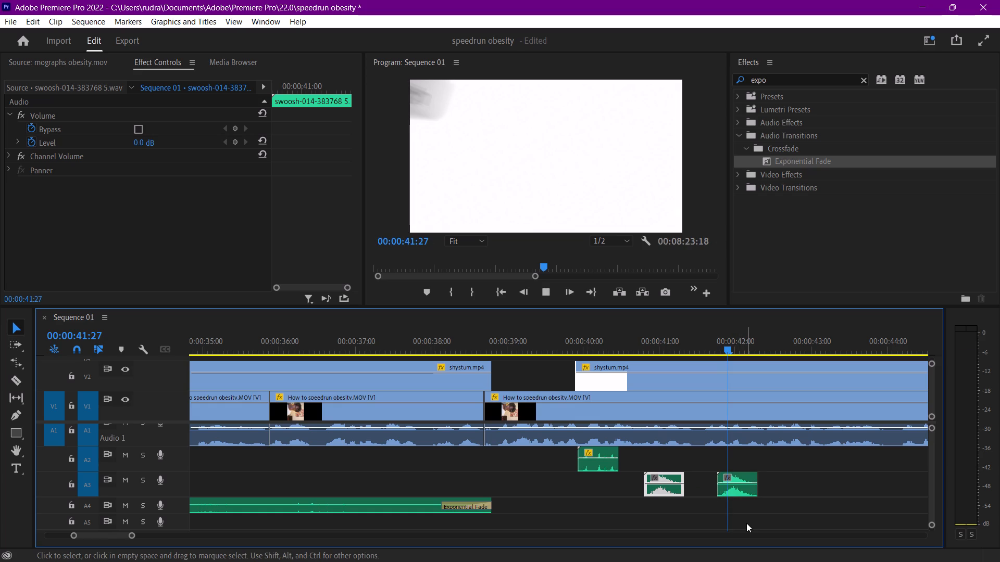
{"action": "key", "text": "space"}
{"action": "left_click_drag", "start_coordinate": [744, 492], "coordinate": [801, 491], "text": "alt"}
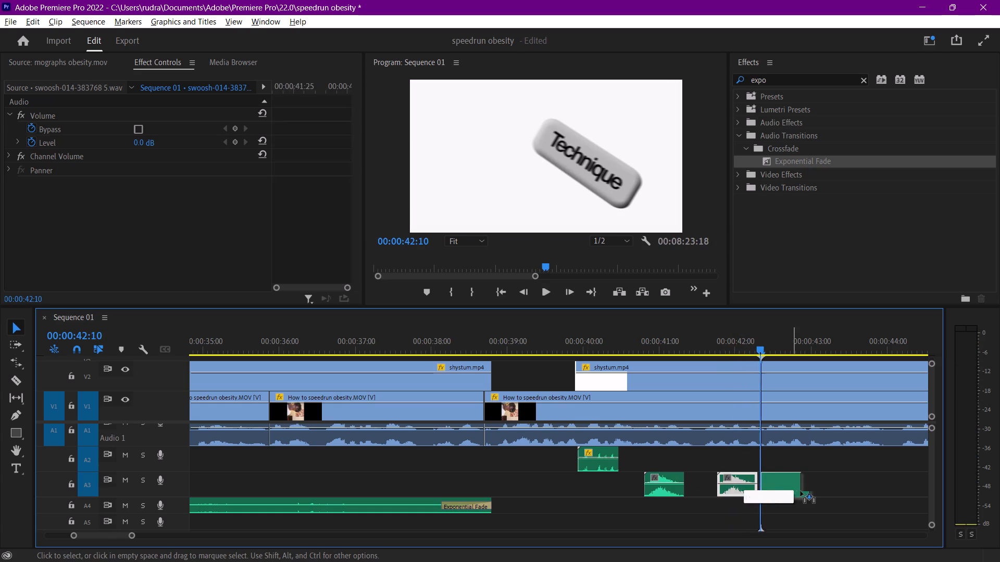
{"action": "left_click_drag", "start_coordinate": [801, 491], "coordinate": [805, 491], "text": "alt"}
{"action": "key", "text": "space"}
{"action": "key", "text": "space"}
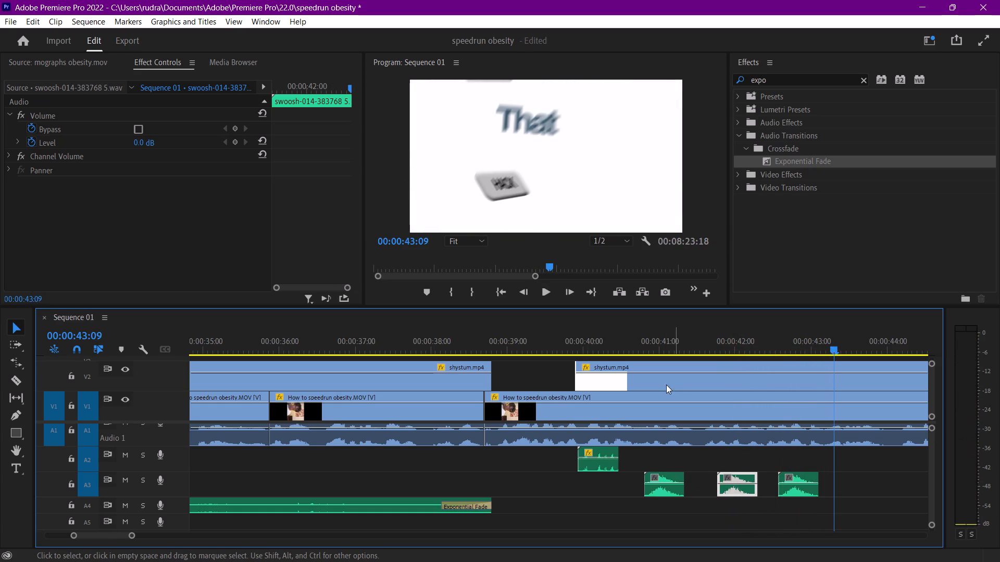
Adjust the gain of the three A3 swoosh clips by -12 dB.
{"action": "left_click_drag", "start_coordinate": [870, 464], "coordinate": [679, 503]}
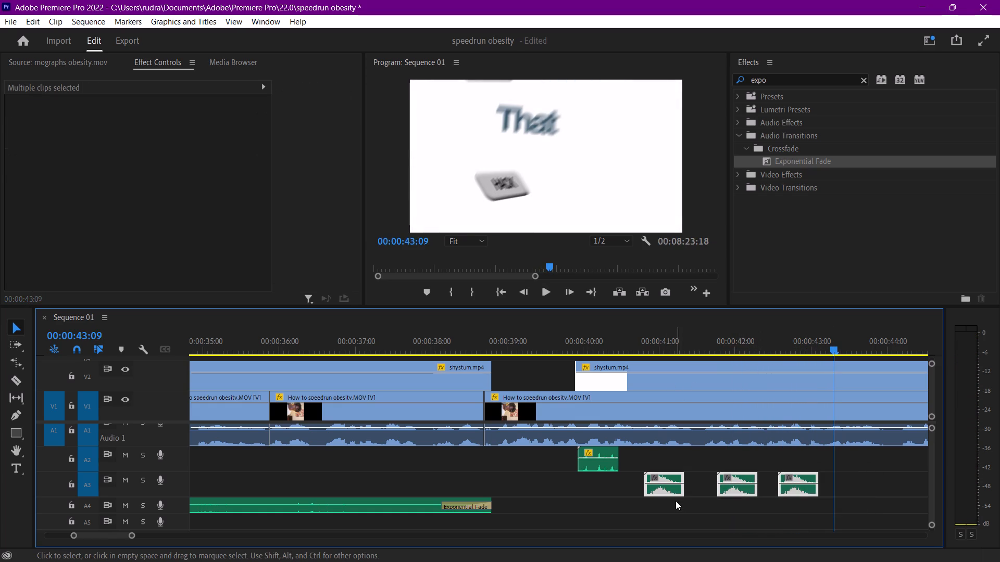
{"action": "key", "text": "g"}
{"action": "type", "text": "-12"}
{"action": "key", "text": "Return"}
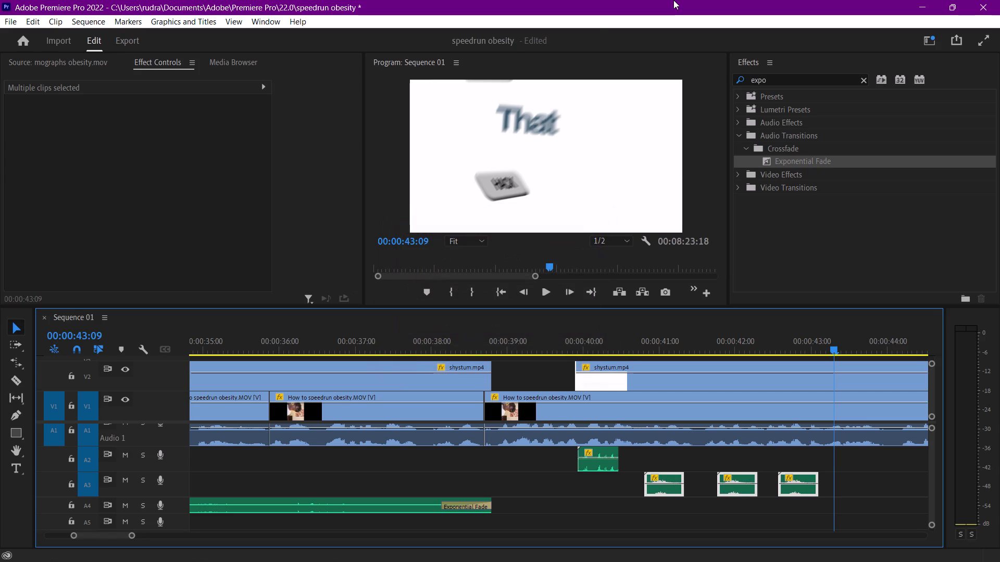
Solo audio track A3.
{"action": "left_click", "coordinate": [142, 480]}
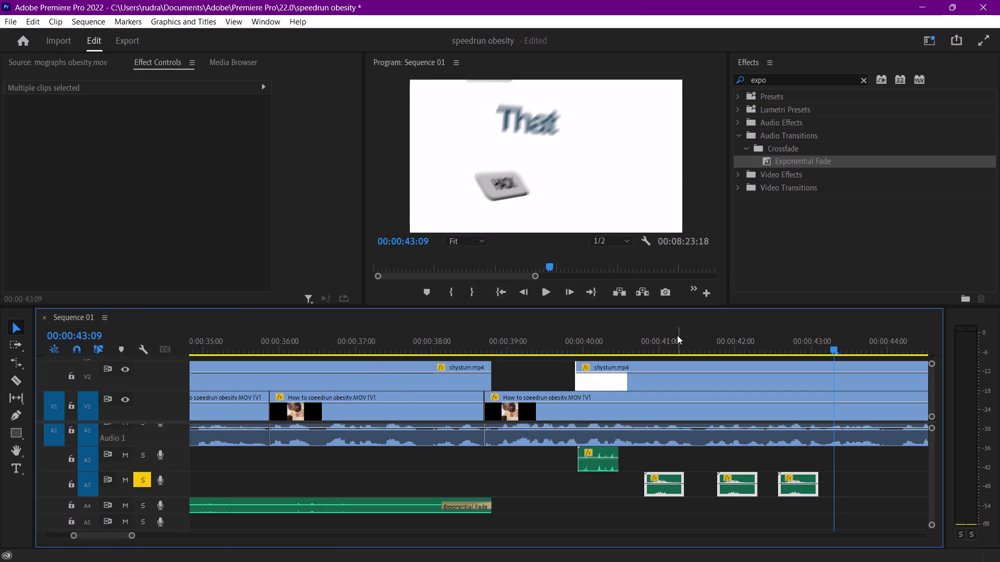
Play back the swooshes on soloed track A3, ending with the track's solo turned off.
{"action": "left_click", "coordinate": [655, 341]}
{"action": "key", "text": "space"}
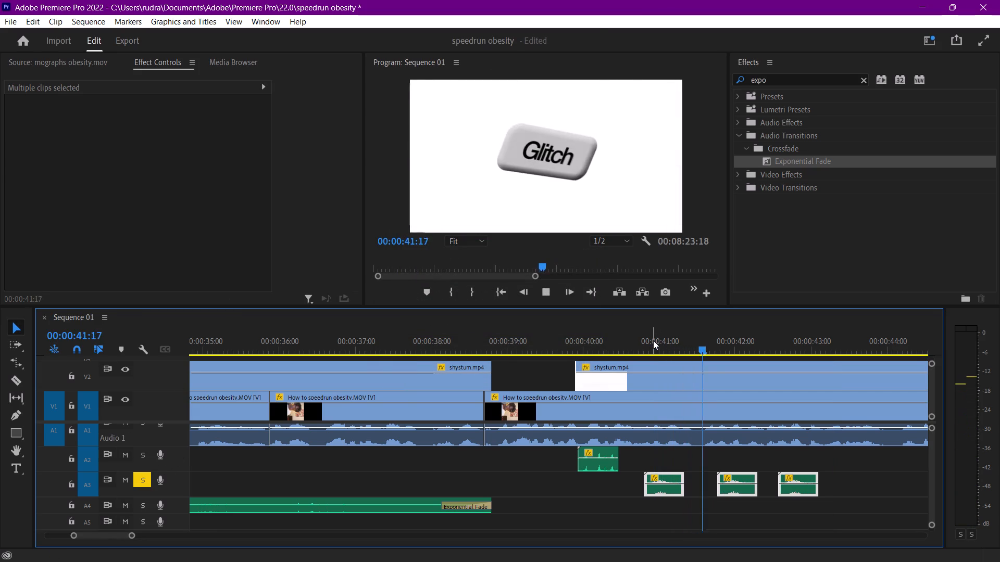
{"action": "left_click_drag", "start_coordinate": [653, 340], "coordinate": [529, 340]}
{"action": "left_click", "coordinate": [139, 483]}
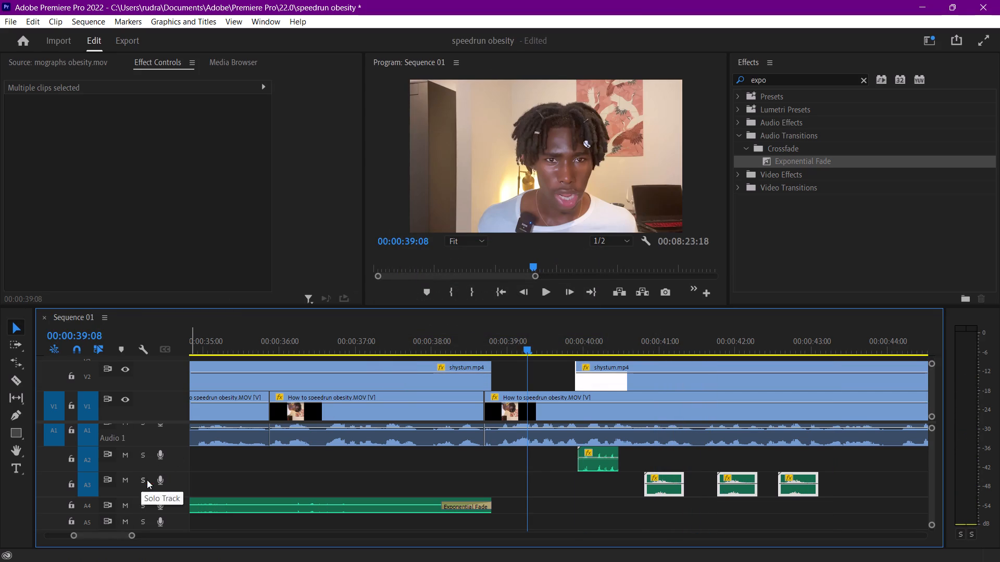
Play the full mix from 00:00:39:08 through the keycap animations and save the project.
{"action": "key", "text": "space"}
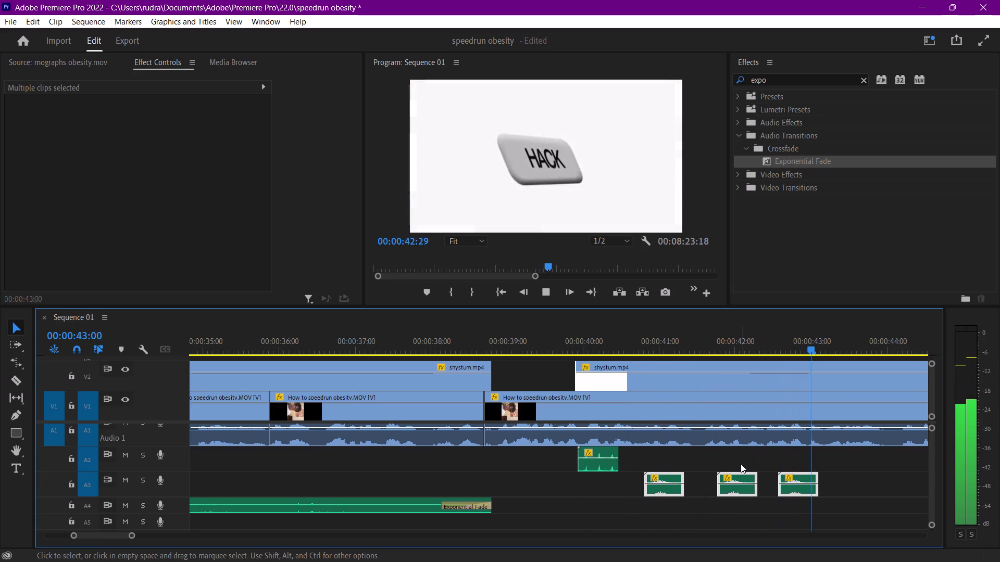
{"action": "key", "text": "space"}
{"action": "key", "text": "ctrl+s"}
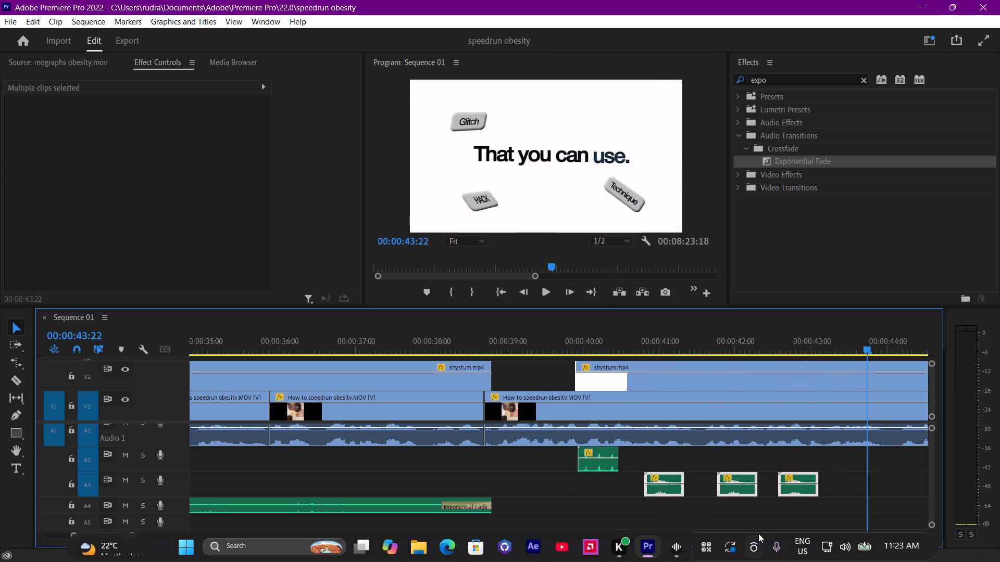
Switch to Soundly and audition the swoosh results for a sound suited to the incoming text.
{"action": "left_click", "coordinate": [665, 553]}
{"action": "left_click", "coordinate": [638, 181]}
{"action": "key", "text": "space"}
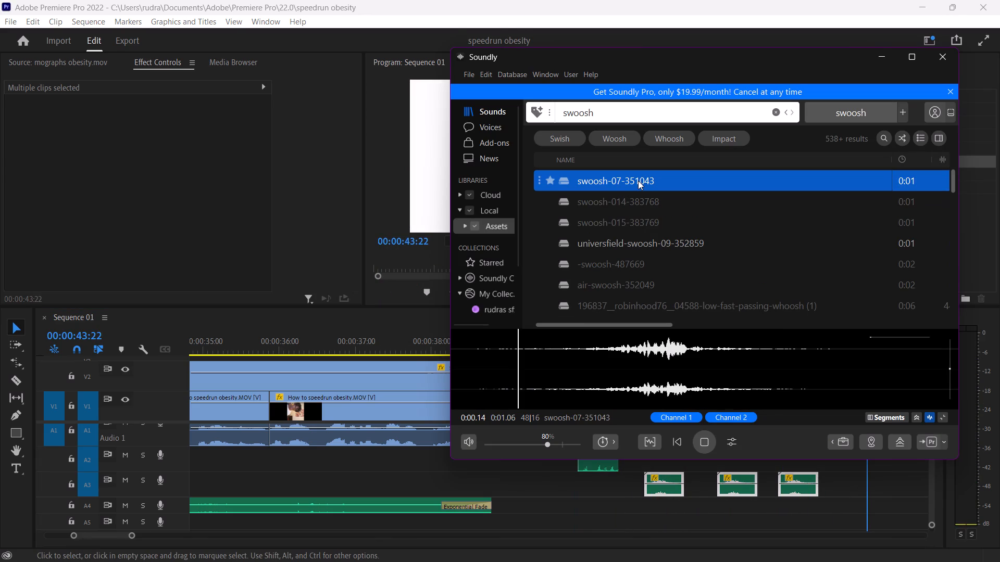
{"action": "key", "text": "space"}
{"action": "left_click", "coordinate": [644, 245]}
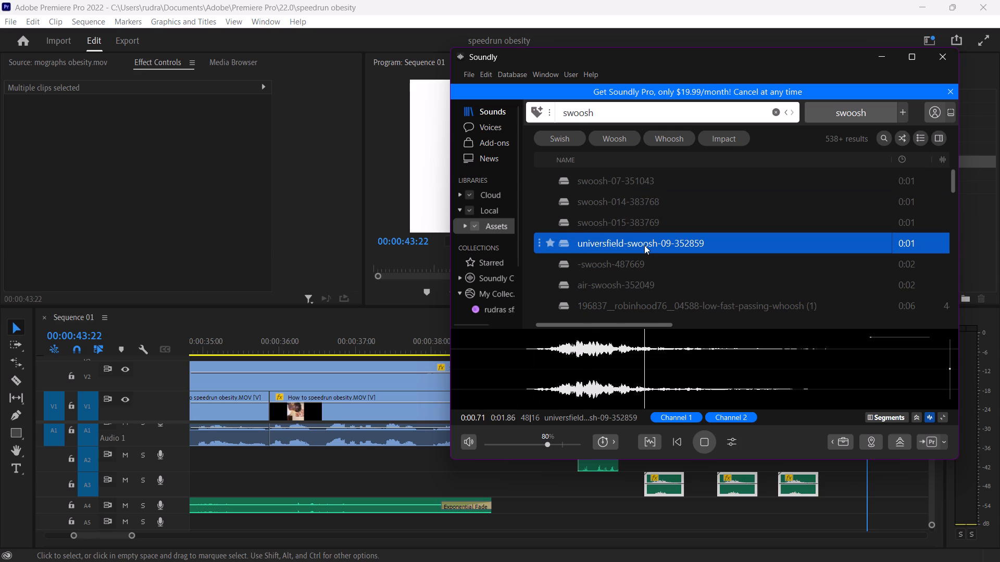
{"action": "left_click", "coordinate": [627, 261]}
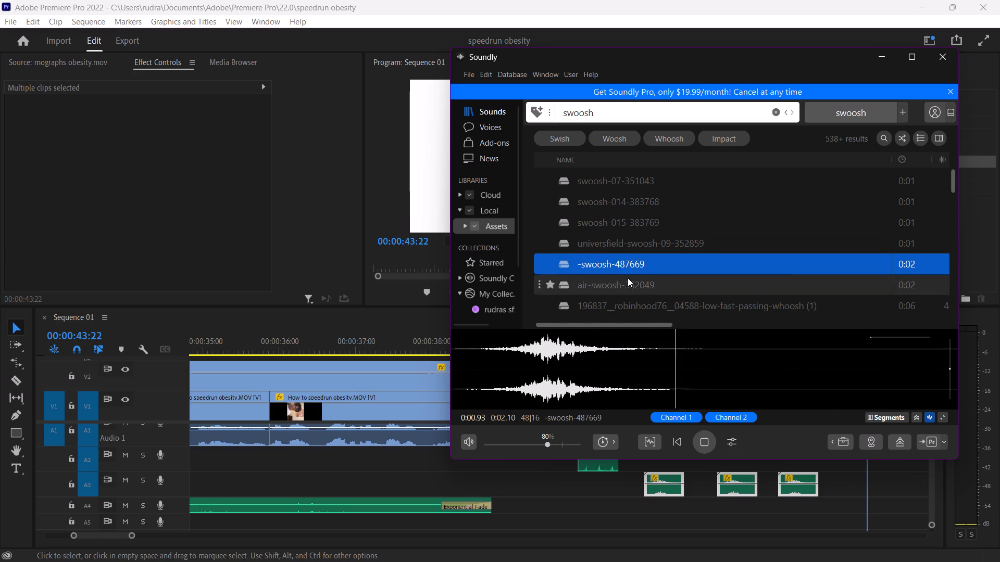
{"action": "left_click", "coordinate": [628, 279]}
{"action": "scroll", "coordinate": [678, 283], "scroll_direction": "down", "scroll_amount": 1}
{"action": "left_click", "coordinate": [690, 249]}
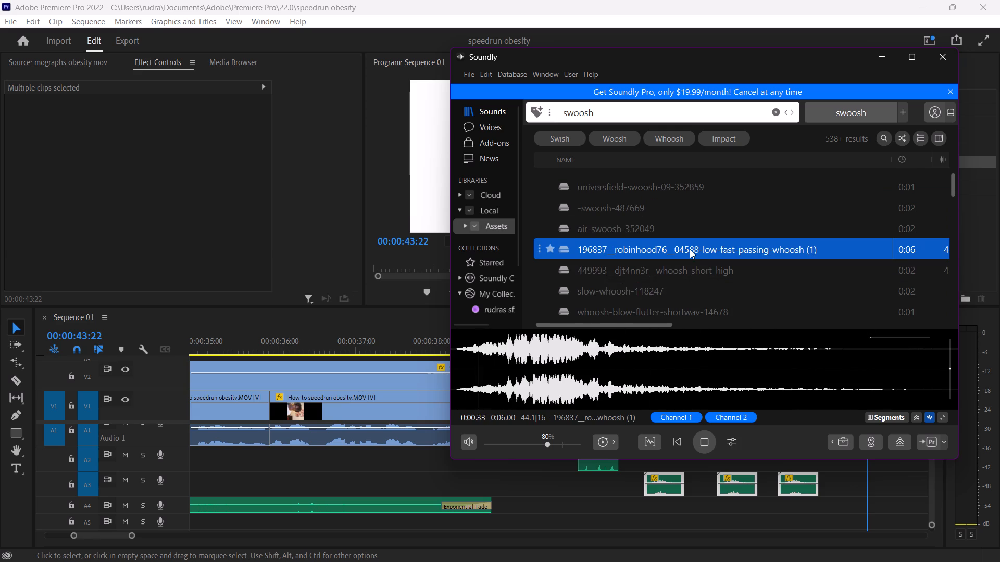
Place the first 0.45 s of 449993__djt4nn3r__whoosh_short_high on A2 at 00:00:43:00 in Premiere Pro and play it back.
{"action": "left_click", "coordinate": [677, 270]}
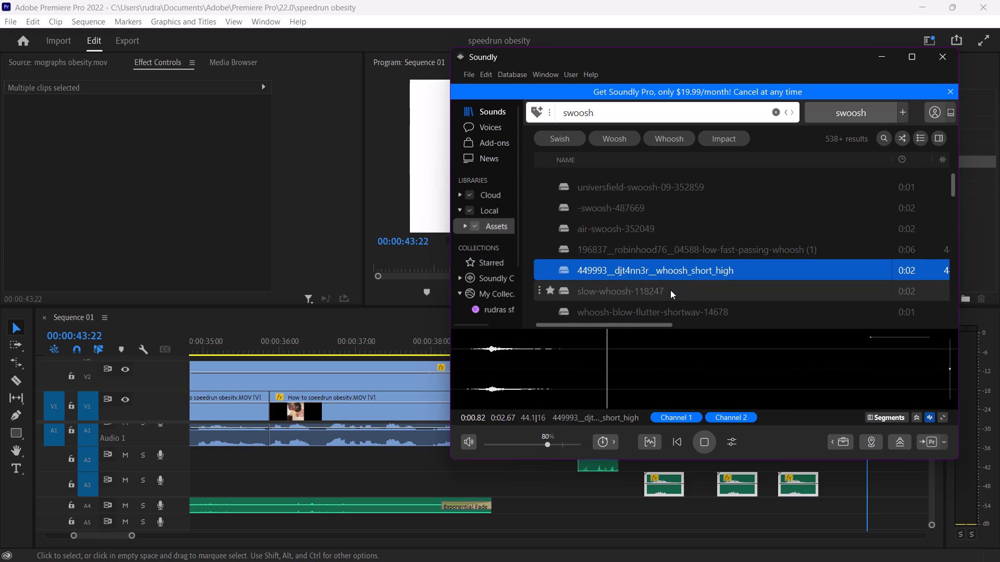
{"action": "left_click_drag", "start_coordinate": [535, 367], "coordinate": [451, 369]}
{"action": "left_click_drag", "start_coordinate": [502, 366], "coordinate": [504, 366]}
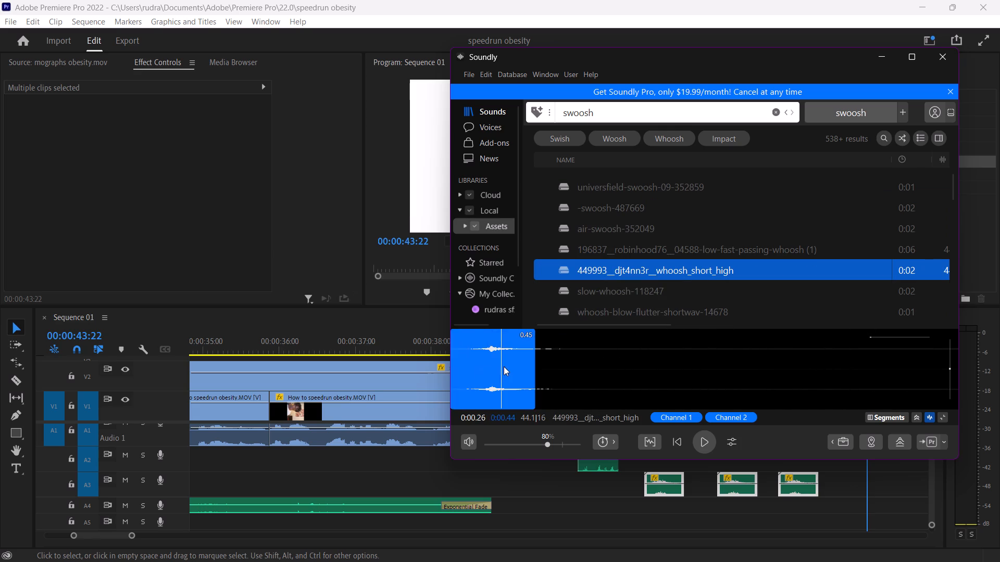
{"action": "left_click_drag", "start_coordinate": [504, 366], "coordinate": [810, 461]}
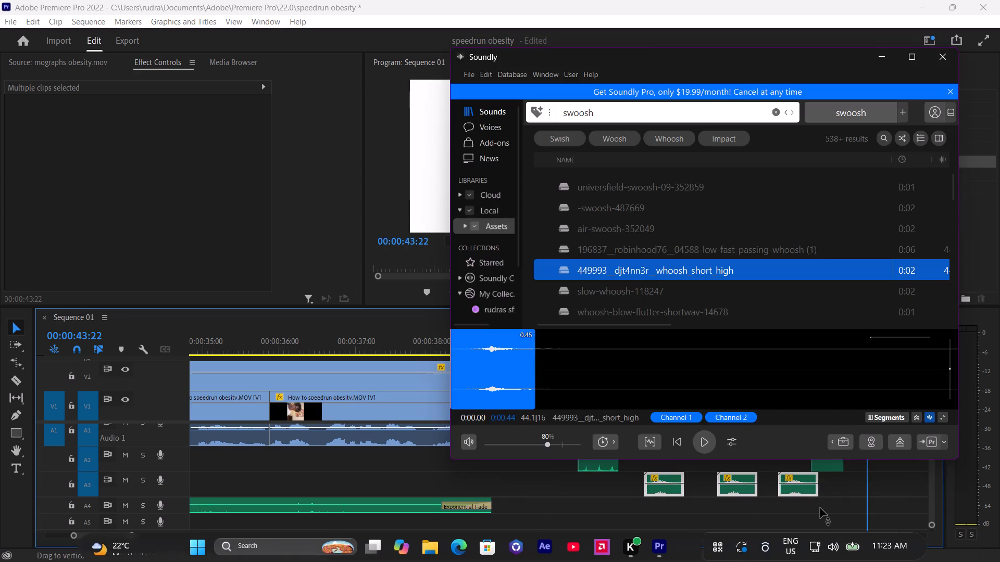
{"action": "left_click", "coordinate": [820, 508]}
{"action": "left_click_drag", "start_coordinate": [811, 340], "coordinate": [818, 342]}
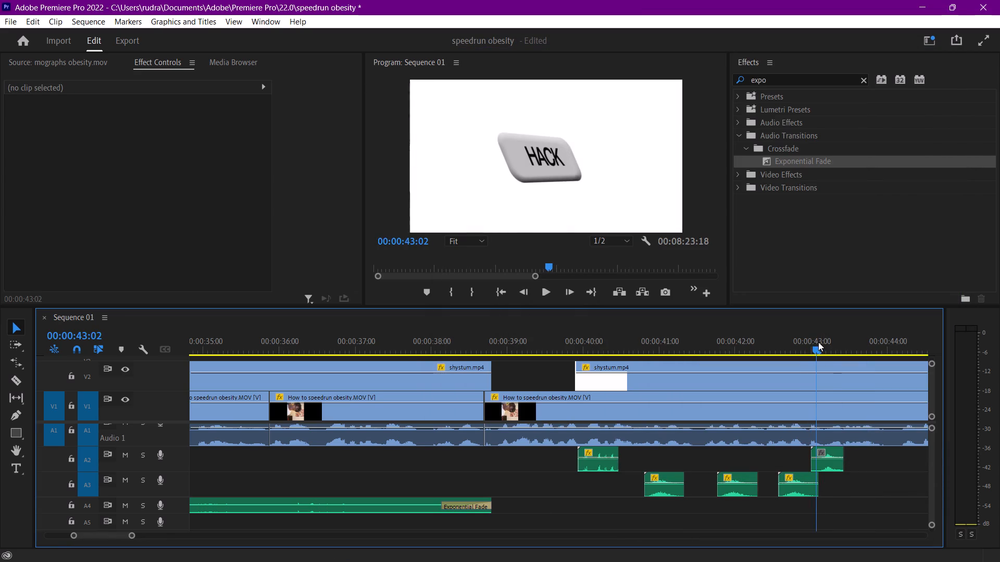
{"action": "left_click_drag", "start_coordinate": [818, 342], "coordinate": [819, 344]}
{"action": "key", "text": "space"}
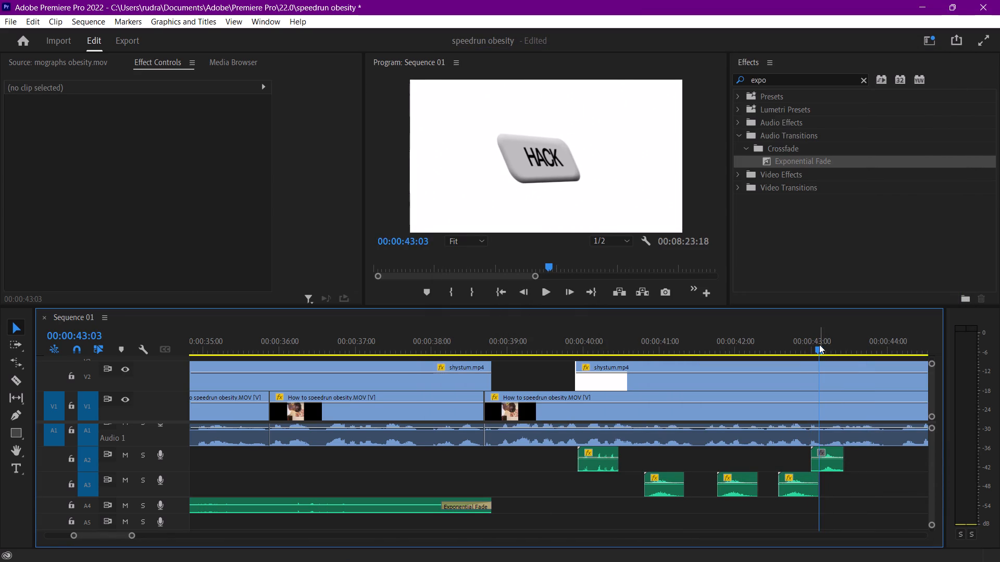
{"action": "key", "text": "space"}
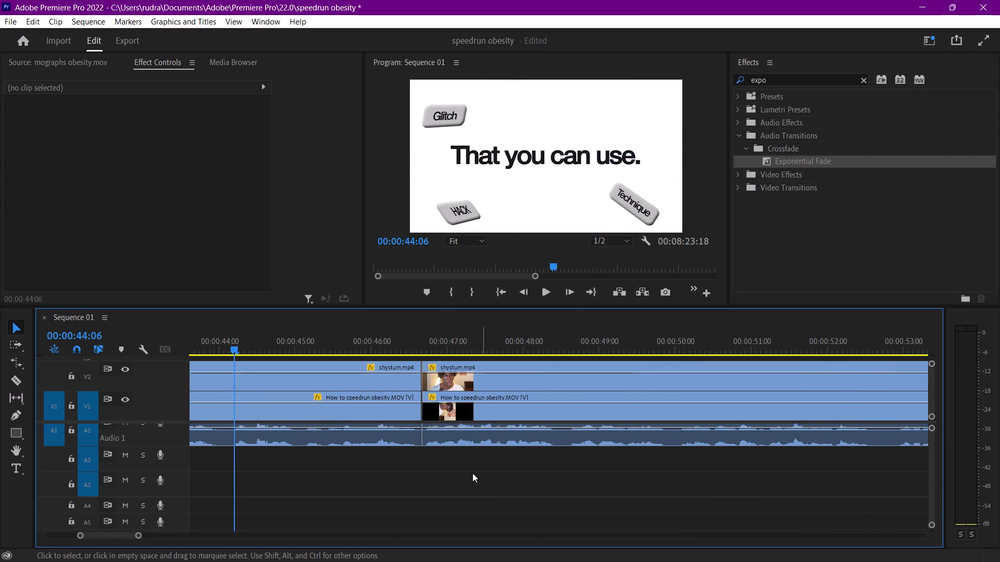
Save the project and play the sequence from just before the A2 keyboard clip through the "Hit OBESITY numbers" text.
{"action": "scroll", "coordinate": [451, 471], "scroll_direction": "up", "scroll_amount": 20}
{"action": "scroll", "coordinate": [451, 471], "scroll_direction": "up", "scroll_amount": 1}
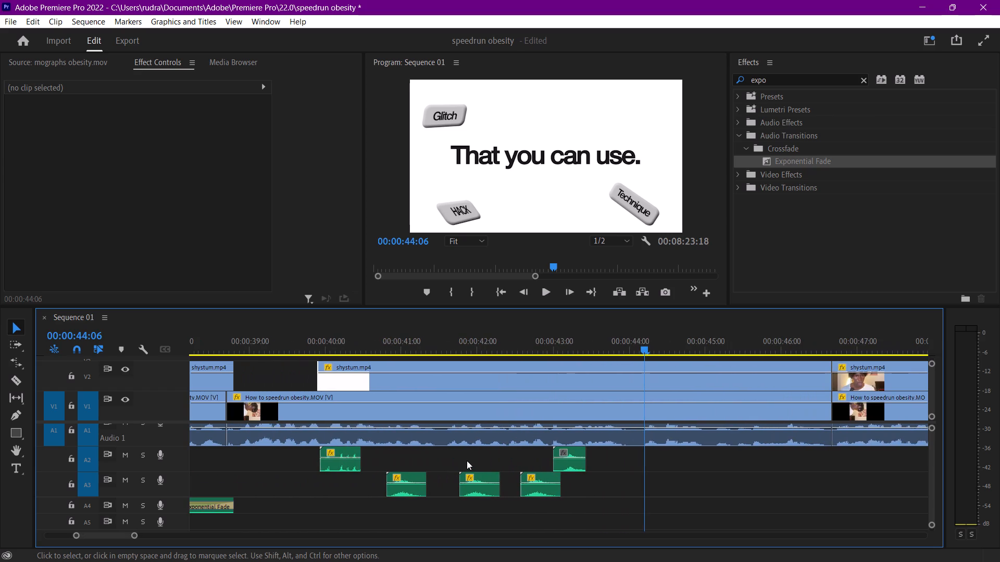
{"action": "key", "text": "ctrl+s"}
{"action": "left_click", "coordinate": [309, 341]}
{"action": "key", "text": "space"}
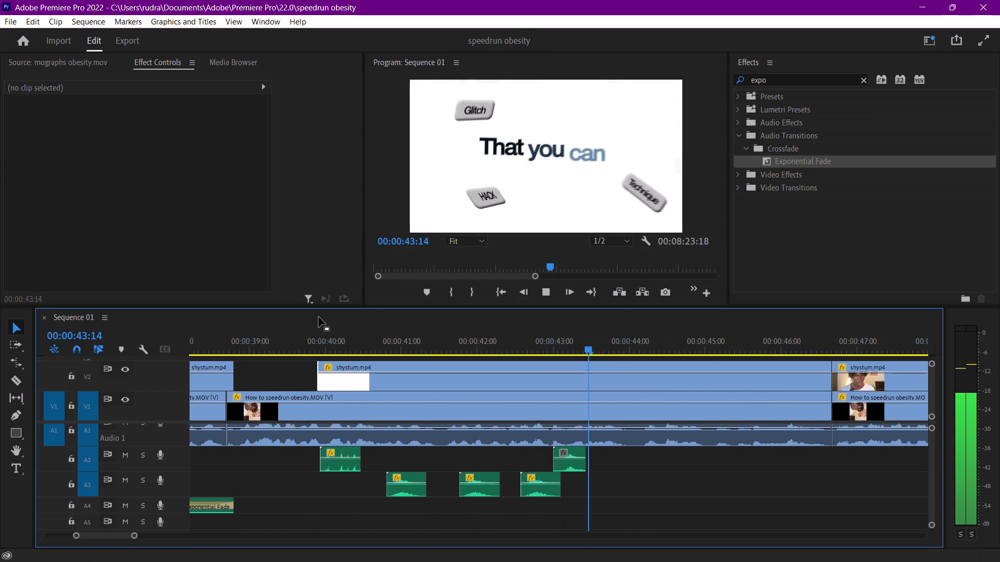
{"action": "key", "text": "space"}
{"action": "key", "text": "space"}
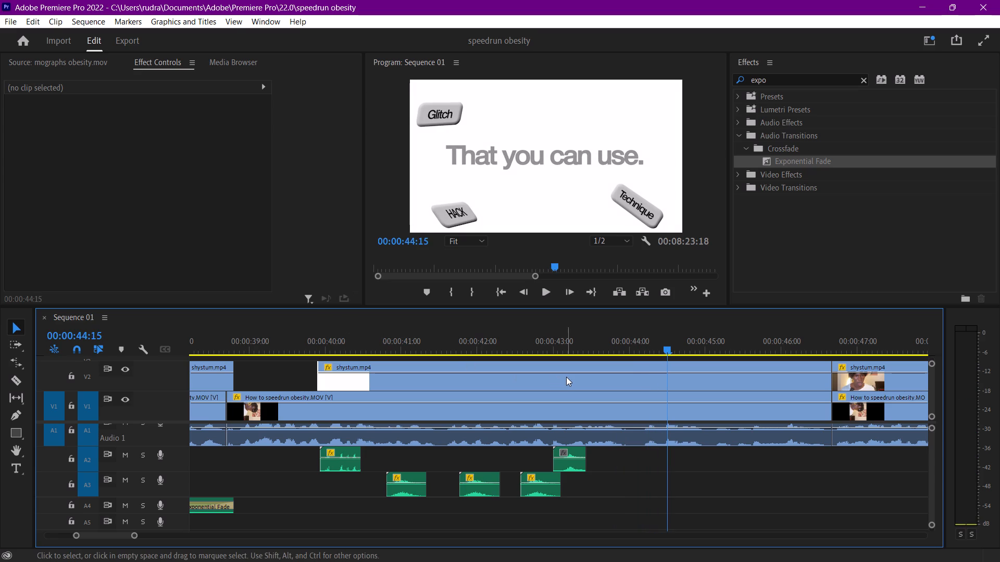
{"action": "key", "text": "space"}
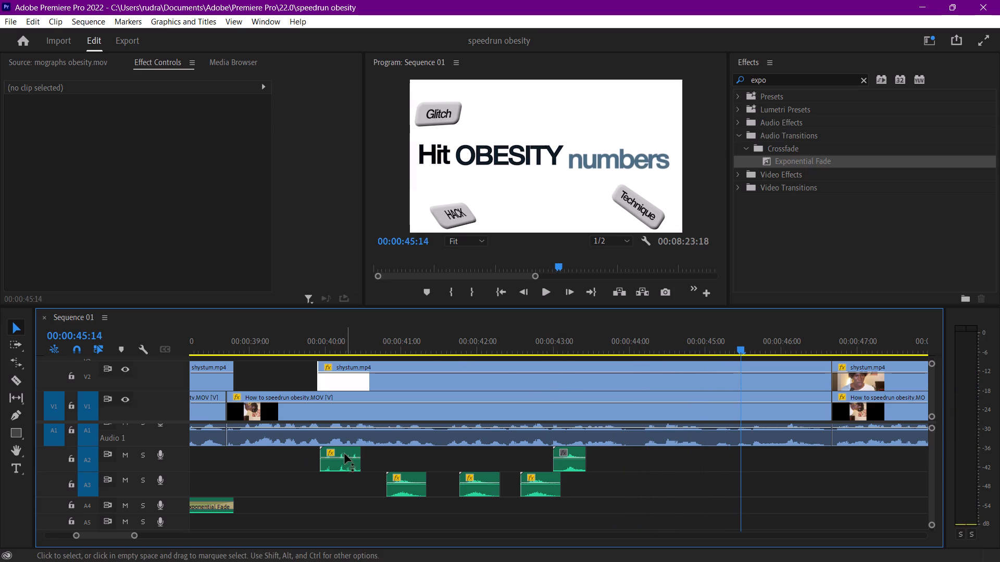
Duplicate the keyboard-typing clip along A2 to 00:00:44:28 and play it against the "Hit OBESITY numbers" text.
{"action": "left_click", "coordinate": [340, 465]}
{"action": "left_click_drag", "start_coordinate": [340, 465], "coordinate": [704, 477], "text": "alt"}
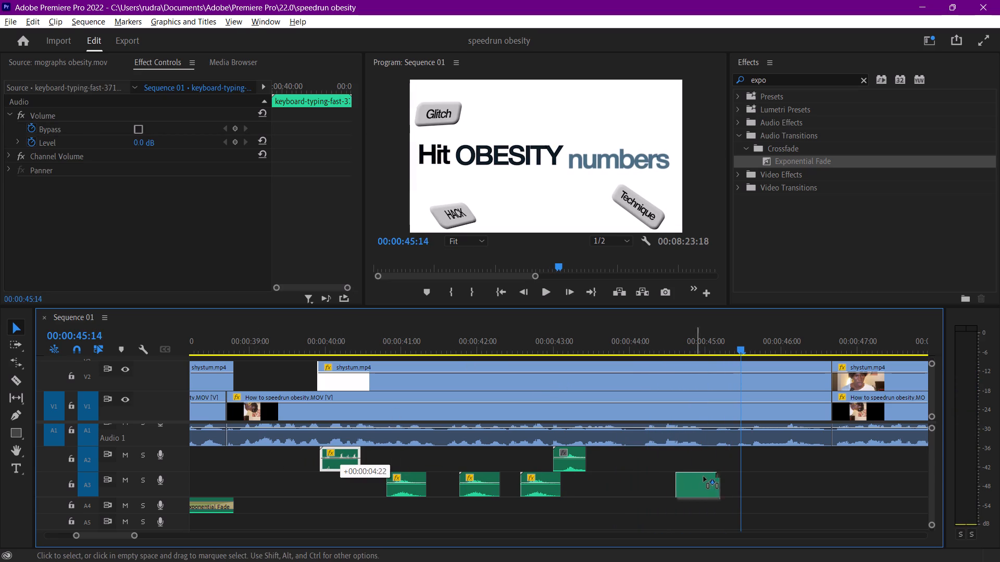
{"action": "left_click_drag", "start_coordinate": [704, 477], "coordinate": [716, 463], "text": "alt"}
{"action": "left_click", "coordinate": [691, 337]}
{"action": "key", "text": "space"}
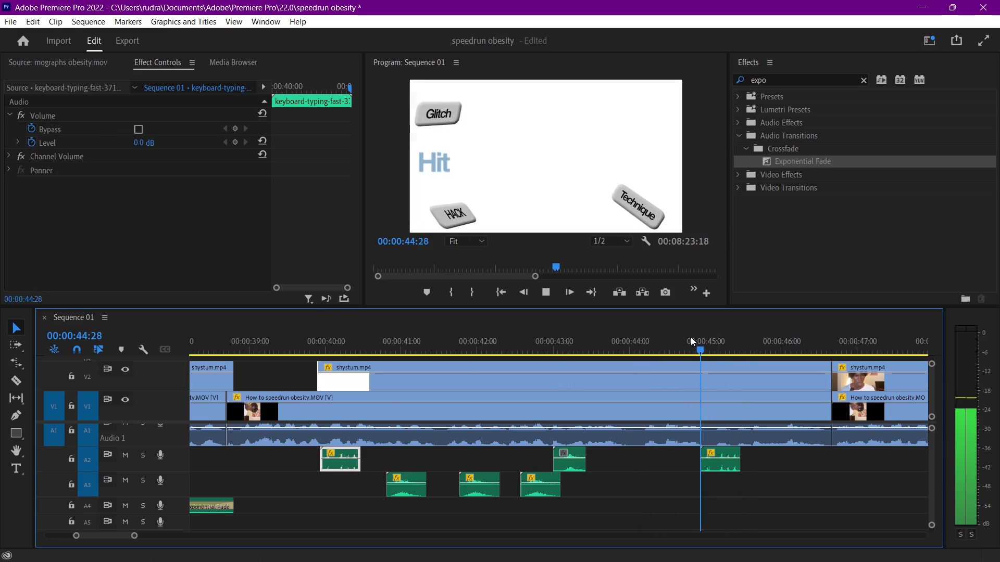
{"action": "key", "text": "space"}
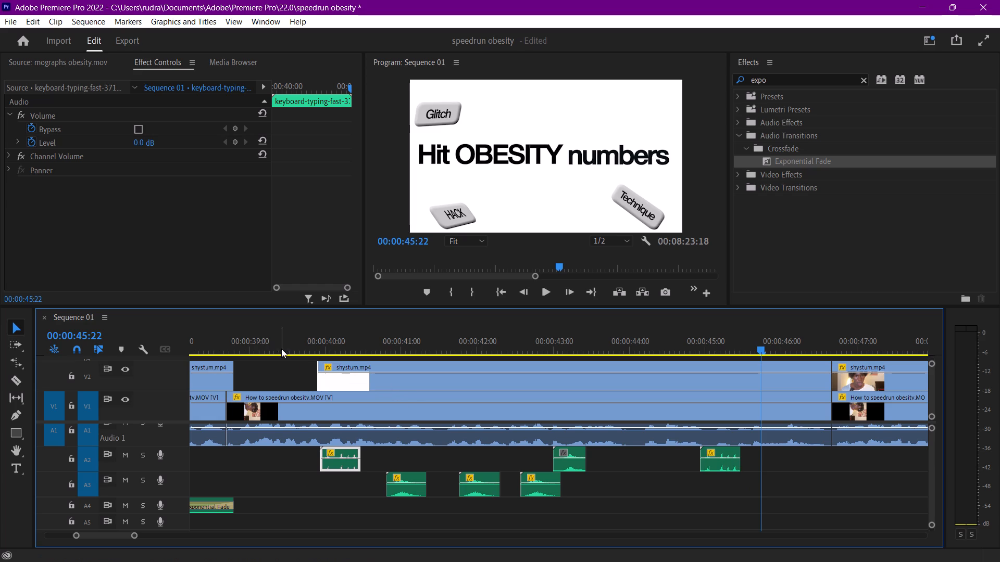
Listen to the first keyboard-typing clip from 00:00:39:29 with A2 temporarily soloed.
{"action": "left_click", "coordinate": [322, 330]}
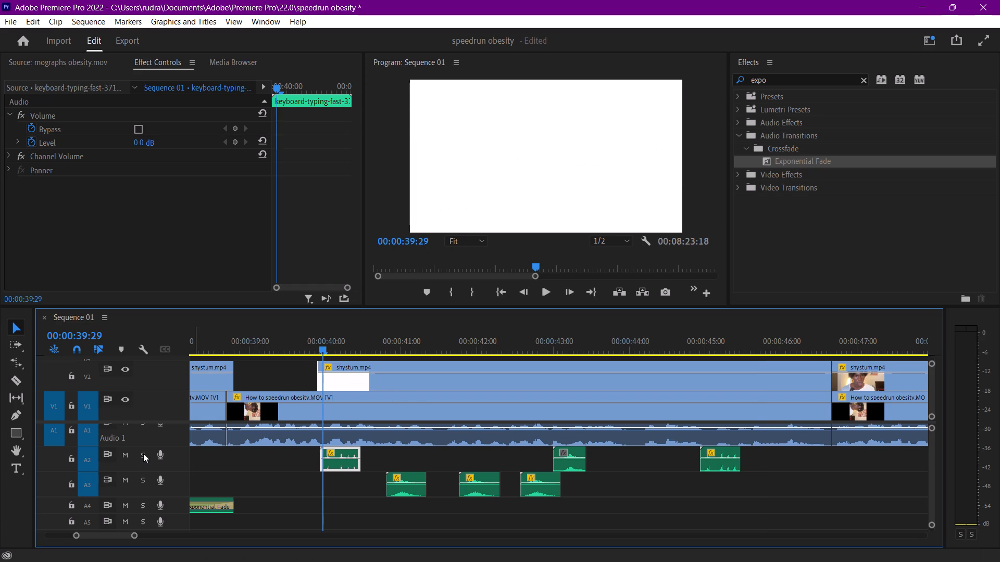
{"action": "left_click", "coordinate": [143, 453]}
{"action": "key", "text": "space"}
{"action": "key", "text": "space"}
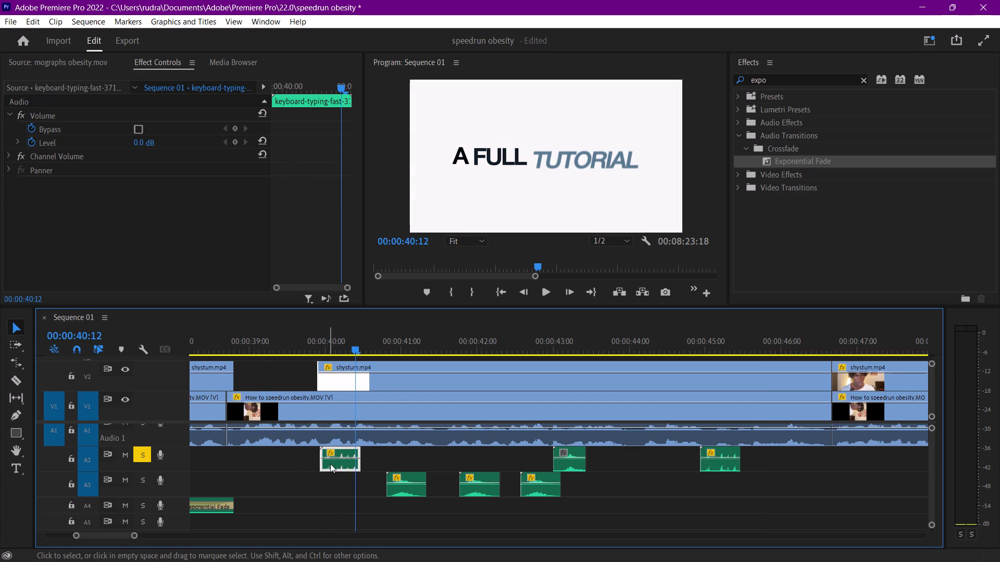
{"action": "left_click", "coordinate": [146, 455]}
Adjust the gain of both A2 keyboard-typing clips by -6 dB and play the sequence to check the balance.
{"action": "type", "text": "g-6"}
{"action": "key", "text": "Return"}
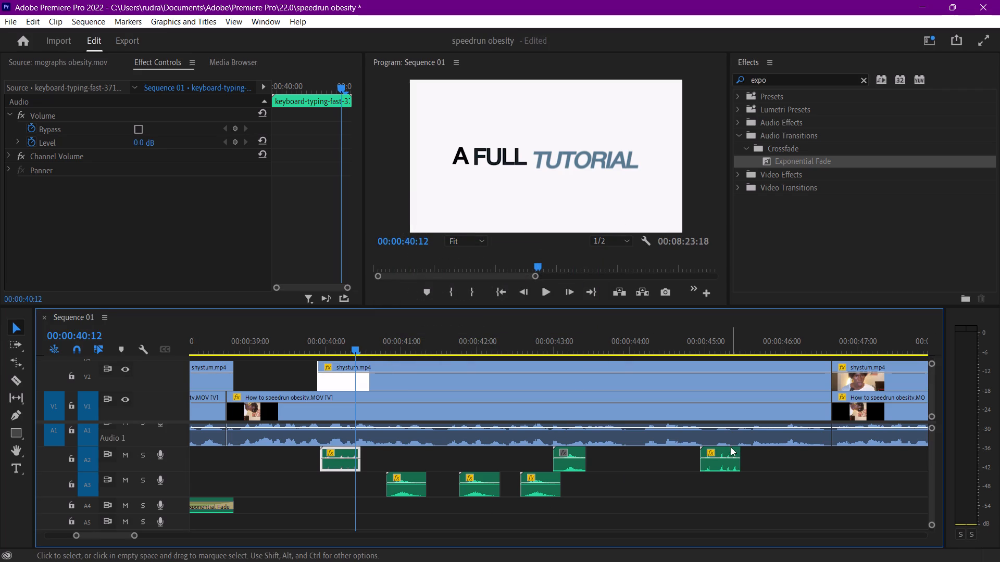
{"action": "left_click", "coordinate": [728, 452]}
{"action": "type", "text": "g-6"}
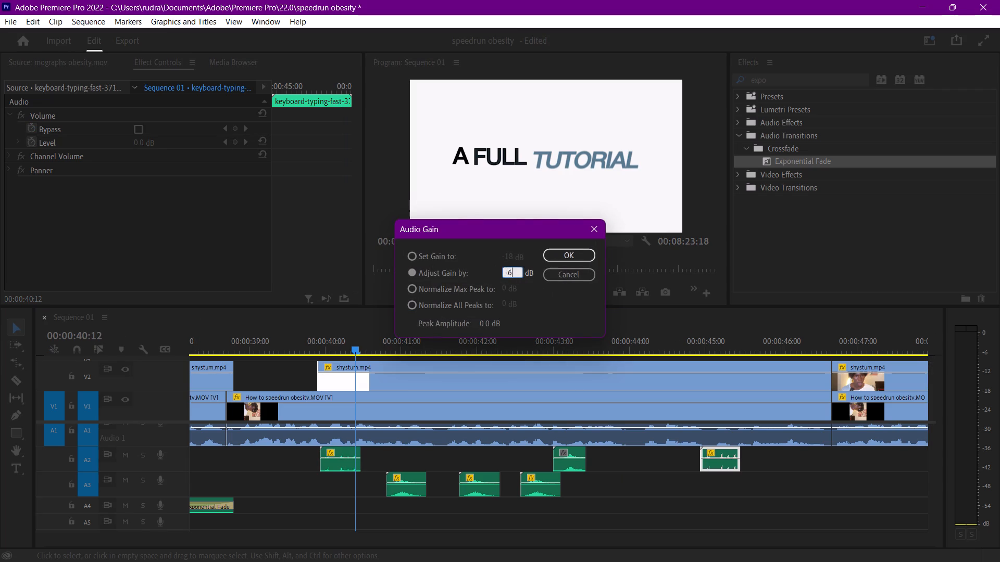
{"action": "key", "text": "Return"}
{"action": "left_click", "coordinate": [315, 341]}
{"action": "key", "text": "space"}
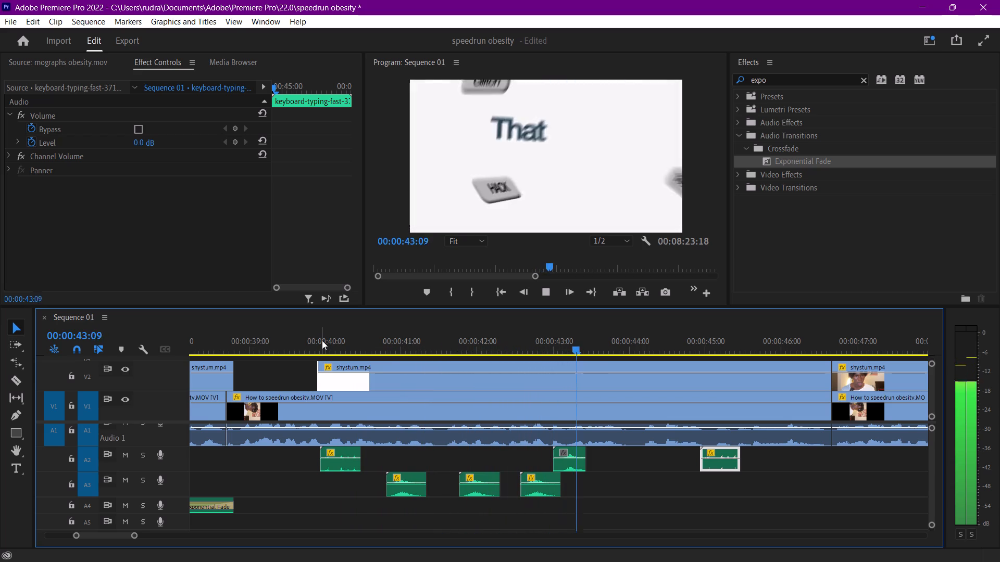
{"action": "key", "text": "space"}
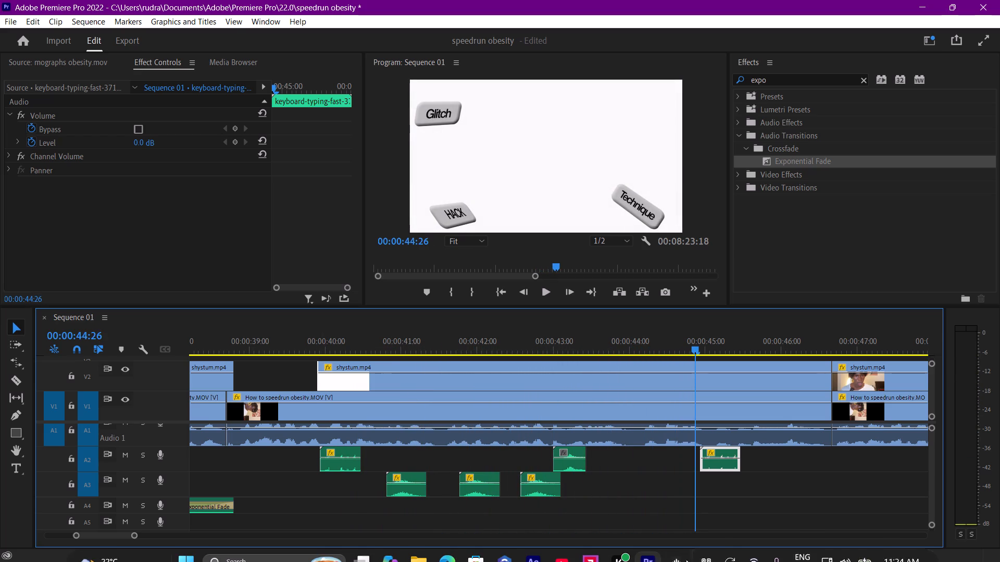
Place whoosh-blow-flutter-shortwav-14678 from Soundly on A3 at 00:00:43:18 and play it with the "That you can use." text.
{"action": "left_click", "coordinate": [678, 545]}
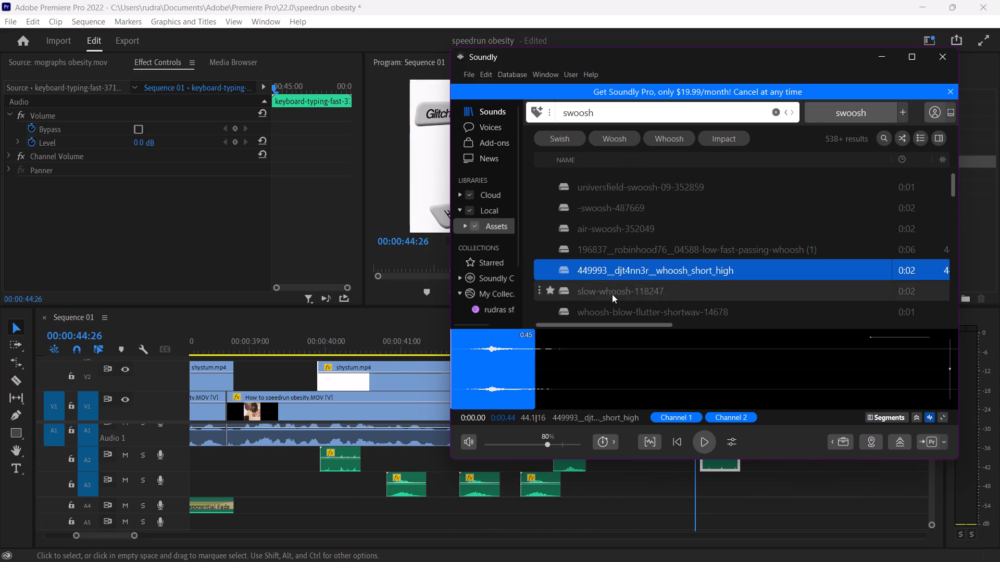
{"action": "left_click", "coordinate": [612, 305]}
{"action": "key", "text": "space"}
{"action": "left_click_drag", "start_coordinate": [609, 313], "coordinate": [604, 338]}
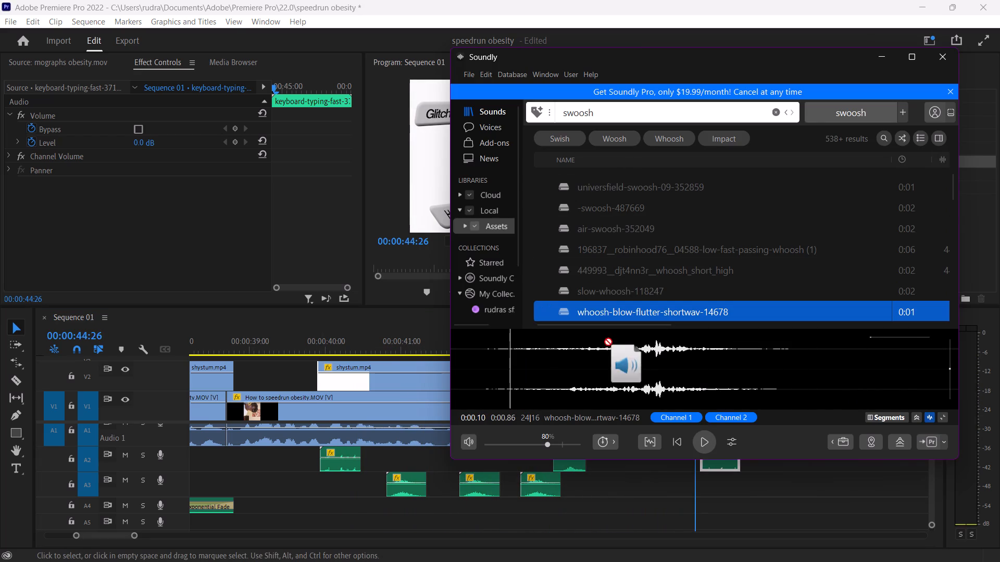
{"action": "left_click_drag", "start_coordinate": [604, 338], "coordinate": [598, 487]}
{"action": "left_click", "coordinate": [590, 508]}
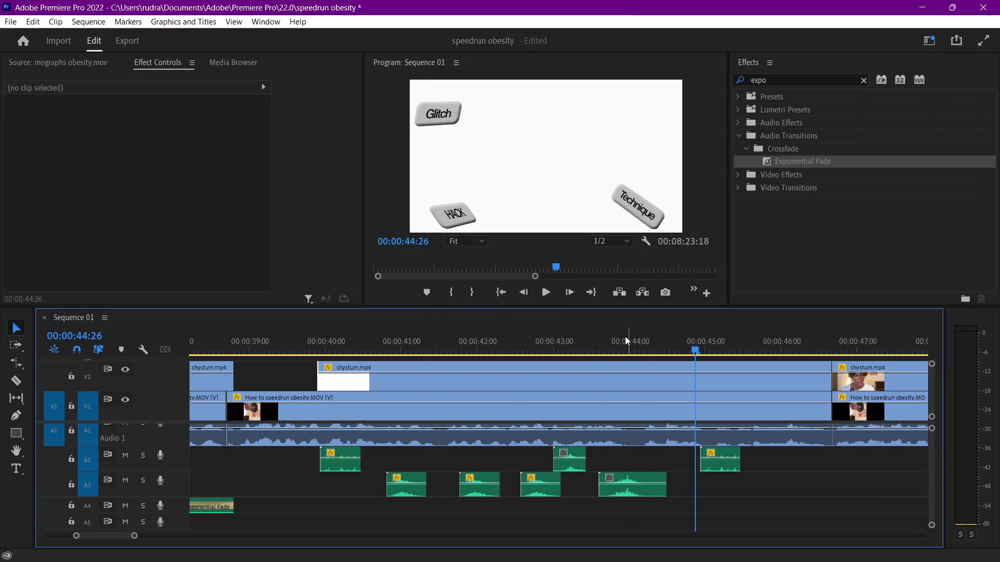
{"action": "left_click_drag", "start_coordinate": [612, 335], "coordinate": [601, 341]}
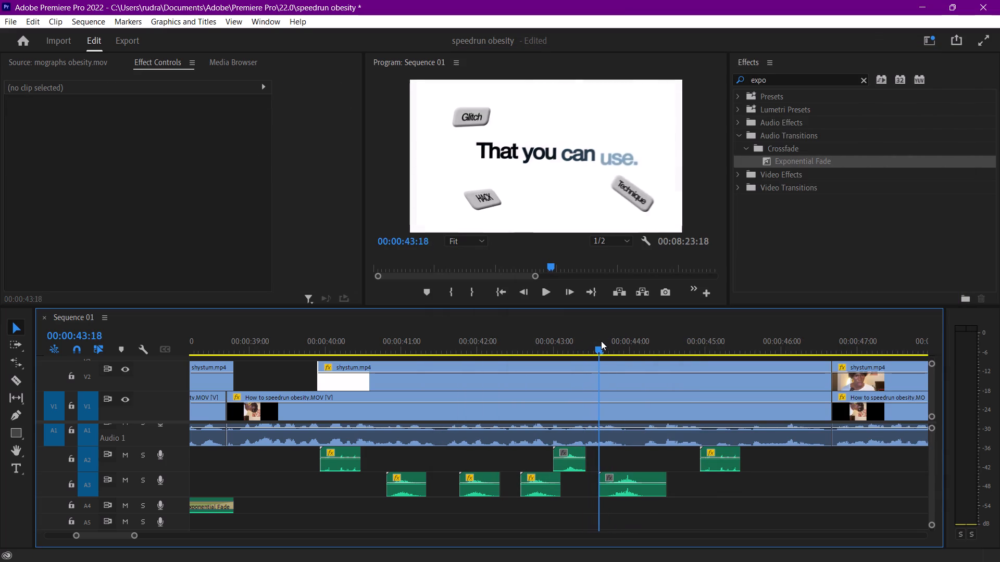
{"action": "left_click_drag", "start_coordinate": [601, 341], "coordinate": [628, 352]}
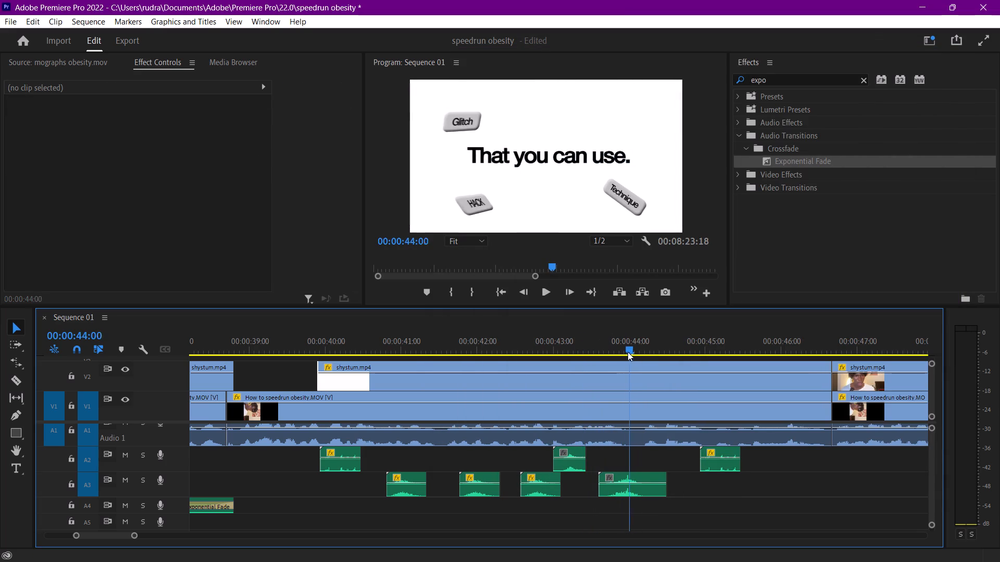
{"action": "left_click_drag", "start_coordinate": [628, 352], "coordinate": [614, 347]}
{"action": "key", "text": "space"}
{"action": "key", "text": "space"}
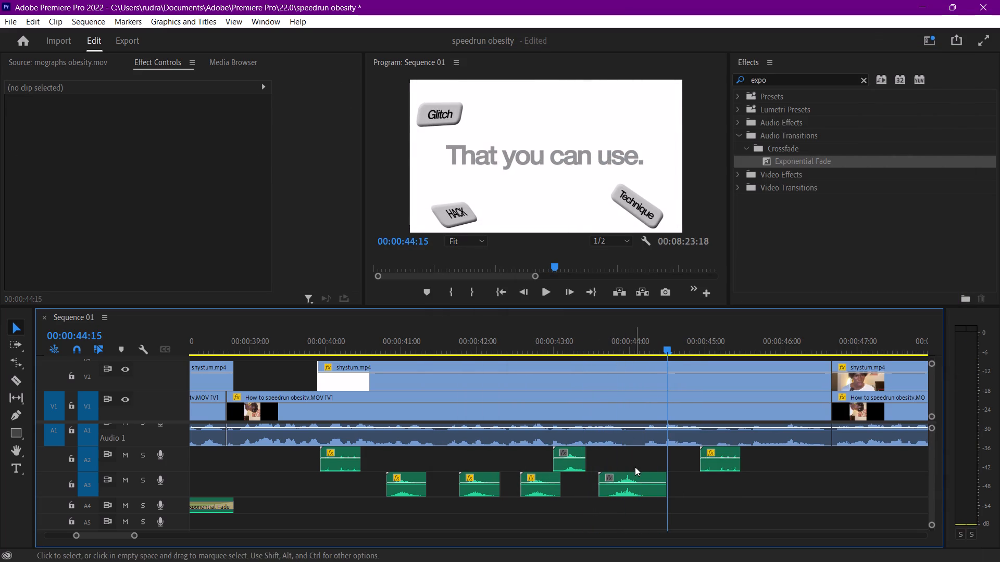
Adjust the gain of the whoosh-blow-flutter clip on A3 by -10 dB.
{"action": "left_click", "coordinate": [638, 480]}
{"action": "type", "text": "g-6"}
{"action": "key", "text": "BackSpace"}
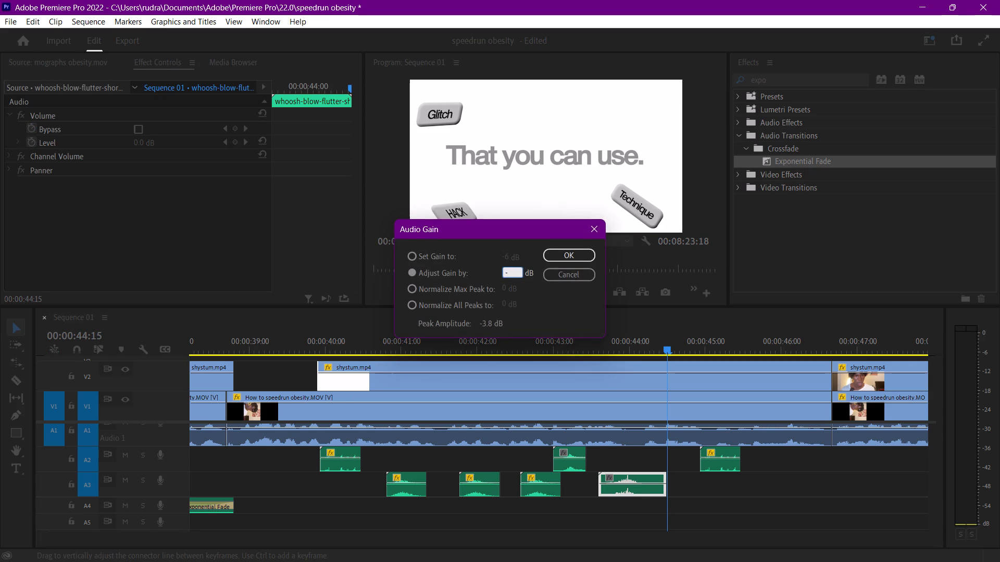
{"action": "type", "text": "10"}
{"action": "key", "text": "Return"}
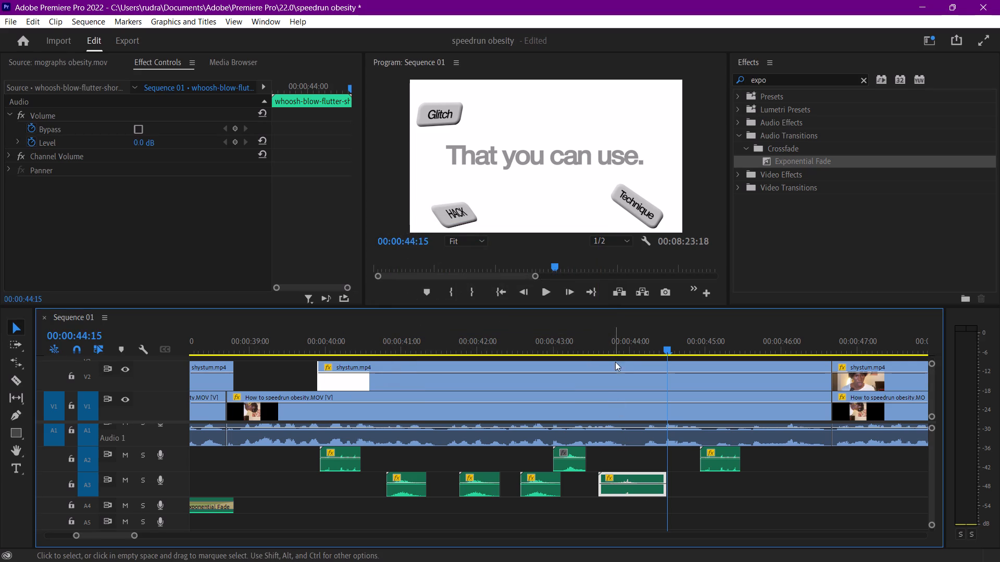
Play the sequence around the A3 whoosh and on to about 00:00:47:16 to check the balance, and save the project.
{"action": "left_click", "coordinate": [599, 342]}
{"action": "key", "text": "space"}
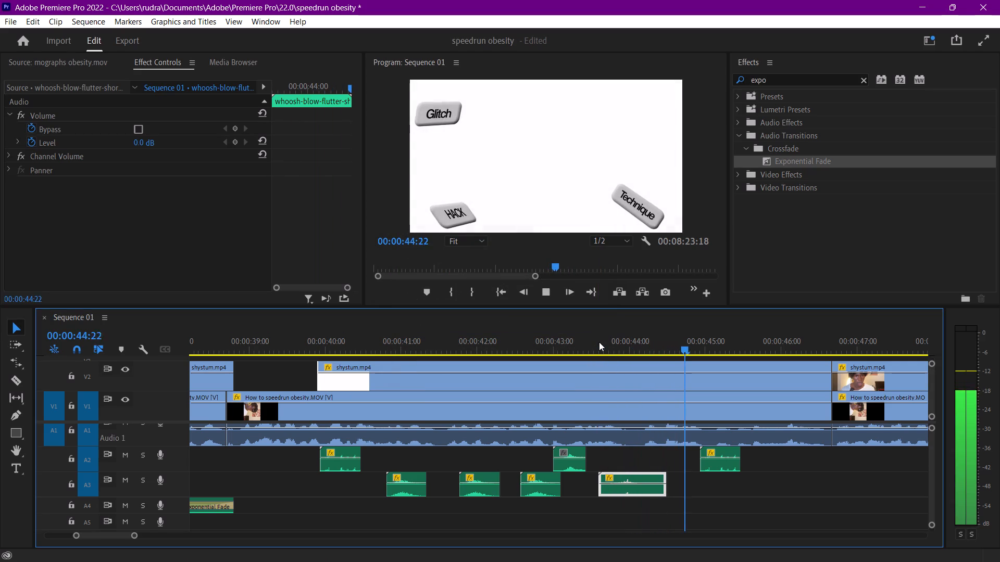
{"action": "key", "text": "space"}
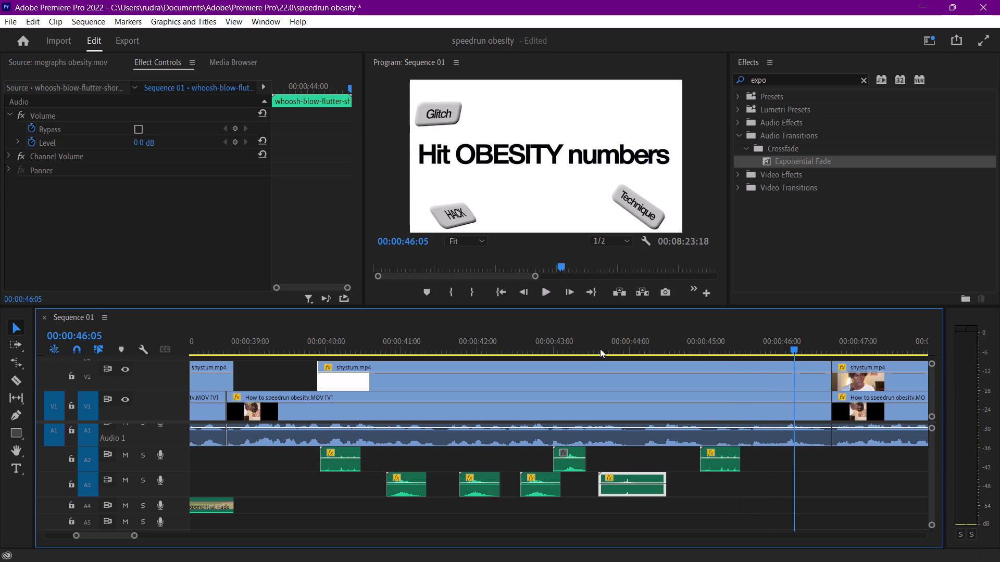
{"action": "key", "text": "ctrl+s"}
{"action": "left_click", "coordinate": [312, 347]}
{"action": "key", "text": "space"}
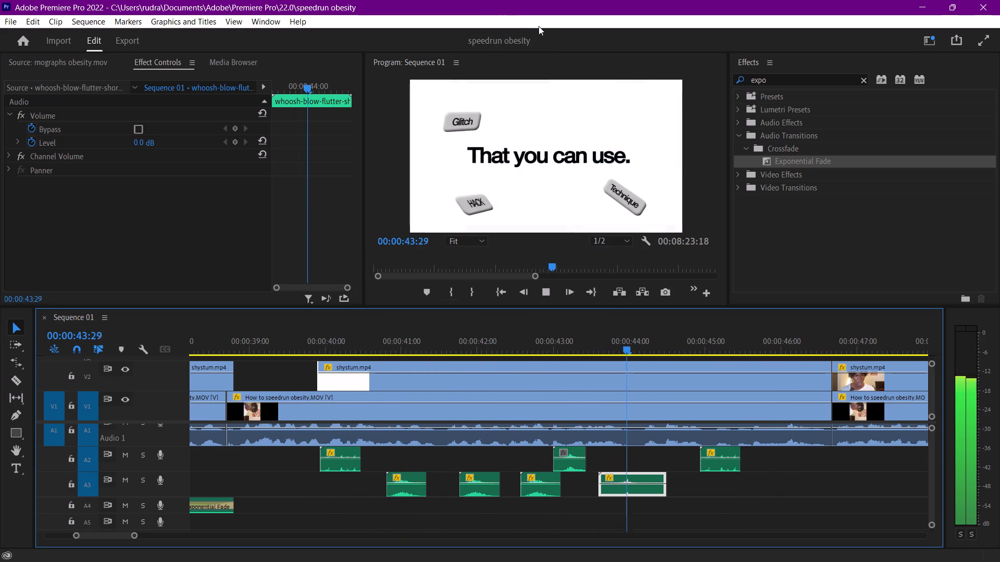
{"action": "scroll", "coordinate": [834, 470], "scroll_direction": "down", "scroll_amount": 4}
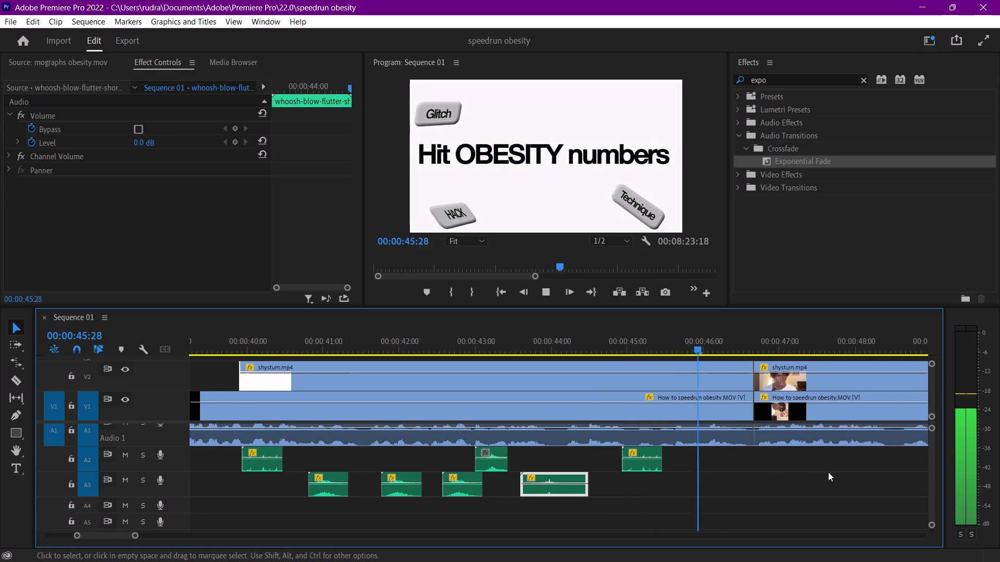
{"action": "scroll", "coordinate": [816, 468], "scroll_direction": "down", "scroll_amount": 11}
{"action": "key", "text": "space"}
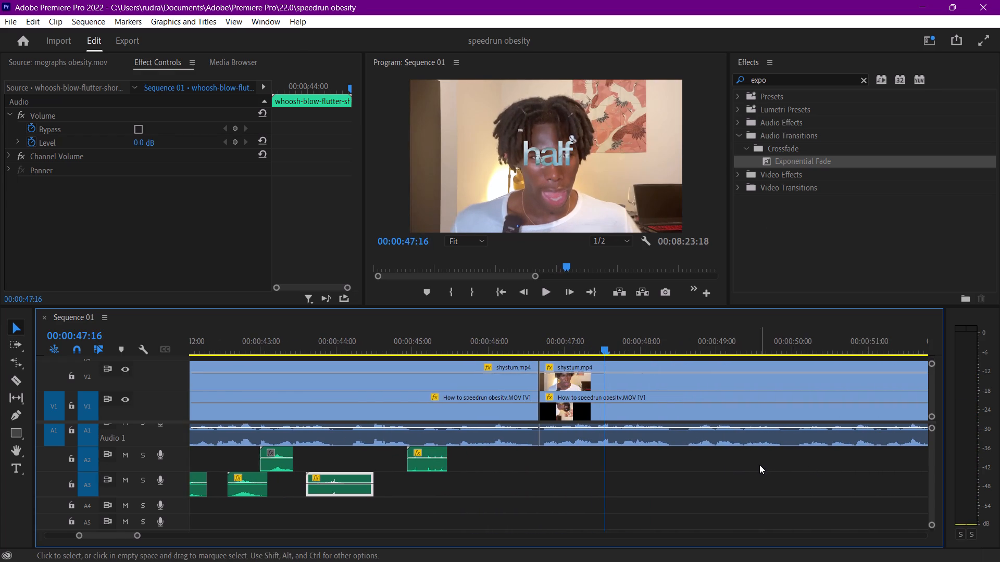
{"action": "key", "text": "ctrl+s"}
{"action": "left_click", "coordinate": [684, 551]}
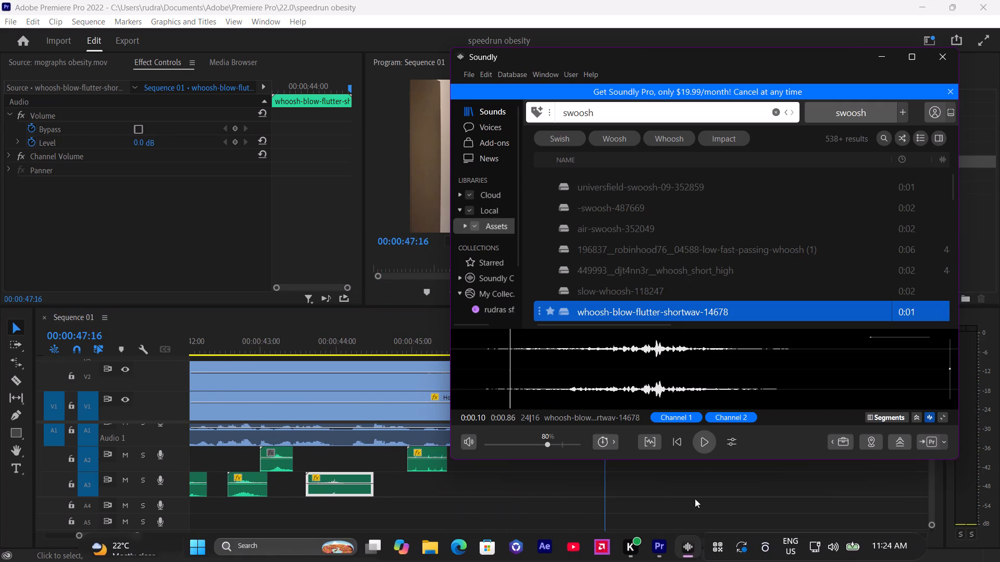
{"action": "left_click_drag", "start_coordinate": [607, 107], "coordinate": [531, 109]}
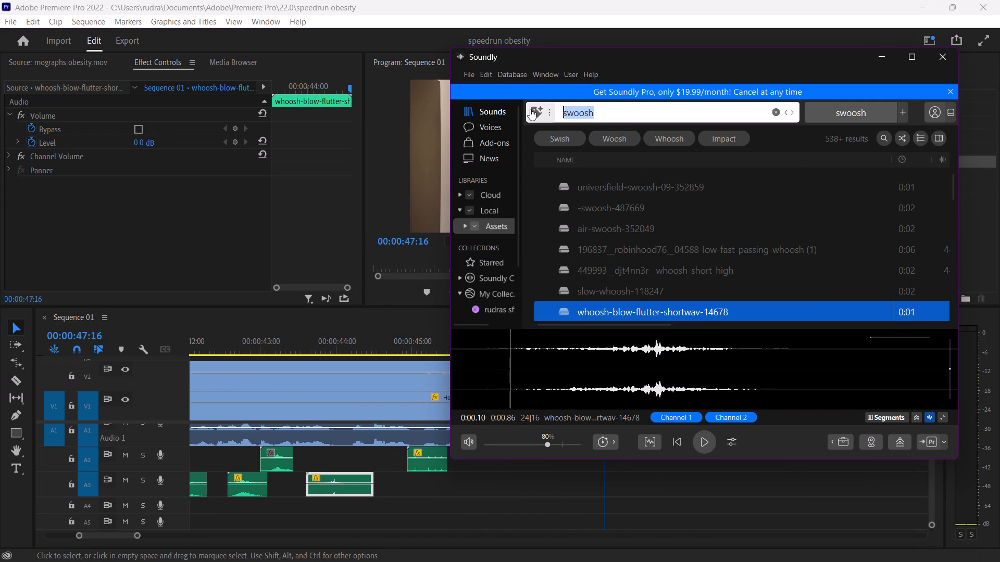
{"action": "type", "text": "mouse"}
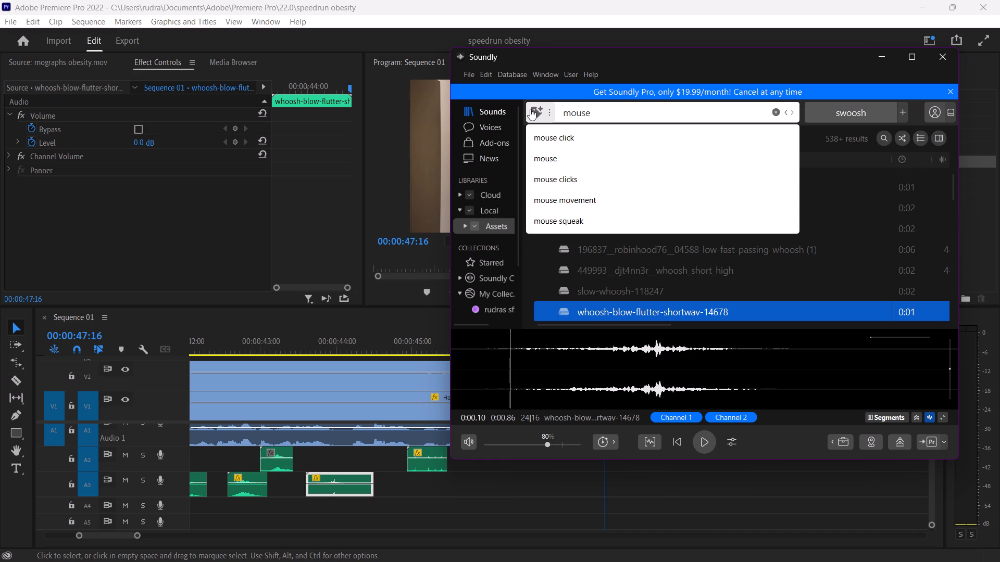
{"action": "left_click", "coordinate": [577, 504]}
Copy the first universfield-computer-mouse clip on A2 at the sequence start and paste it on A2 at 00:00:47:16.
{"action": "left_click_drag", "start_coordinate": [100, 540], "coordinate": [29, 523]}
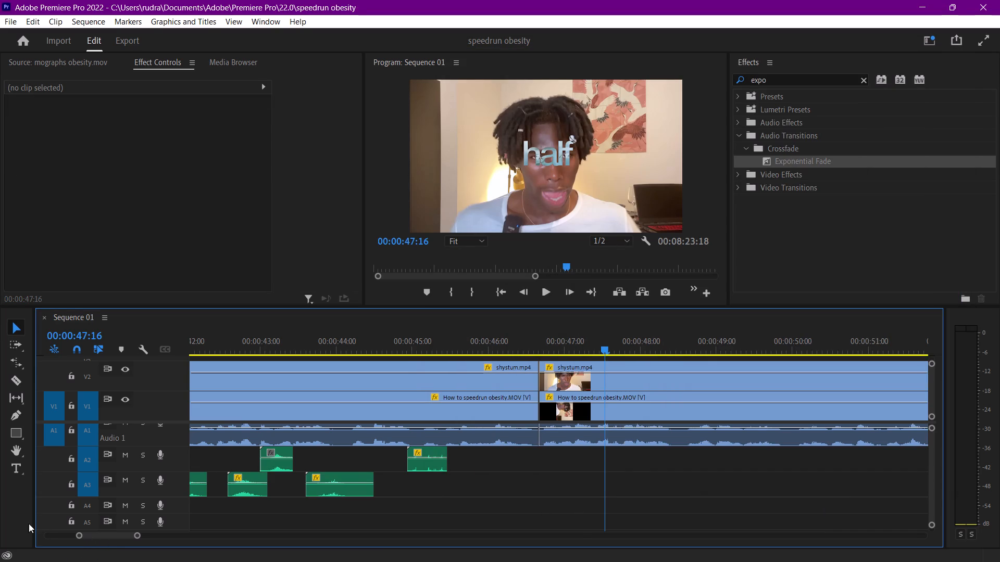
{"action": "left_click_drag", "start_coordinate": [29, 523], "coordinate": [16, 520]}
{"action": "left_click_drag", "start_coordinate": [96, 535], "coordinate": [24, 522]}
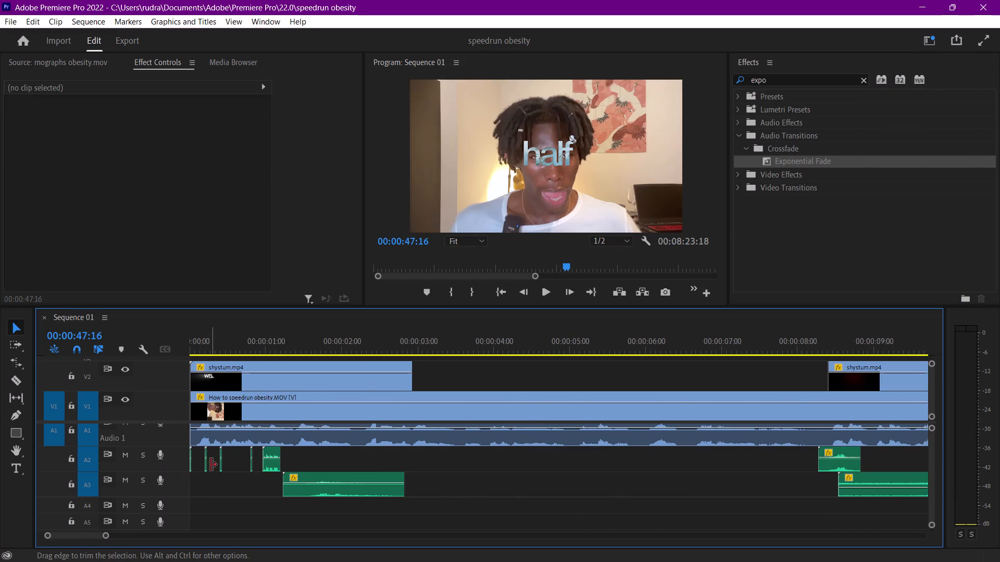
{"action": "left_click_drag", "start_coordinate": [197, 462], "coordinate": [179, 469]}
{"action": "key", "text": "ctrl+c"}
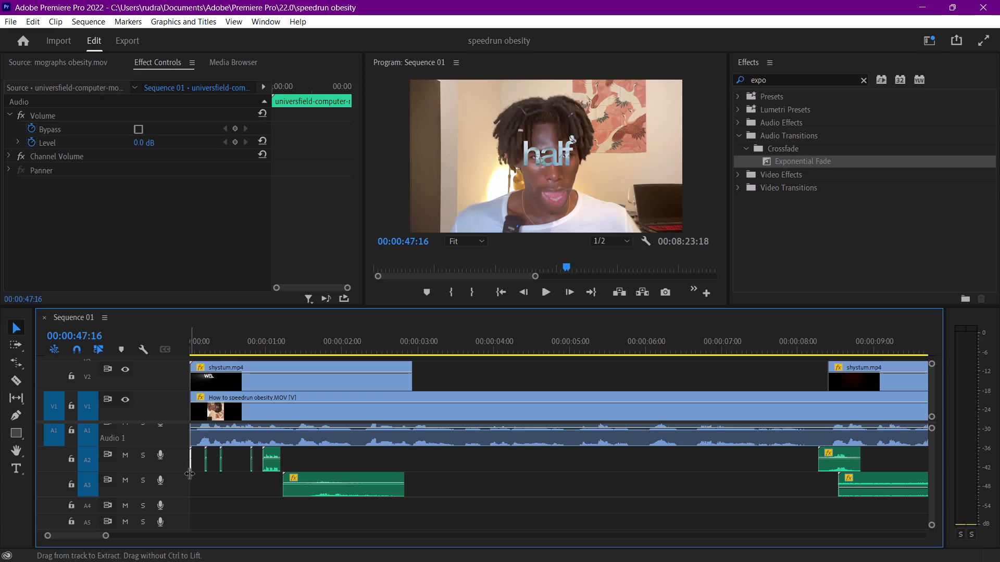
{"action": "key", "text": "ctrl+v"}
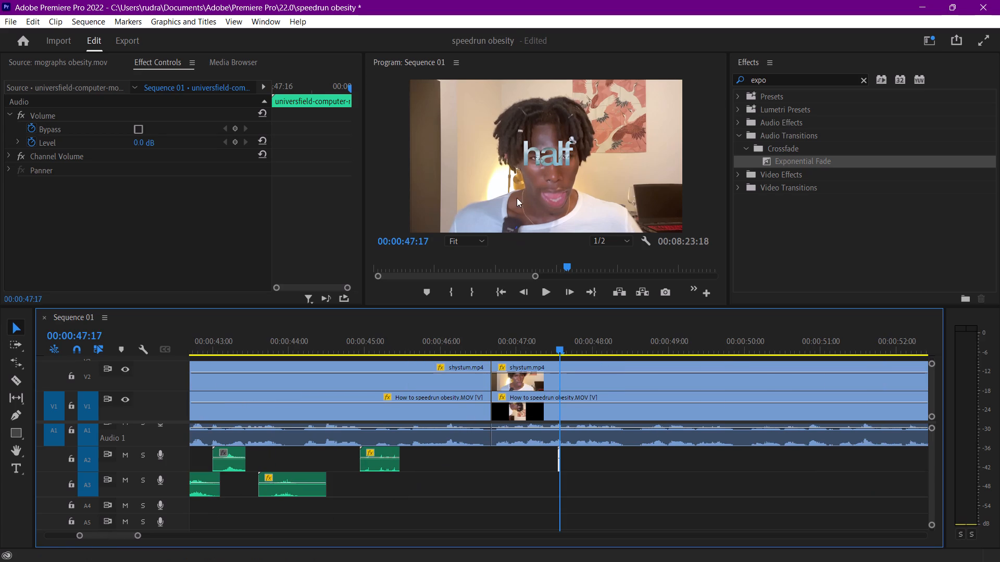
Move the pasted computer-mouse clip on A2 to 00:00:46:24, where the word "if" comes in, and play it to check the timing.
{"action": "left_click_drag", "start_coordinate": [510, 347], "coordinate": [486, 338]}
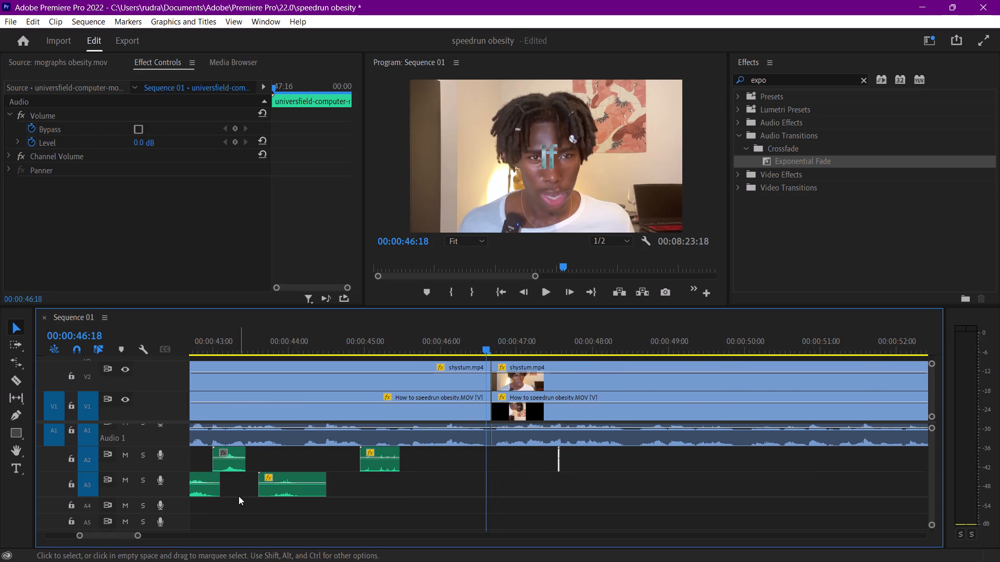
{"action": "left_click_drag", "start_coordinate": [139, 538], "coordinate": [113, 530]}
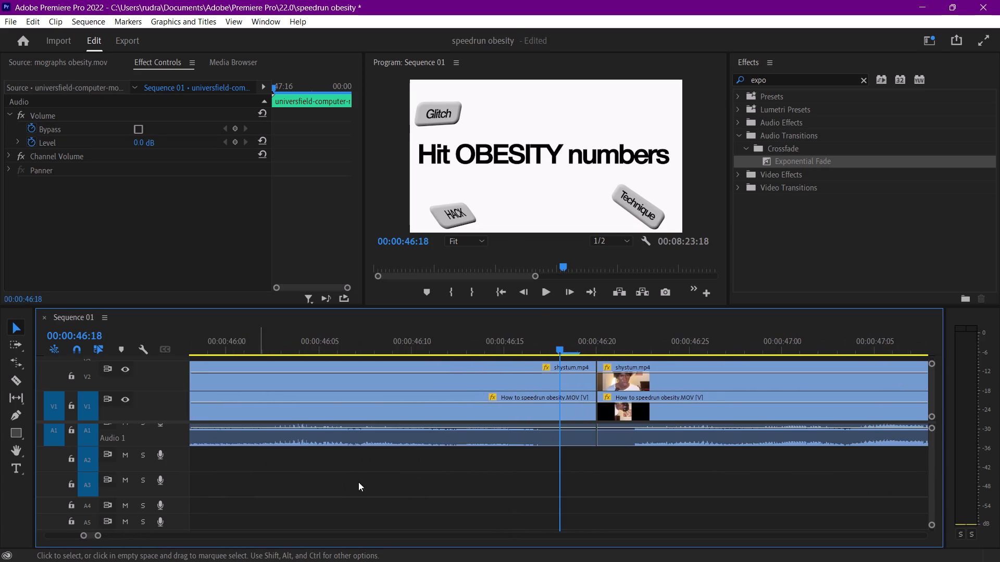
{"action": "scroll", "coordinate": [632, 481], "scroll_direction": "down", "scroll_amount": 11}
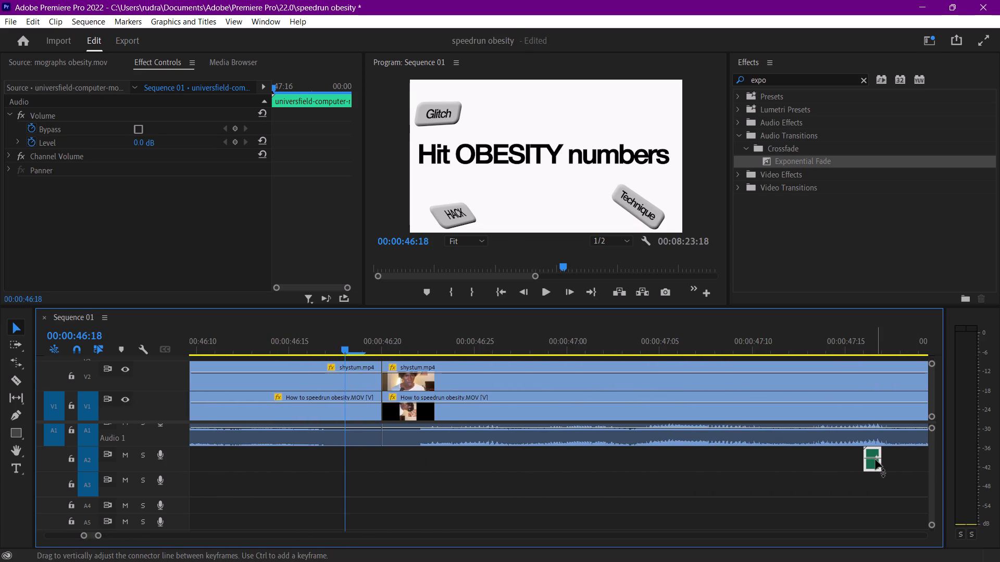
{"action": "left_click_drag", "start_coordinate": [873, 453], "coordinate": [458, 455]}
{"action": "key", "text": "space"}
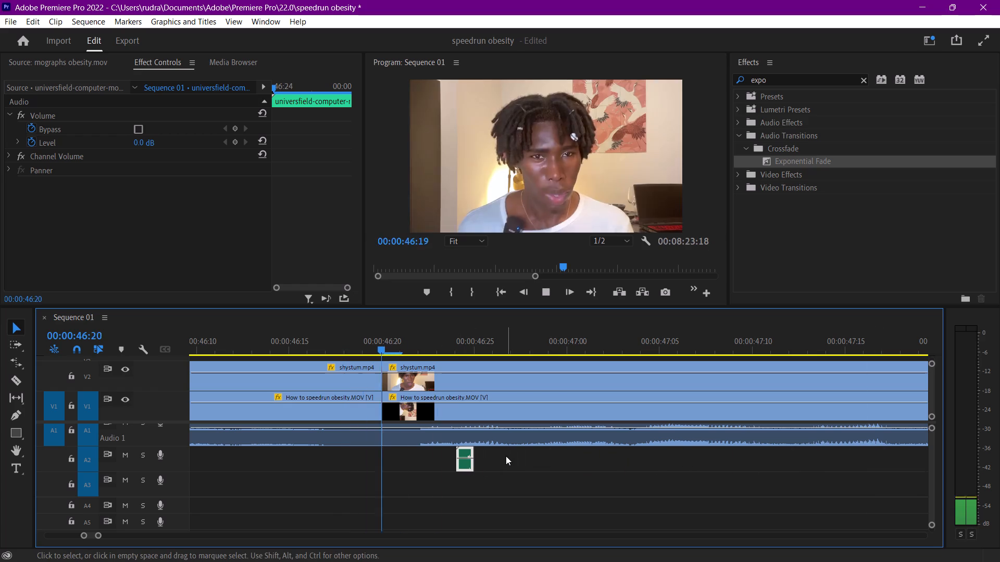
{"action": "key", "text": "space"}
{"action": "left_click_drag", "start_coordinate": [419, 344], "coordinate": [438, 349]}
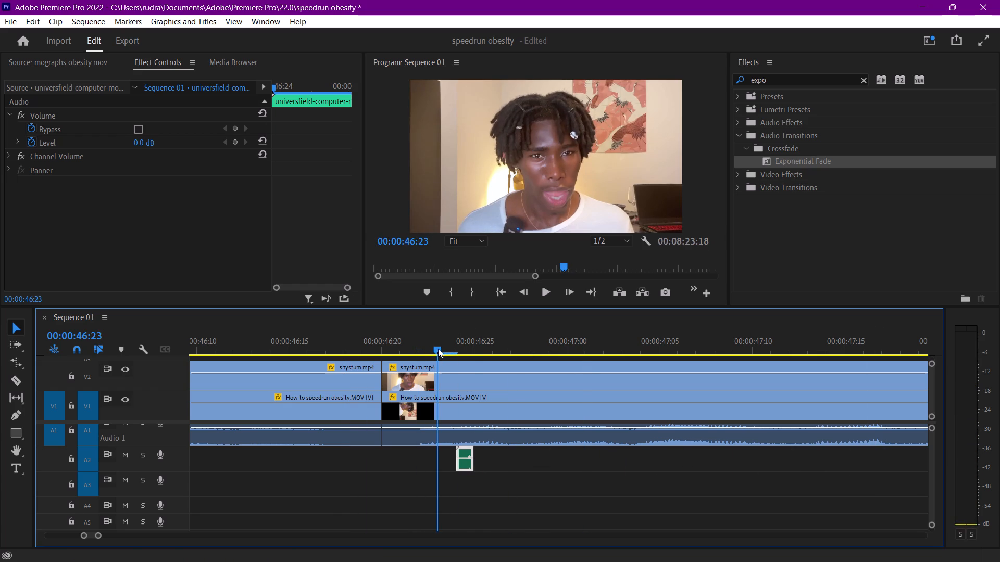
{"action": "left_click_drag", "start_coordinate": [438, 349], "coordinate": [428, 341]}
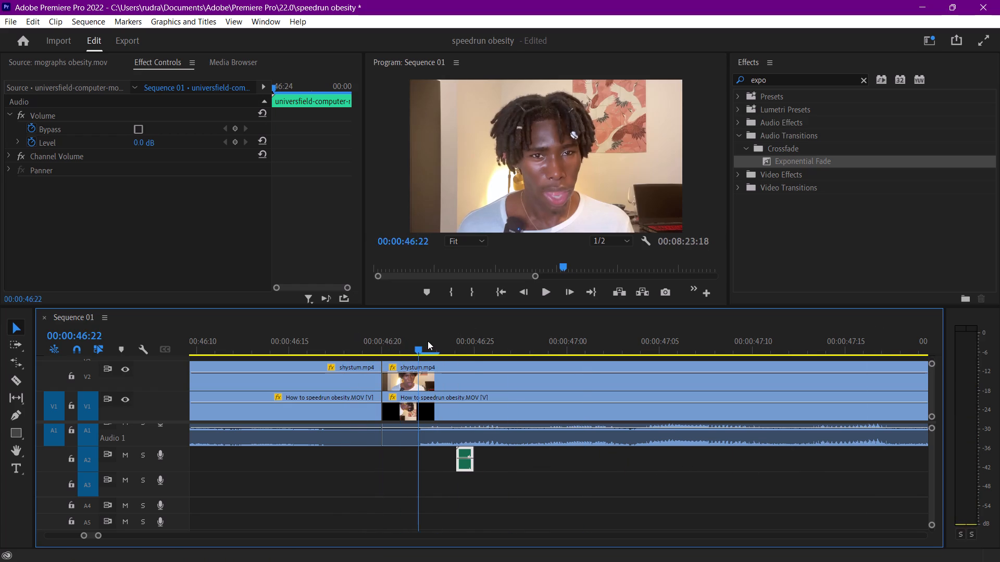
{"action": "left_click_drag", "start_coordinate": [428, 341], "coordinate": [455, 344]}
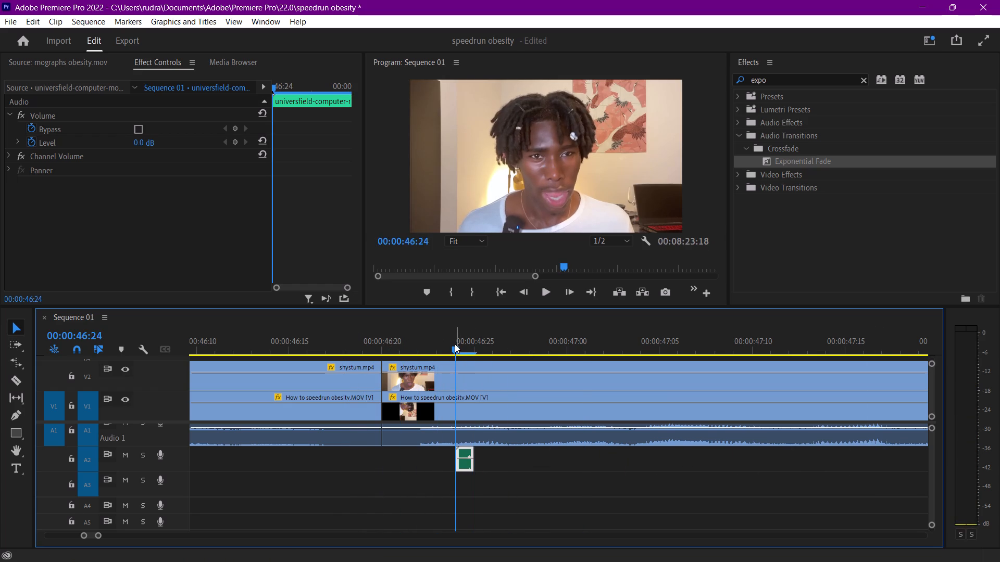
{"action": "key", "text": "space"}
{"action": "key", "text": "space"}
Duplicate the computer-mouse clip on A2 to 00:00:46:29 for the word "you" and play both clips against the text.
{"action": "left_click_drag", "start_coordinate": [580, 346], "coordinate": [578, 345]}
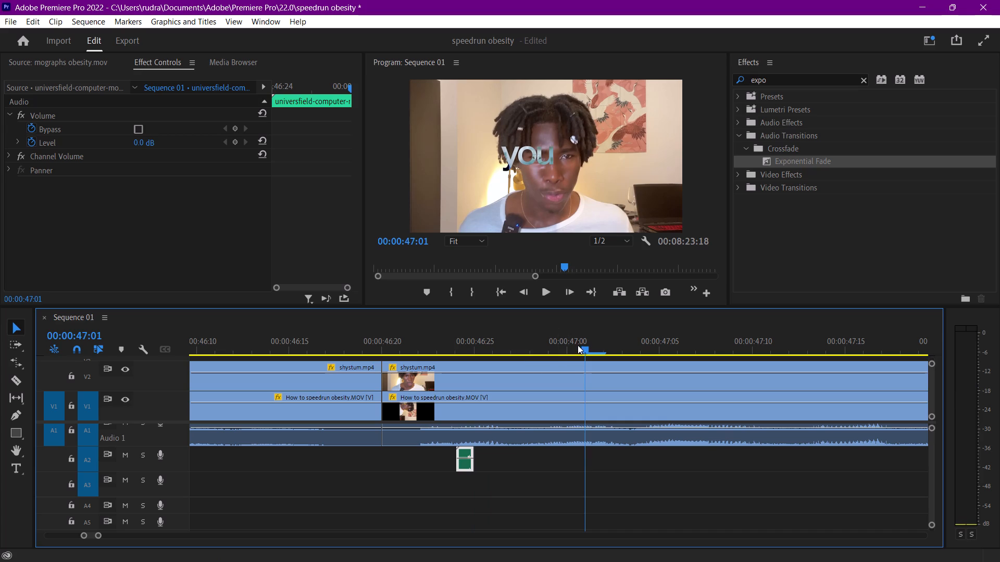
{"action": "left_click_drag", "start_coordinate": [578, 345], "coordinate": [565, 343]}
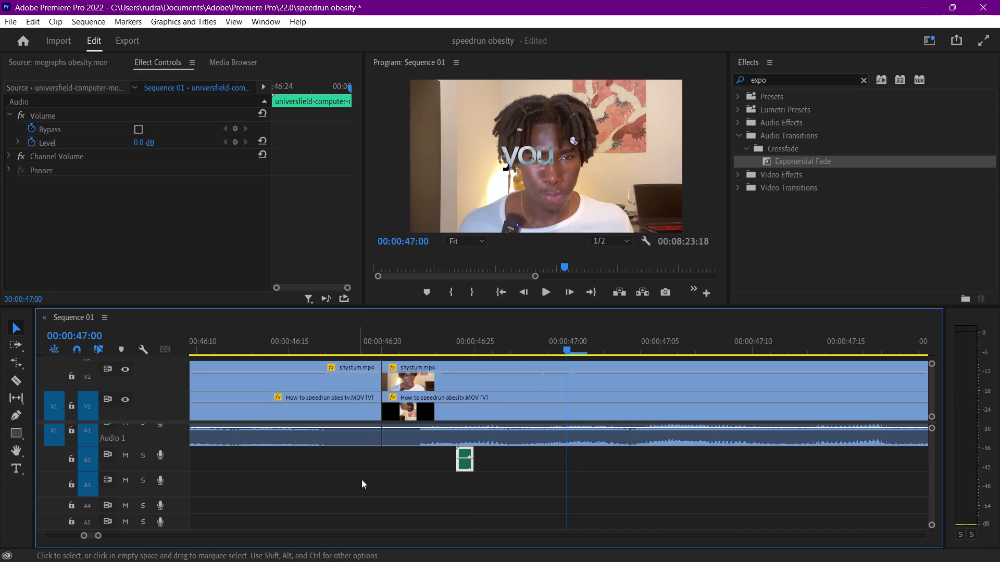
{"action": "left_click_drag", "start_coordinate": [465, 452], "coordinate": [576, 459], "text": "alt"}
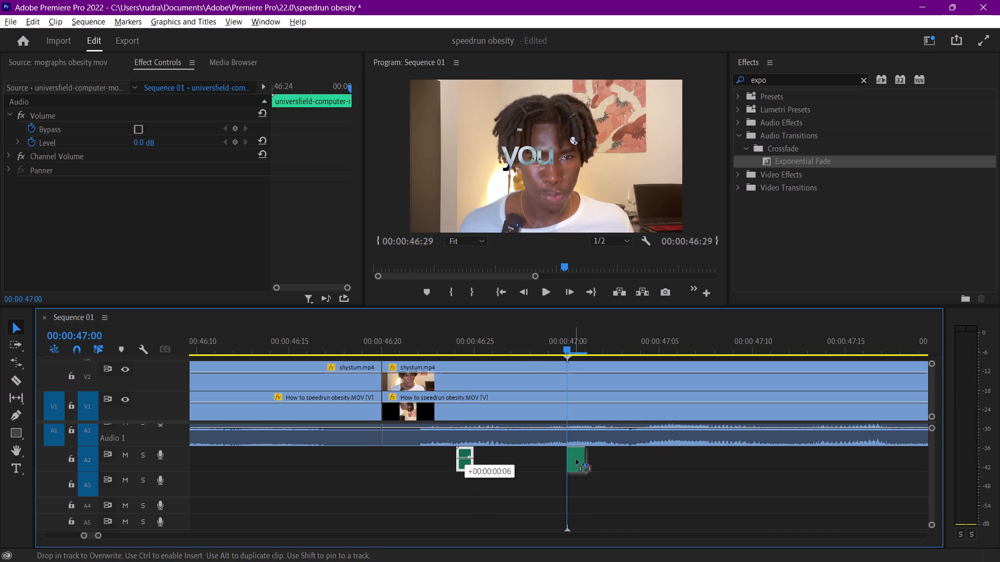
{"action": "left_click_drag", "start_coordinate": [576, 459], "coordinate": [552, 459], "text": "alt"}
{"action": "left_click", "coordinate": [546, 349]}
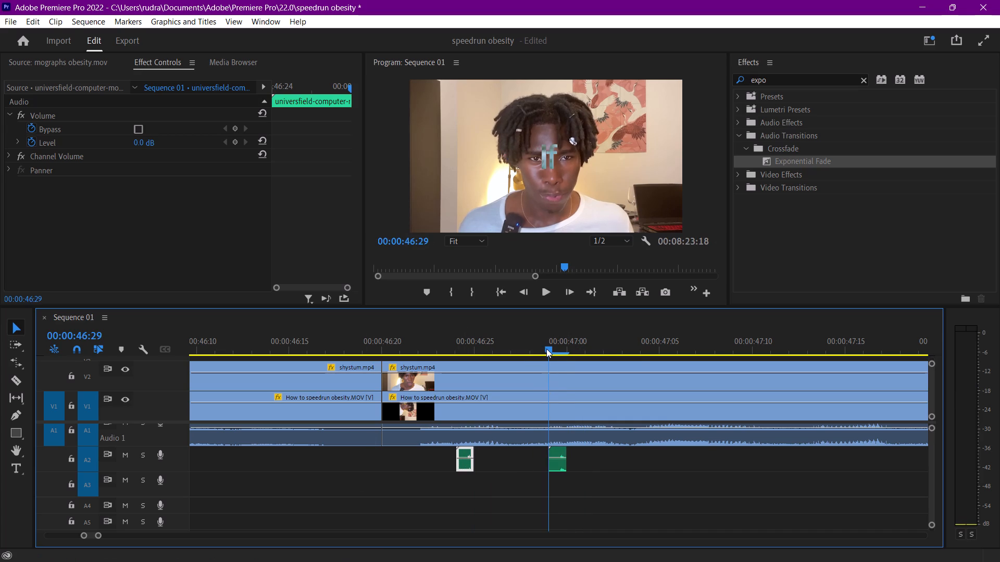
{"action": "key", "text": "space"}
{"action": "key", "text": "space"}
{"action": "left_click_drag", "start_coordinate": [547, 347], "coordinate": [432, 343]}
{"action": "key", "text": "space"}
{"action": "key", "text": "space"}
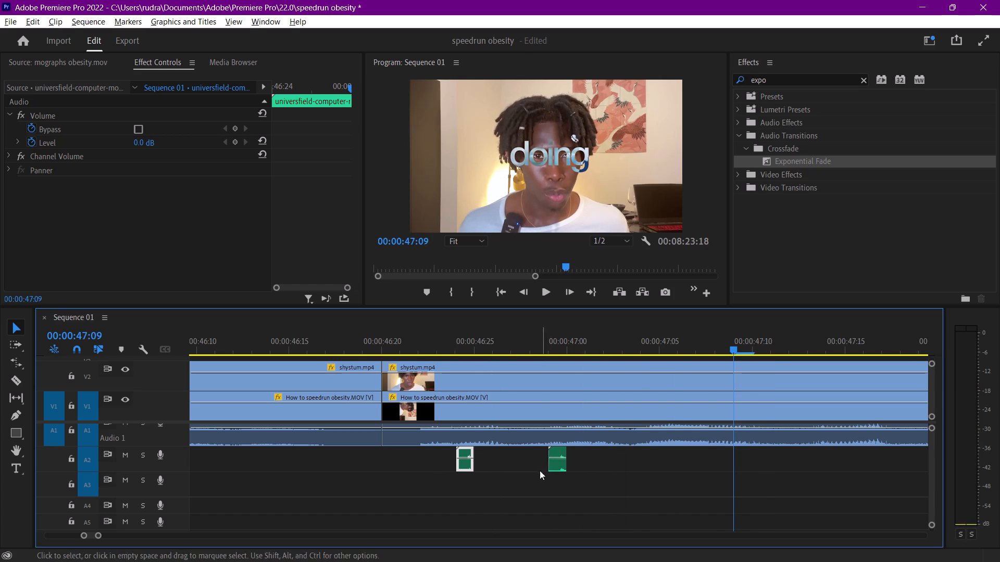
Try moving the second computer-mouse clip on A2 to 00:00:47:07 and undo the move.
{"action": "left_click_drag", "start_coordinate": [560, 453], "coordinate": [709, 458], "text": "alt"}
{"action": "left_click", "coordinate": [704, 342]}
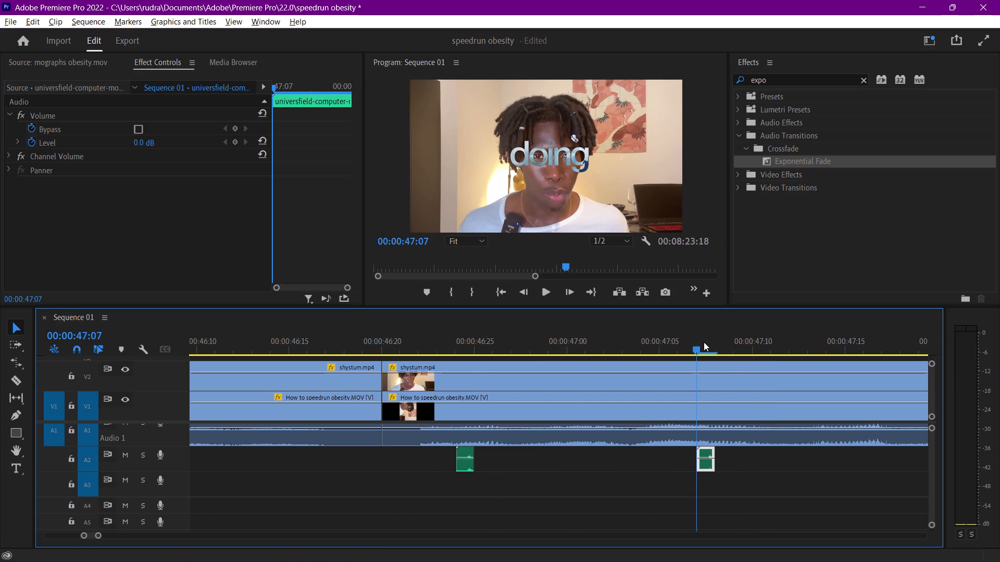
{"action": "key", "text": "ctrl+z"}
Copy the second computer-mouse clip and paste it on A2 at 00:00:47:05 for the word "you're", playing the section to check.
{"action": "left_click", "coordinate": [560, 458]}
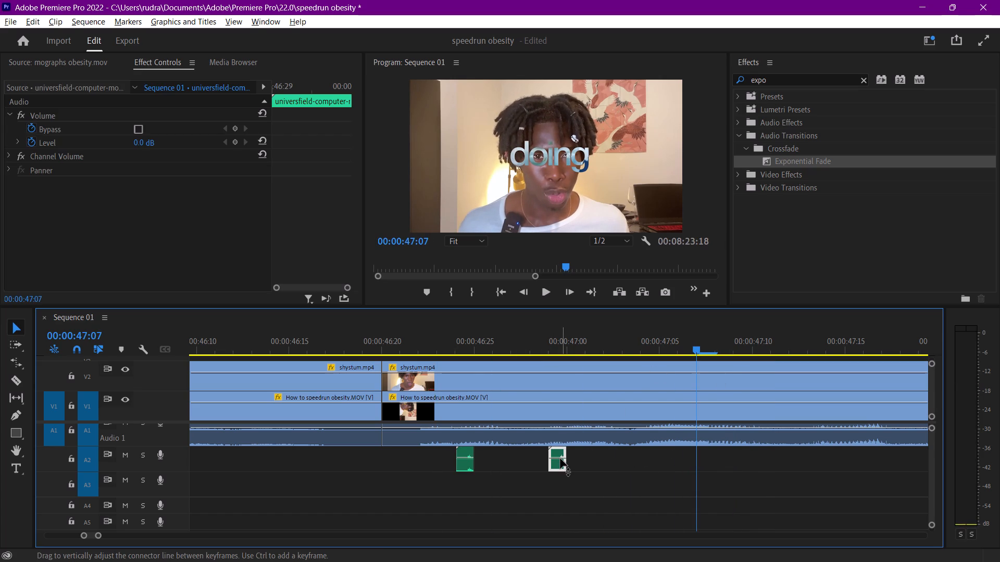
{"action": "key", "text": "ctrl+c"}
{"action": "left_click", "coordinate": [655, 343]}
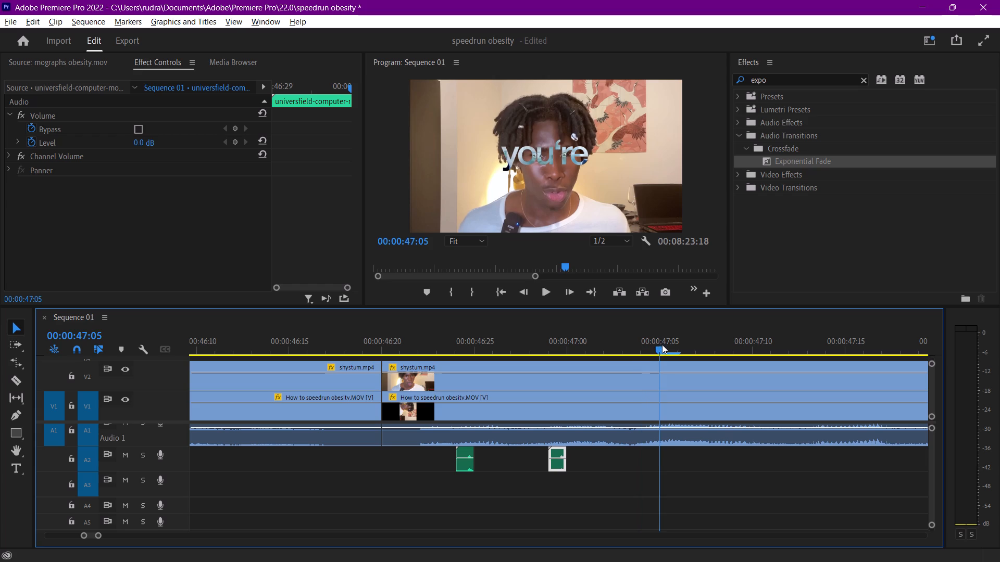
{"action": "key", "text": "ctrl+v"}
{"action": "left_click_drag", "start_coordinate": [652, 344], "coordinate": [447, 353], "text": "ctrl"}
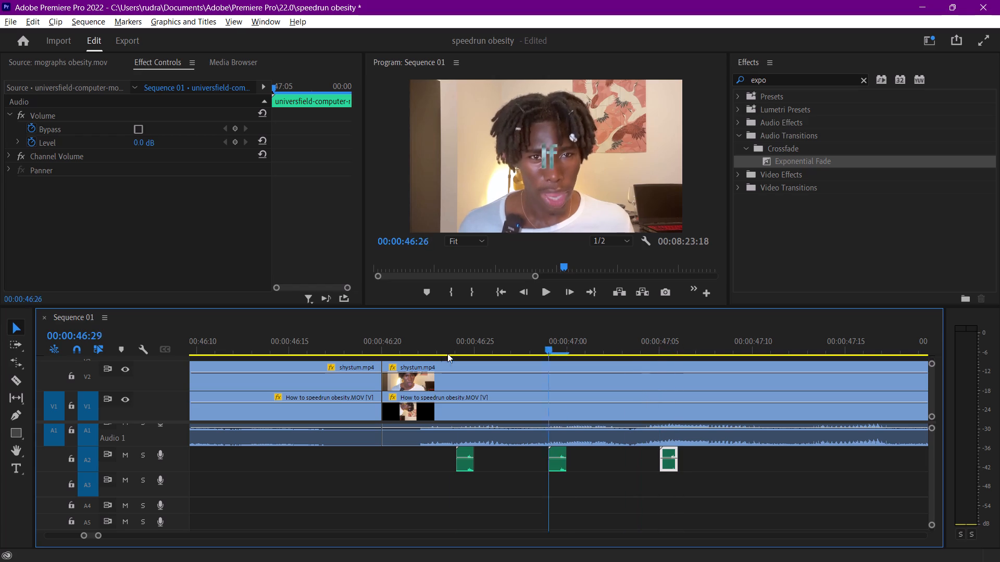
{"action": "left_click_drag", "start_coordinate": [447, 353], "coordinate": [404, 345], "text": "ctrl"}
{"action": "key", "text": "space"}
{"action": "key", "text": "space"}
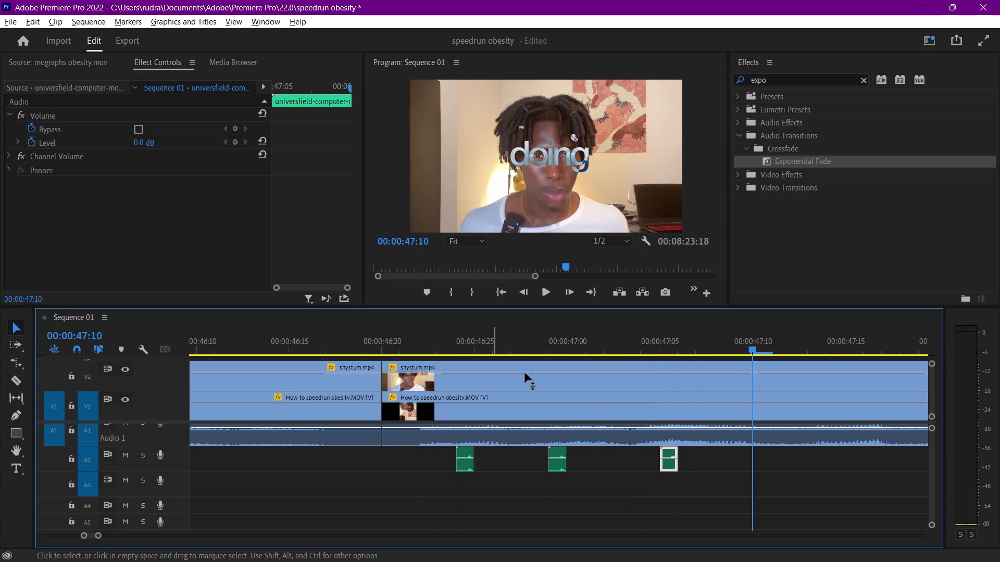
Paste another computer-mouse clip on A2 at 00:00:47:11, just before the word "half" appears.
{"action": "key", "text": "space"}
{"action": "scroll", "coordinate": [801, 483], "scroll_direction": "down", "scroll_amount": 4}
{"action": "key", "text": "space"}
{"action": "left_click_drag", "start_coordinate": [674, 345], "coordinate": [673, 344]}
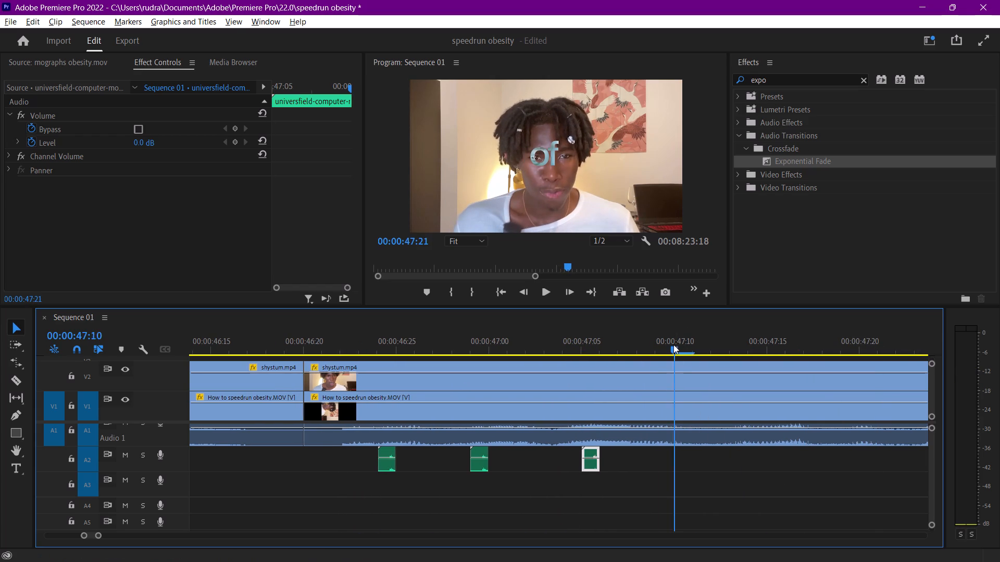
{"action": "left_click_drag", "start_coordinate": [673, 344], "coordinate": [697, 348]}
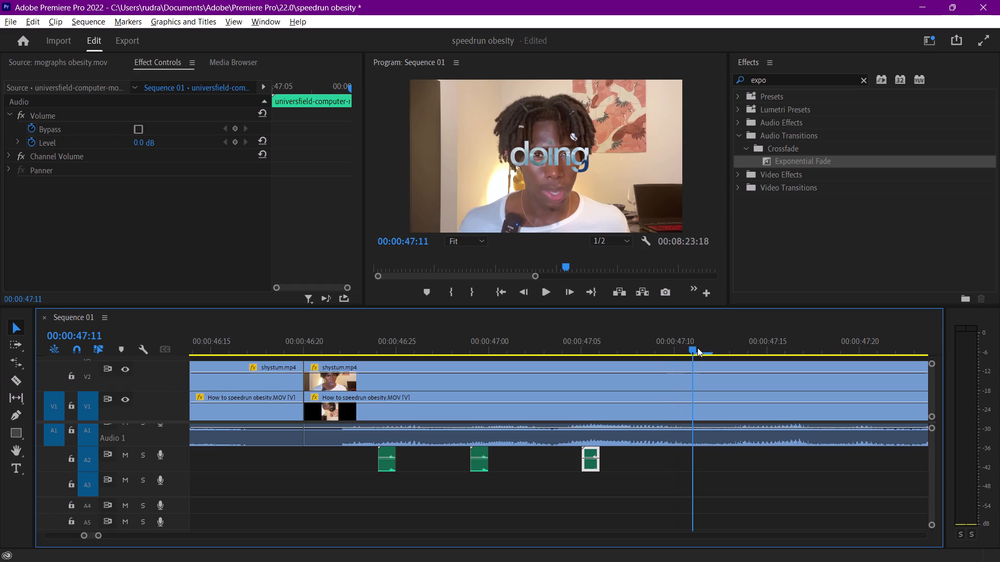
{"action": "left_click_drag", "start_coordinate": [697, 348], "coordinate": [697, 347]}
{"action": "key", "text": "ctrl+v"}
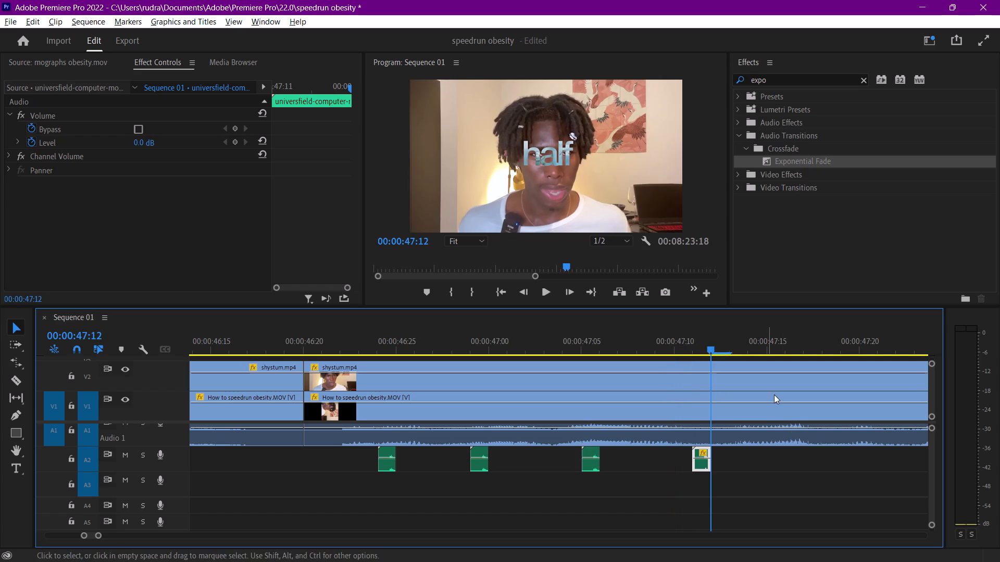
Paste another computer-mouse clip on A2 at 00:00:47:18, just before the word "of" appears.
{"action": "scroll", "coordinate": [791, 453], "scroll_direction": "down", "scroll_amount": 9}
{"action": "left_click_drag", "start_coordinate": [565, 344], "coordinate": [591, 344]}
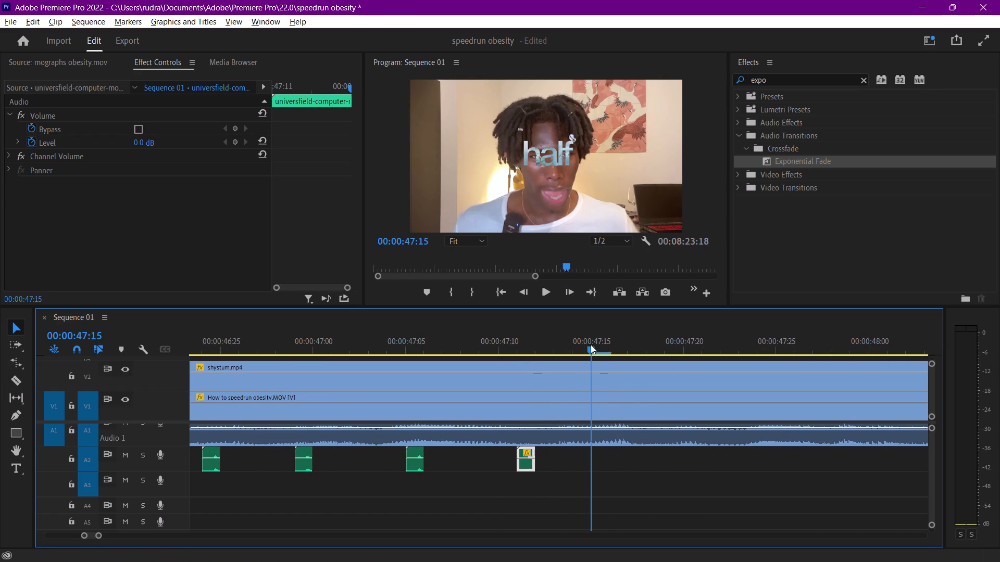
{"action": "left_click_drag", "start_coordinate": [591, 344], "coordinate": [636, 341]}
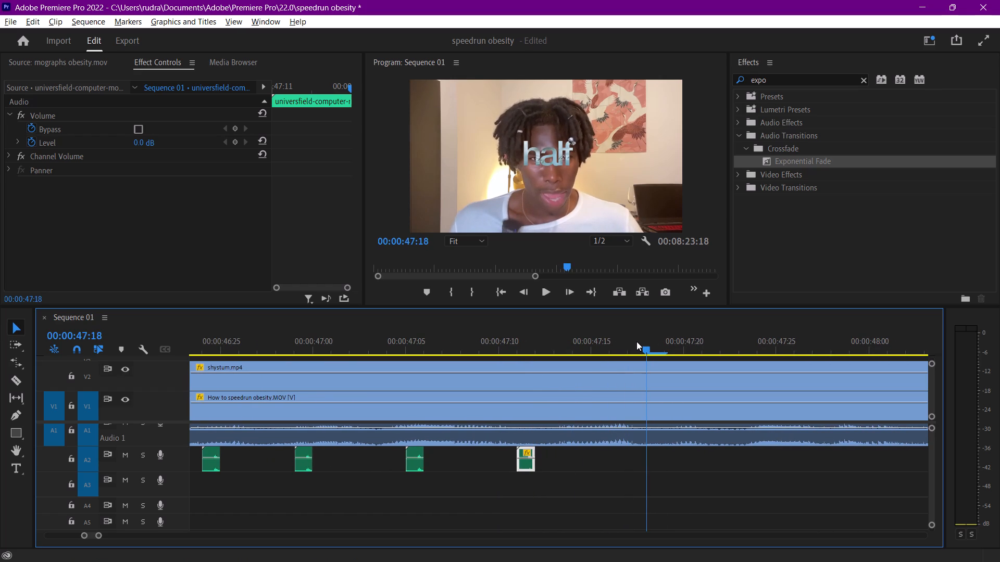
{"action": "left_click_drag", "start_coordinate": [636, 341], "coordinate": [645, 343]}
{"action": "key", "text": "ctrl+v"}
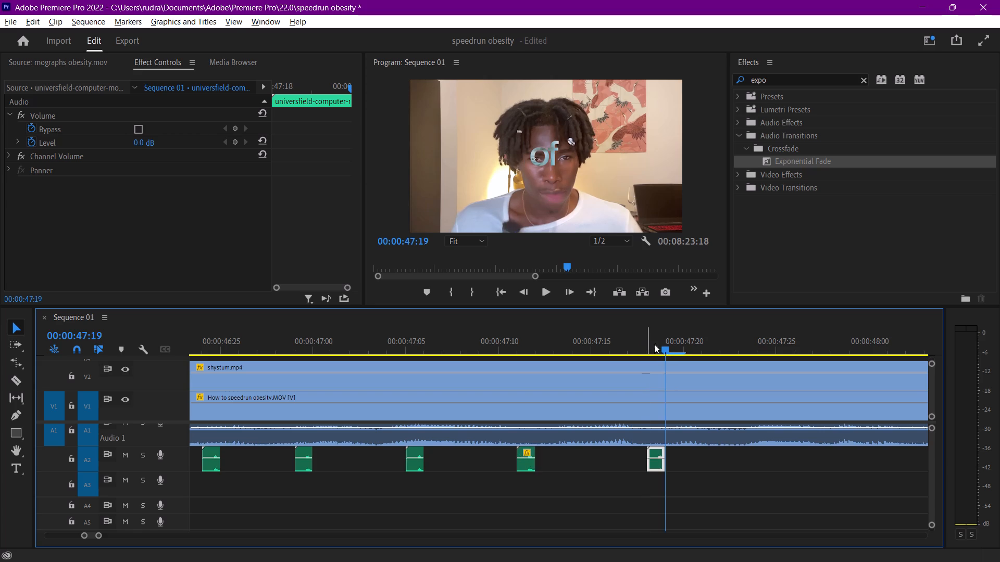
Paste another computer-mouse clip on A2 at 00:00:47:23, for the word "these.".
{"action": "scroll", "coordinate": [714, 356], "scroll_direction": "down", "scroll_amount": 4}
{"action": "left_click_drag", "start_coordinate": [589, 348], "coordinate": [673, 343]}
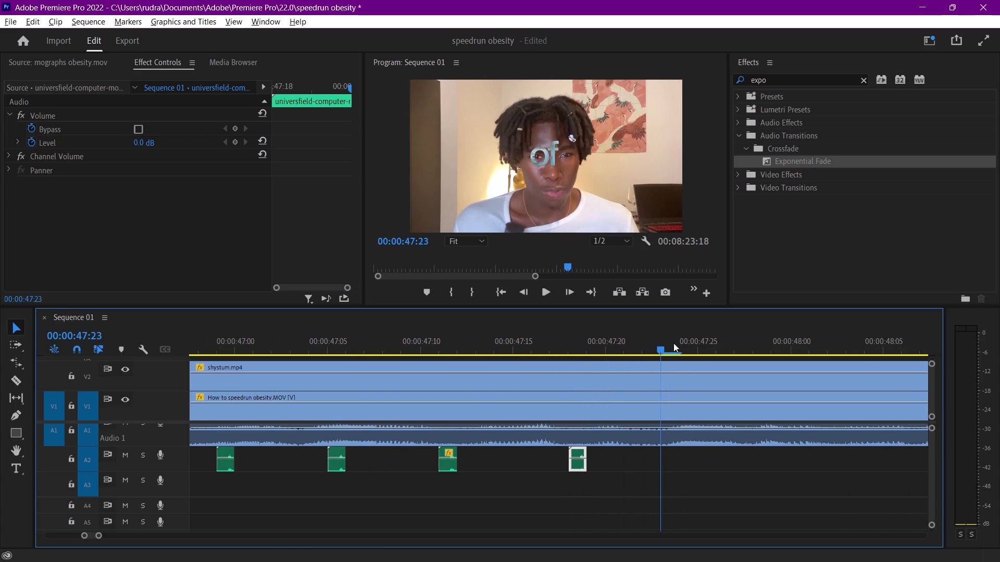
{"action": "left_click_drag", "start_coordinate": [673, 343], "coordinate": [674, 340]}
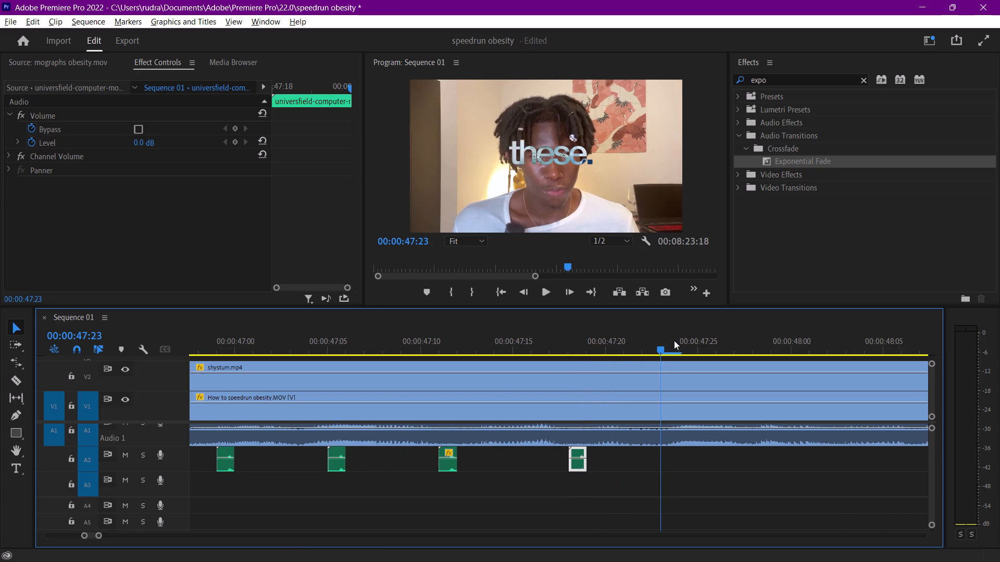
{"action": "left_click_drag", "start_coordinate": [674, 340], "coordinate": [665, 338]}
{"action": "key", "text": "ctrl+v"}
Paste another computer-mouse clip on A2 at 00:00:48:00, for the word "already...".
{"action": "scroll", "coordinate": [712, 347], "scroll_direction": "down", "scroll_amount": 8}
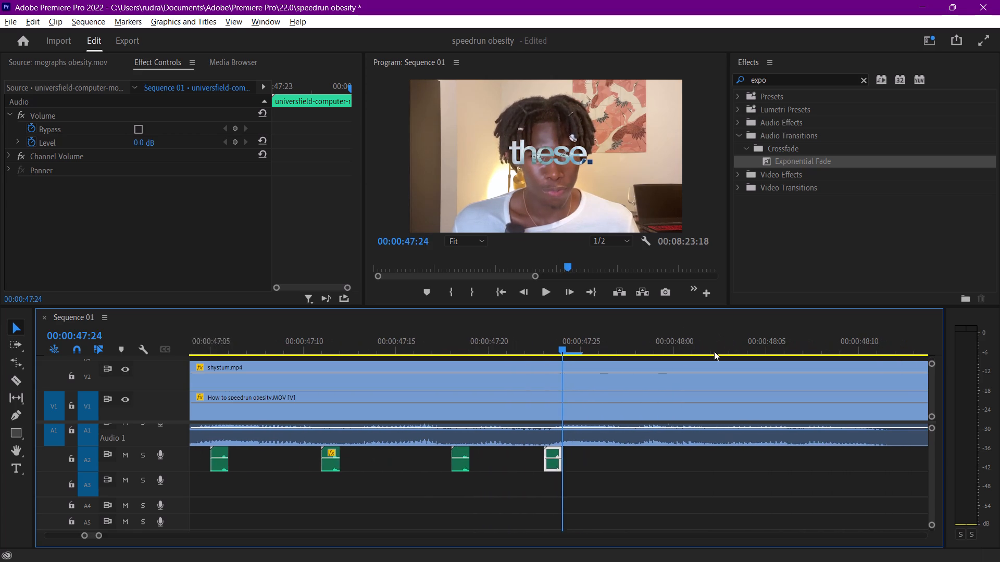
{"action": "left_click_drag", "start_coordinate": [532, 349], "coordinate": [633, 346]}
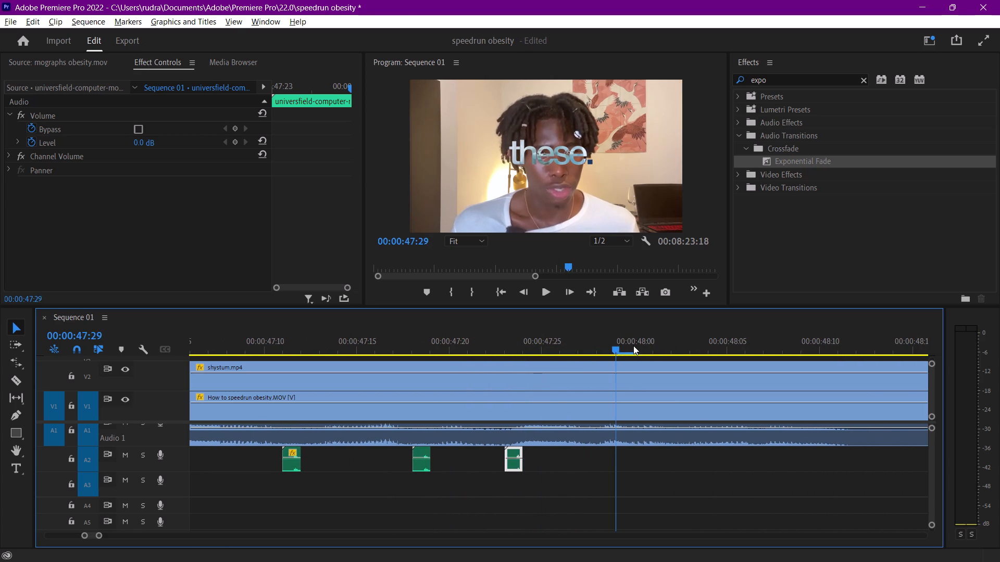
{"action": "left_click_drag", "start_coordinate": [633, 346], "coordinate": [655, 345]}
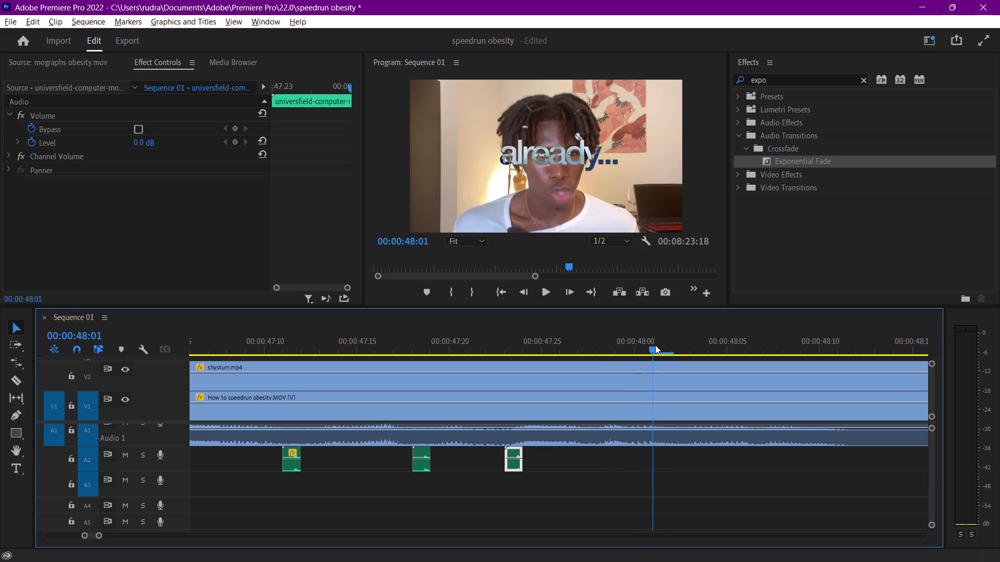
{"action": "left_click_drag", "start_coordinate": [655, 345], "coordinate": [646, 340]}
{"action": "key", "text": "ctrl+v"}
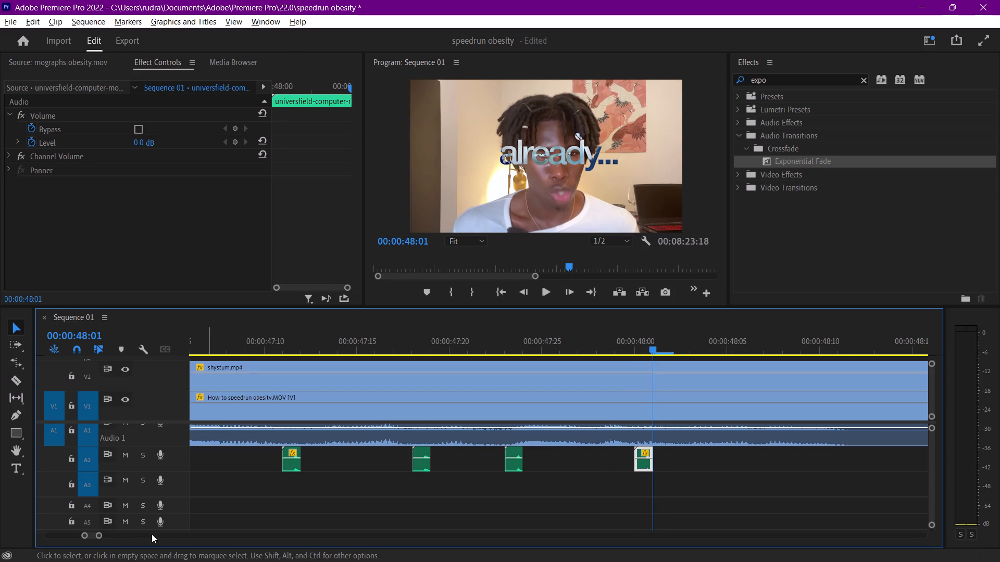
Play back the word-by-word text section and delete the last three computer-mouse clips on A2, for "of", "these." and "already...".
{"action": "left_click_drag", "start_coordinate": [99, 538], "coordinate": [130, 535]}
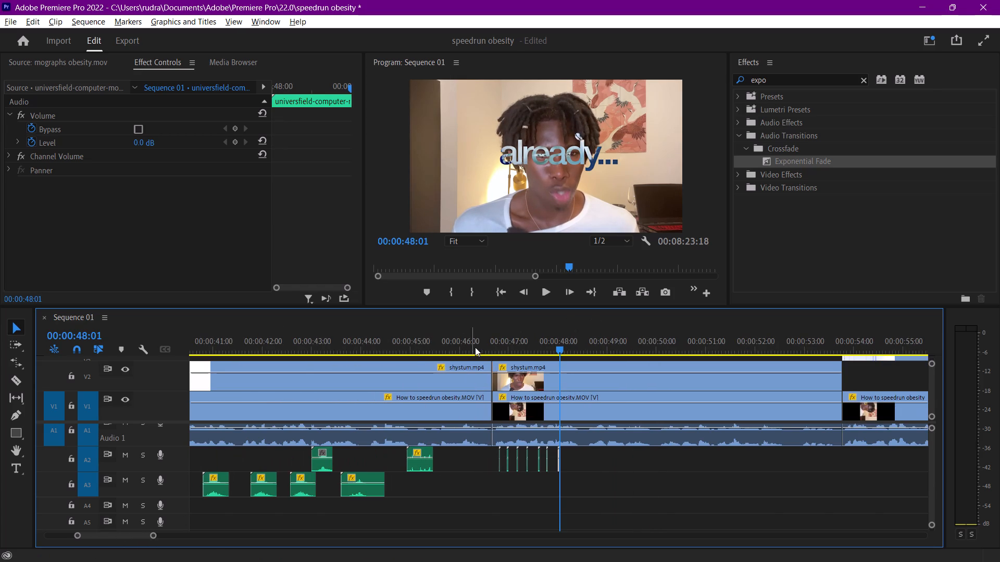
{"action": "left_click", "coordinate": [490, 348]}
{"action": "key", "text": "space"}
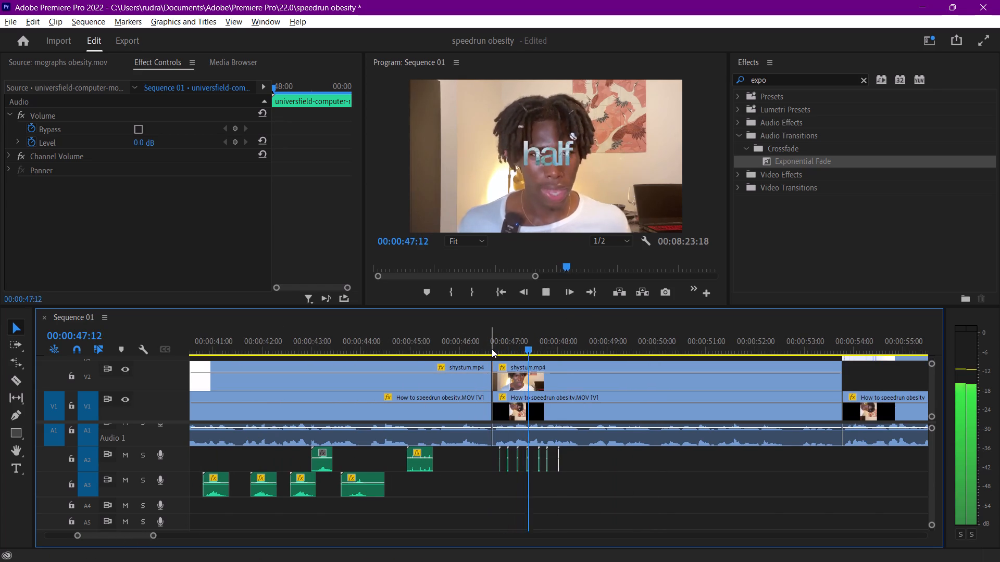
{"action": "key", "text": "space"}
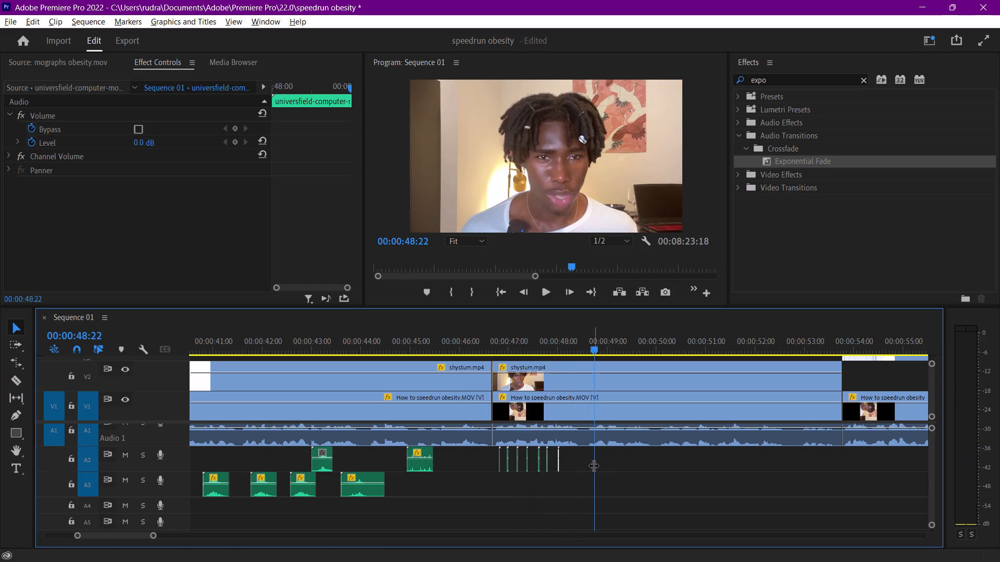
{"action": "left_click_drag", "start_coordinate": [593, 465], "coordinate": [490, 443]}
{"action": "key", "text": "space"}
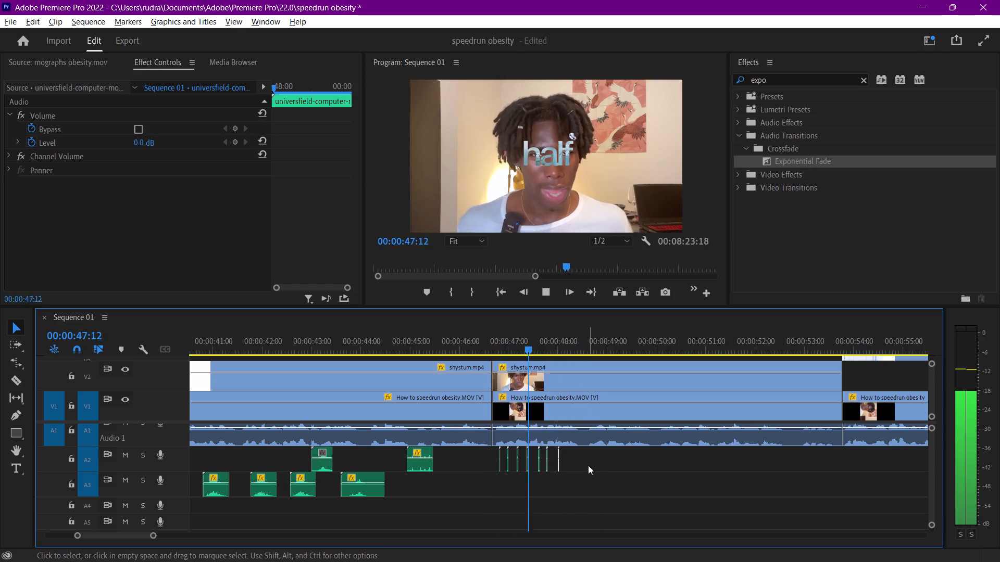
{"action": "key", "text": "space"}
{"action": "left_click_drag", "start_coordinate": [598, 457], "coordinate": [537, 466]}
{"action": "key", "text": "Delete"}
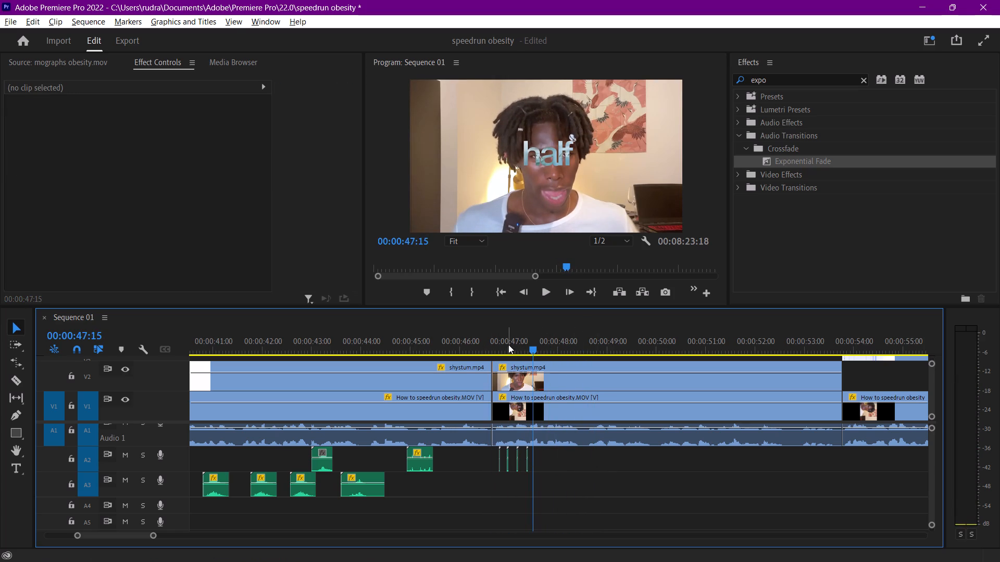
Replay the text section and delete the computer-mouse clip on A2 at 00:00:47:11, for the word "half".
{"action": "left_click_drag", "start_coordinate": [506, 343], "coordinate": [495, 339]}
{"action": "key", "text": "space"}
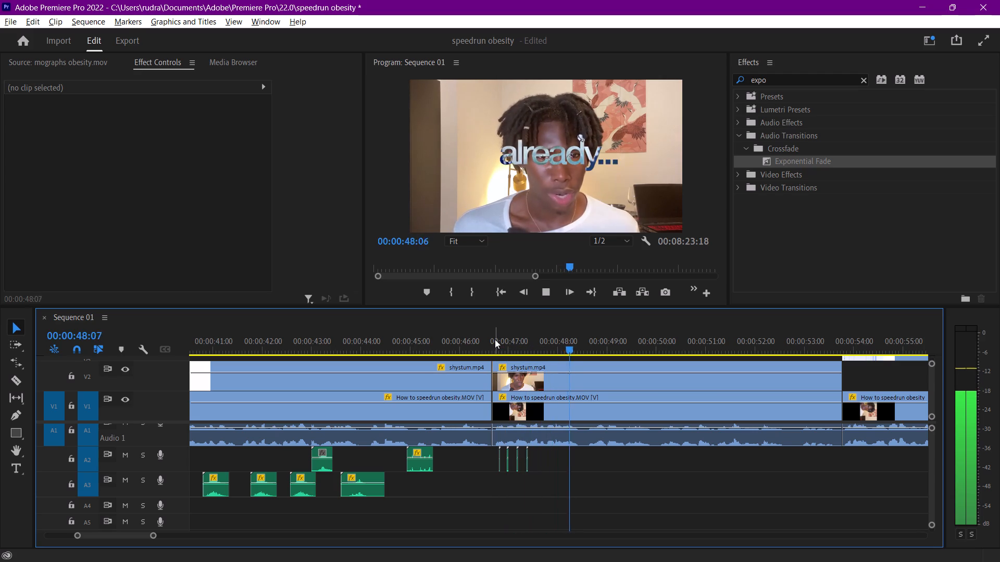
{"action": "key", "text": "space"}
{"action": "left_click_drag", "start_coordinate": [543, 456], "coordinate": [526, 467]}
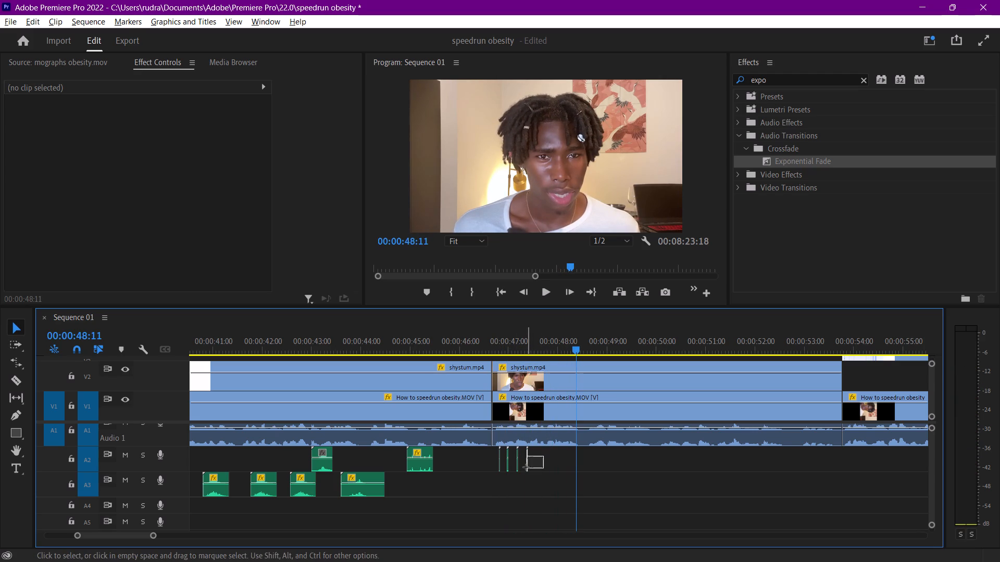
{"action": "left_click_drag", "start_coordinate": [526, 467], "coordinate": [523, 467]}
{"action": "key", "text": "Delete"}
Play the text section again with the remaining mouse clicks and save the project.
{"action": "left_click_drag", "start_coordinate": [508, 346], "coordinate": [497, 342]}
{"action": "key", "text": "space"}
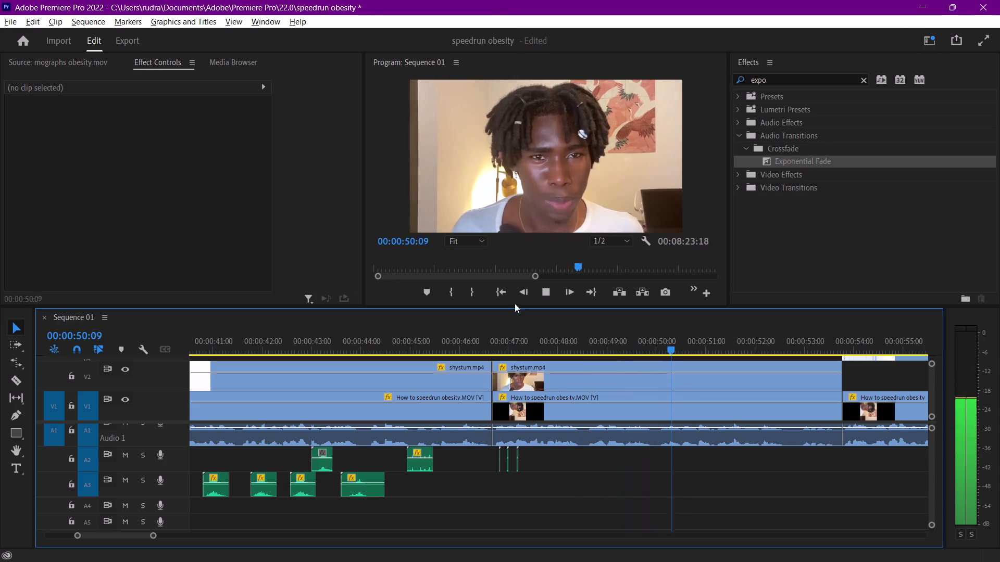
{"action": "key", "text": "space"}
{"action": "key", "text": "ctrl+s"}
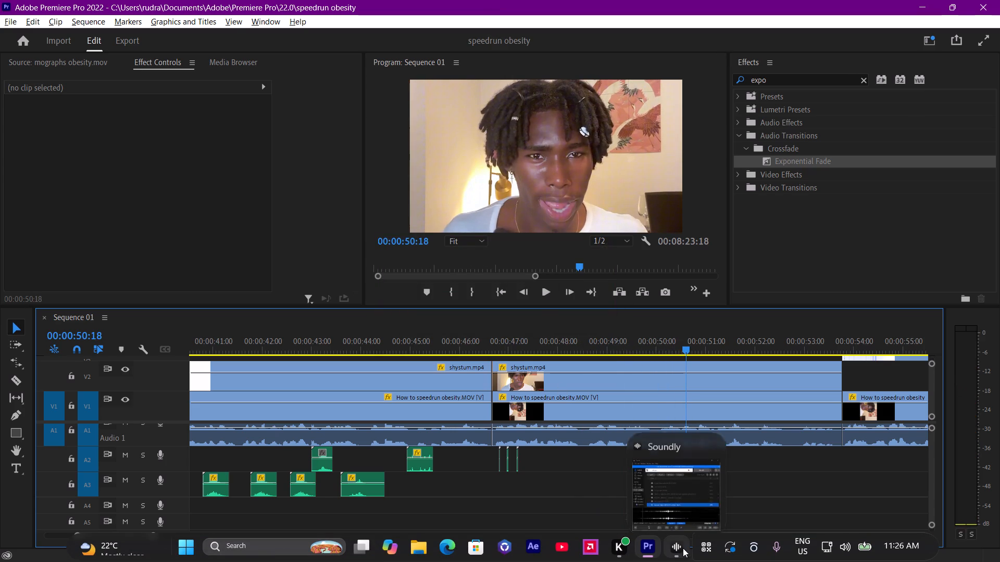
Switch to Soundly, search for "swoosh" and audition several swoosh and whoosh sounds, down to "x2mate.com - Fast Whoosh Sound Effect (128 kbps)".
{"action": "left_click", "coordinate": [683, 548]}
{"action": "left_click_drag", "start_coordinate": [599, 117], "coordinate": [531, 112]}
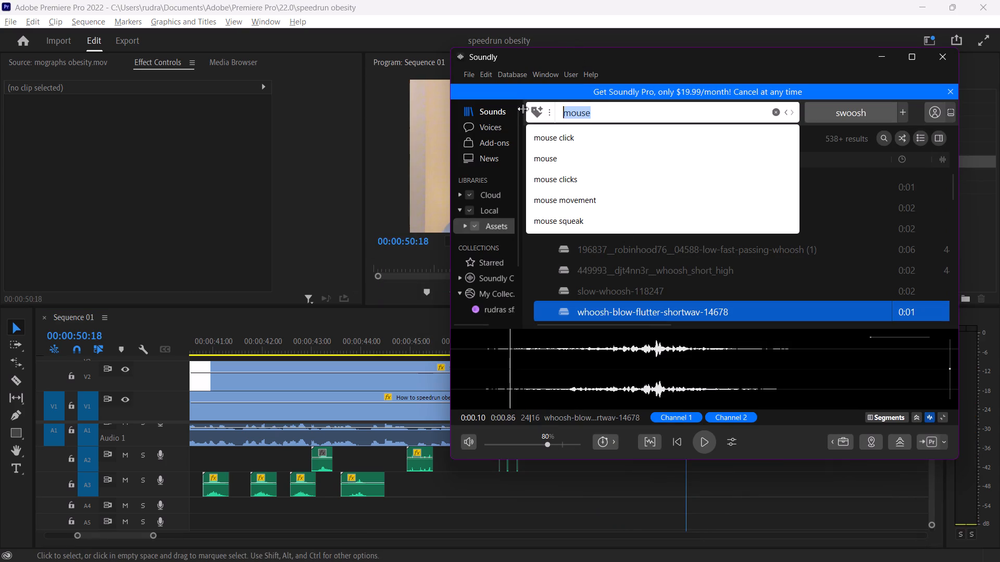
{"action": "type", "text": "swoosh"}
{"action": "key", "text": "Return"}
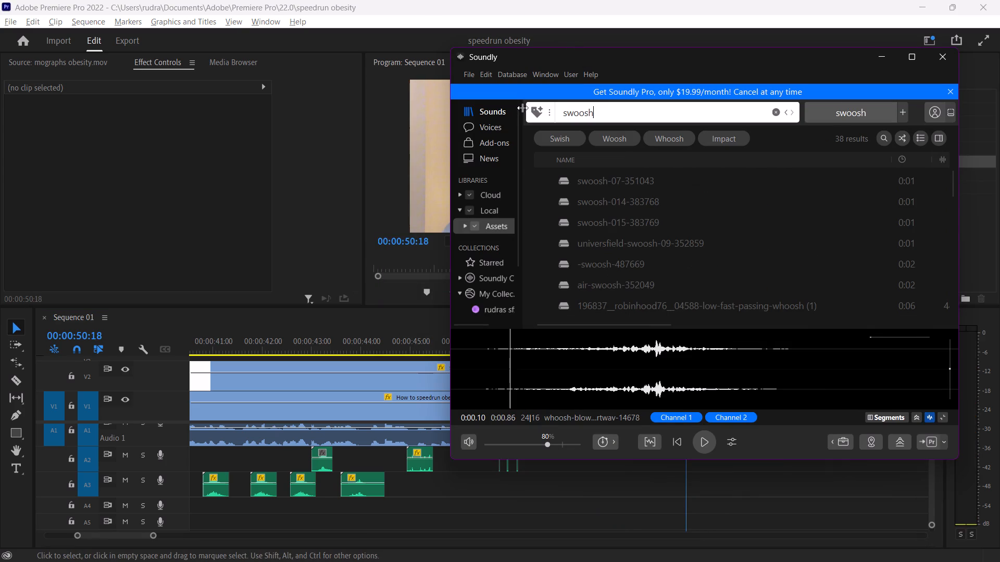
{"action": "left_click", "coordinate": [649, 200]}
{"action": "key", "text": "space"}
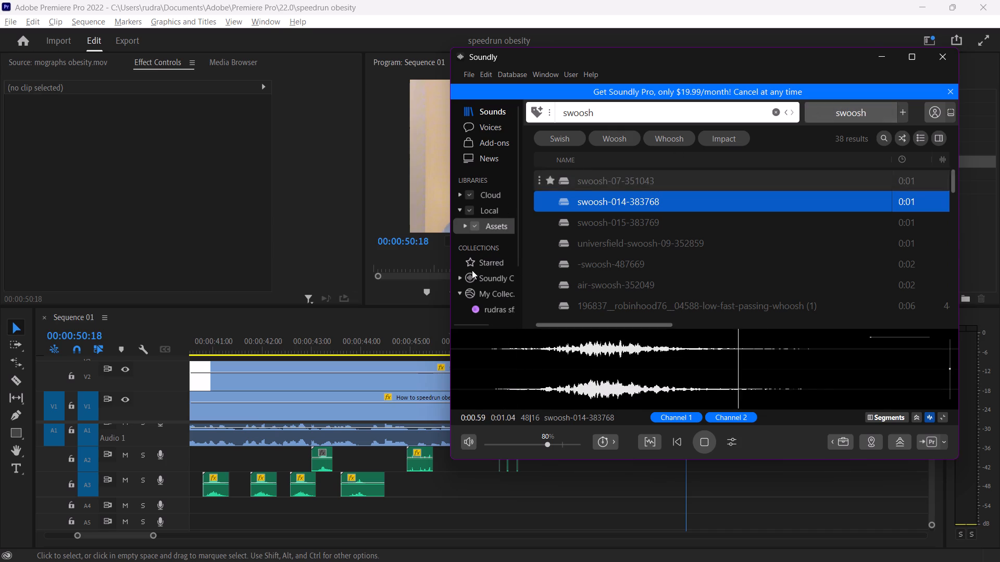
{"action": "left_click_drag", "start_coordinate": [502, 382], "coordinate": [676, 382]}
{"action": "left_click", "coordinate": [655, 310]}
{"action": "key", "text": "space"}
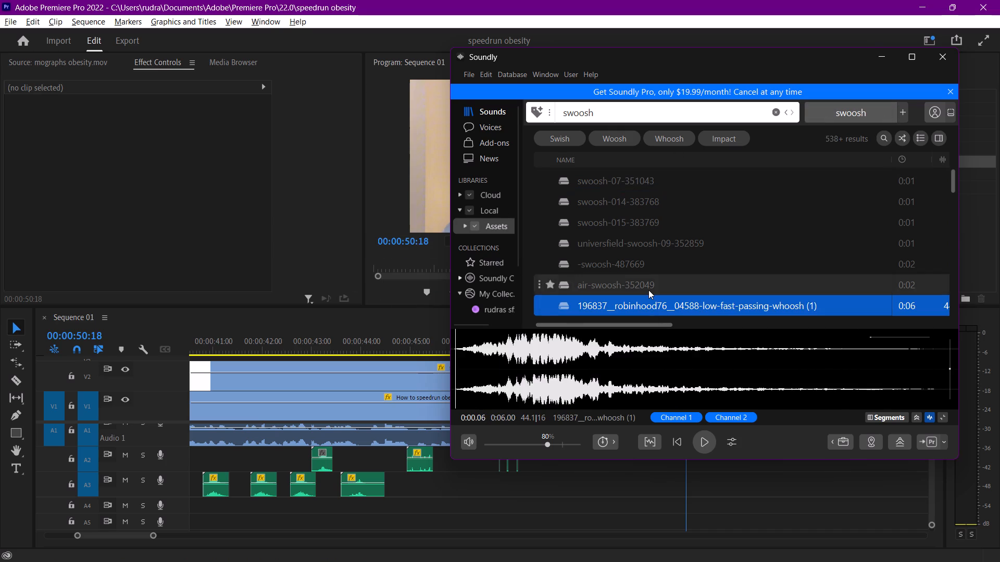
{"action": "left_click", "coordinate": [648, 290]}
{"action": "key", "text": "space"}
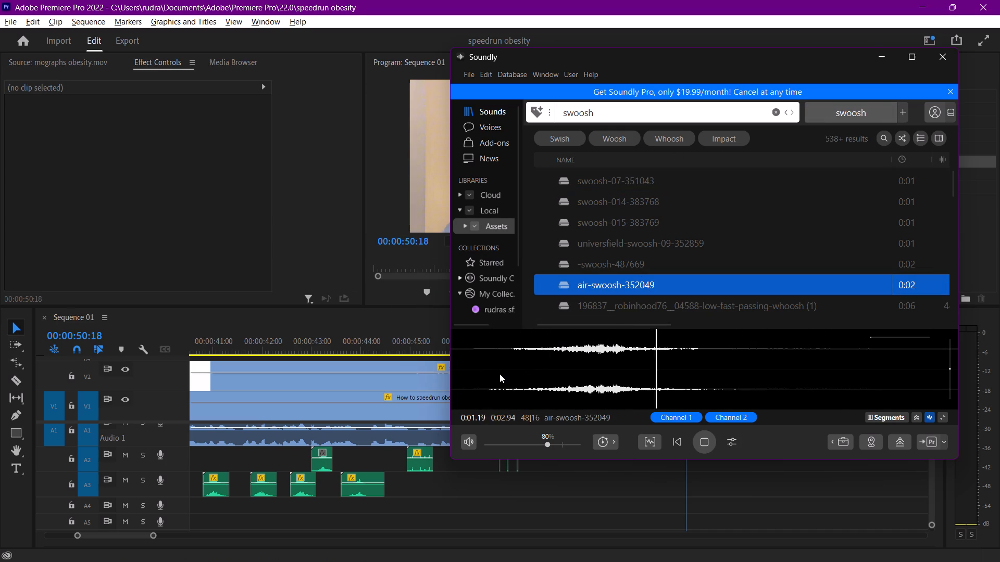
{"action": "scroll", "coordinate": [688, 277], "scroll_direction": "down", "scroll_amount": 2}
{"action": "left_click", "coordinate": [676, 250]}
{"action": "left_click", "coordinate": [645, 284]}
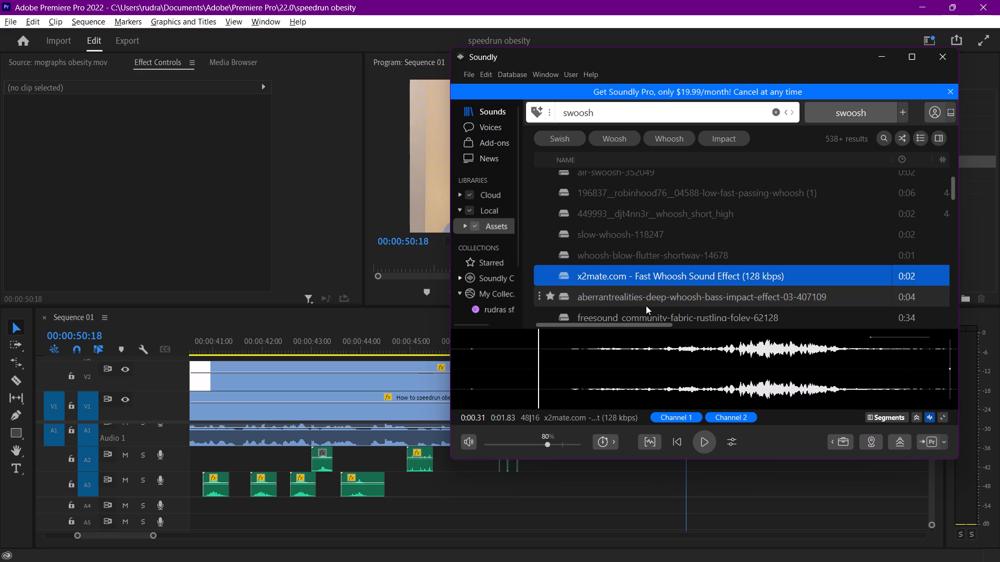
Place the 0.85-second main part of the Fast Whoosh sound on A2 at 00:00:49:23 in Premiere Pro and play it to check.
{"action": "left_click_drag", "start_coordinate": [614, 368], "coordinate": [848, 368]}
{"action": "left_click_drag", "start_coordinate": [744, 377], "coordinate": [652, 464]}
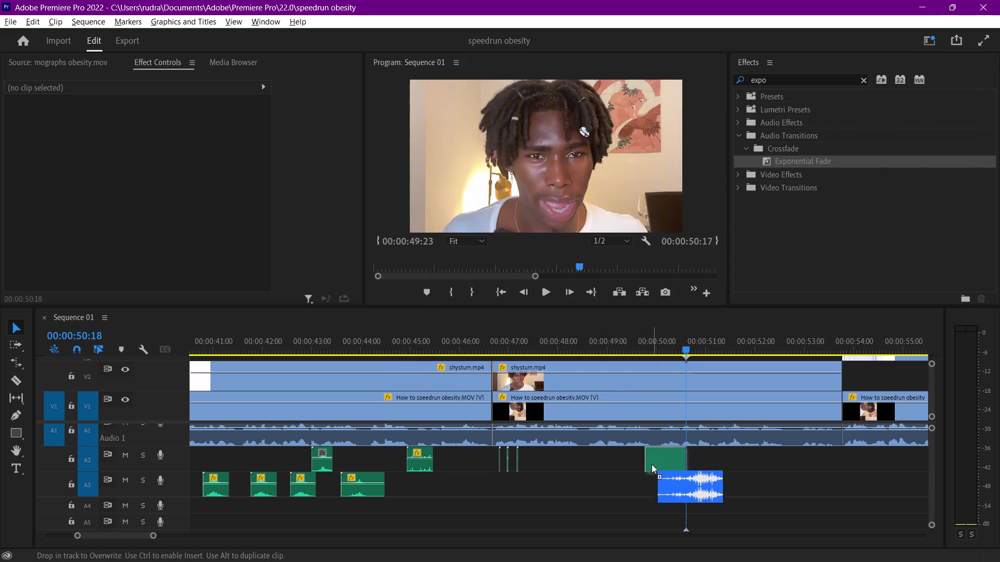
{"action": "left_click_drag", "start_coordinate": [652, 464], "coordinate": [647, 459]}
{"action": "left_click", "coordinate": [639, 490]}
{"action": "left_click_drag", "start_coordinate": [663, 341], "coordinate": [654, 342]}
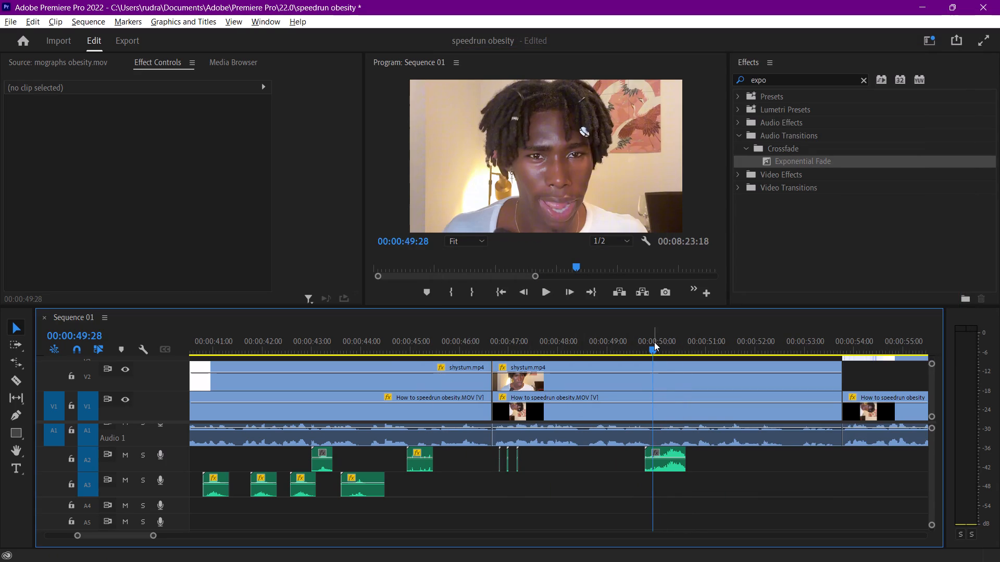
{"action": "key", "text": "space"}
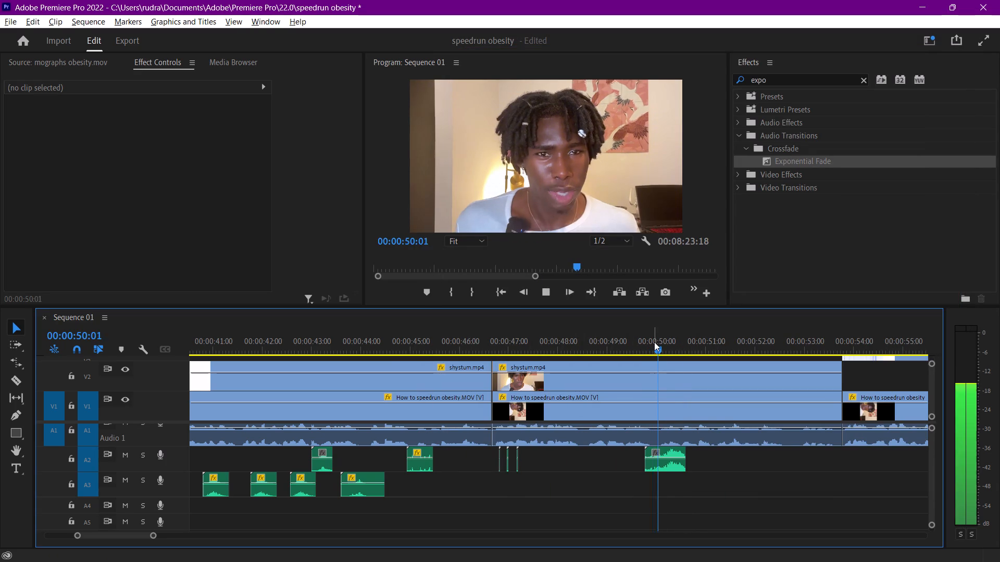
{"action": "key", "text": "space"}
Adjust the audio gain of the Fast Whoosh clip on A2 by -15 dB.
{"action": "left_click", "coordinate": [666, 454]}
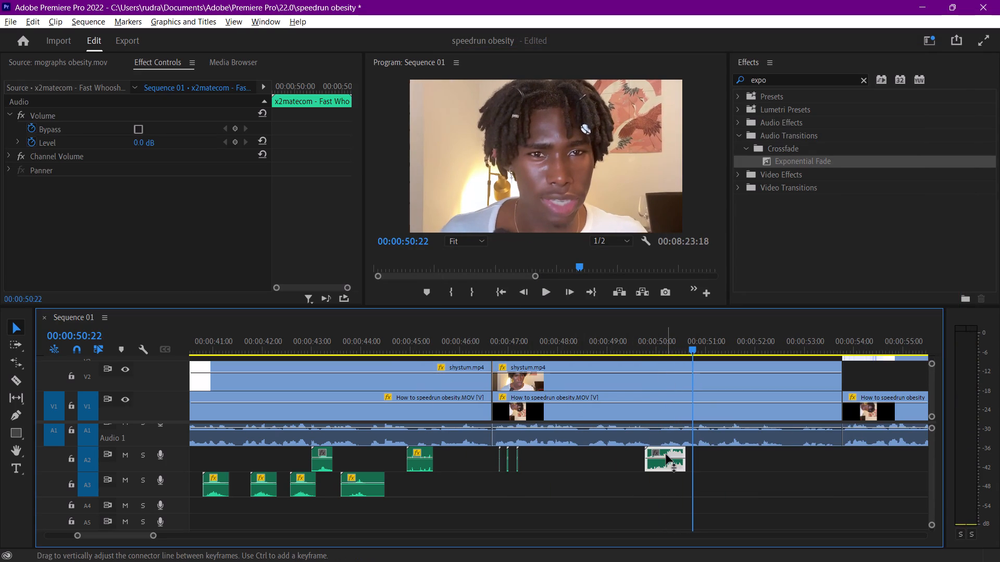
{"action": "key", "text": "f"}
{"action": "key", "text": "g"}
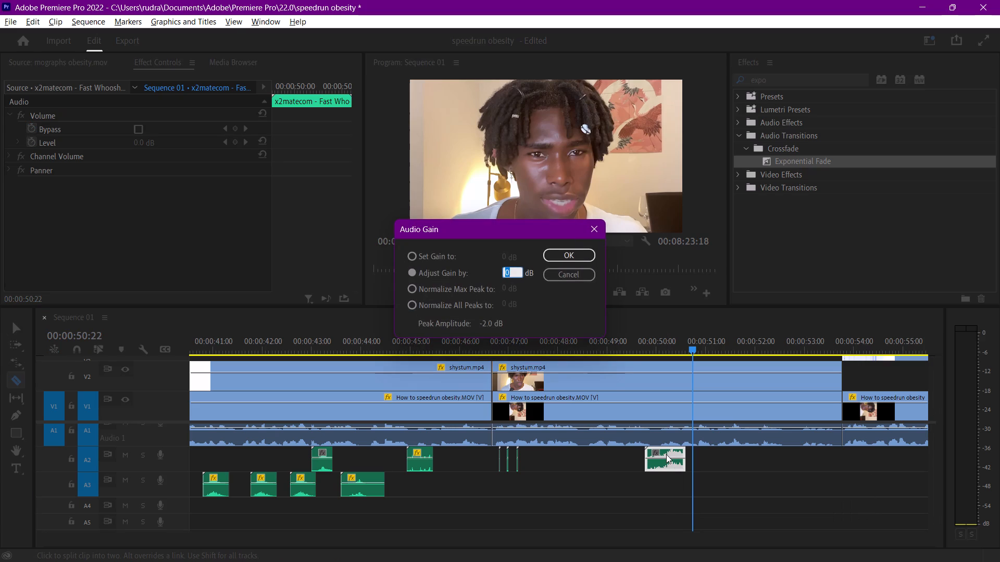
{"action": "type", "text": "-15"}
{"action": "key", "text": "Return"}
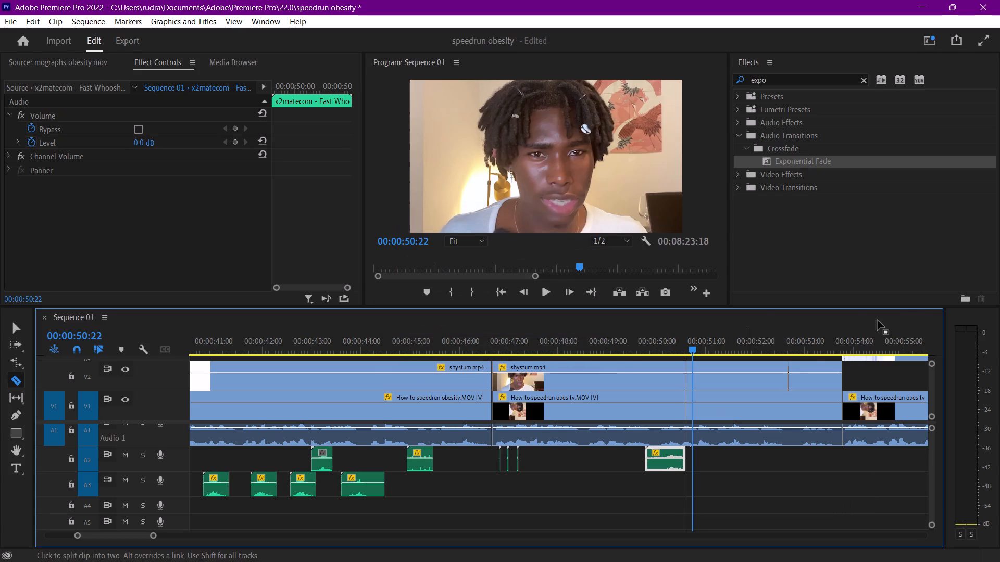
{"action": "key", "text": "v"}
Play from 00:00:49:21 to check the Fast Whoosh clip's level, and save the project.
{"action": "left_click", "coordinate": [645, 338]}
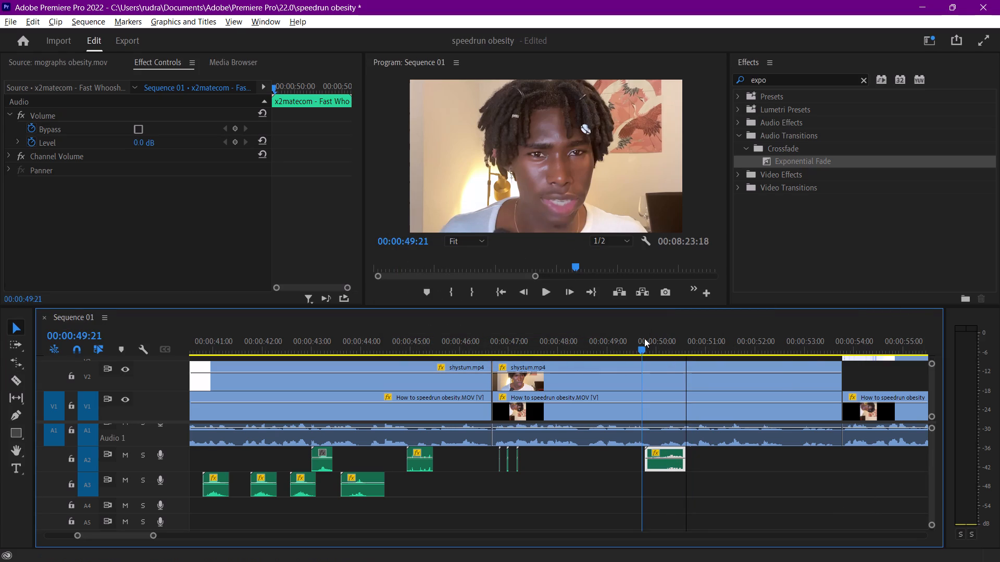
{"action": "key", "text": "space"}
{"action": "key", "text": "space"}
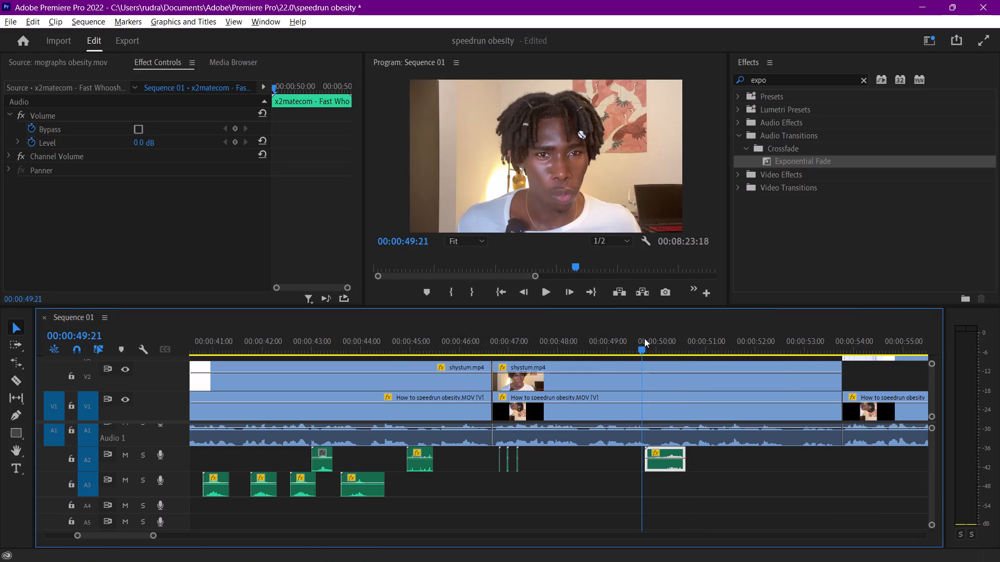
{"action": "key", "text": "space"}
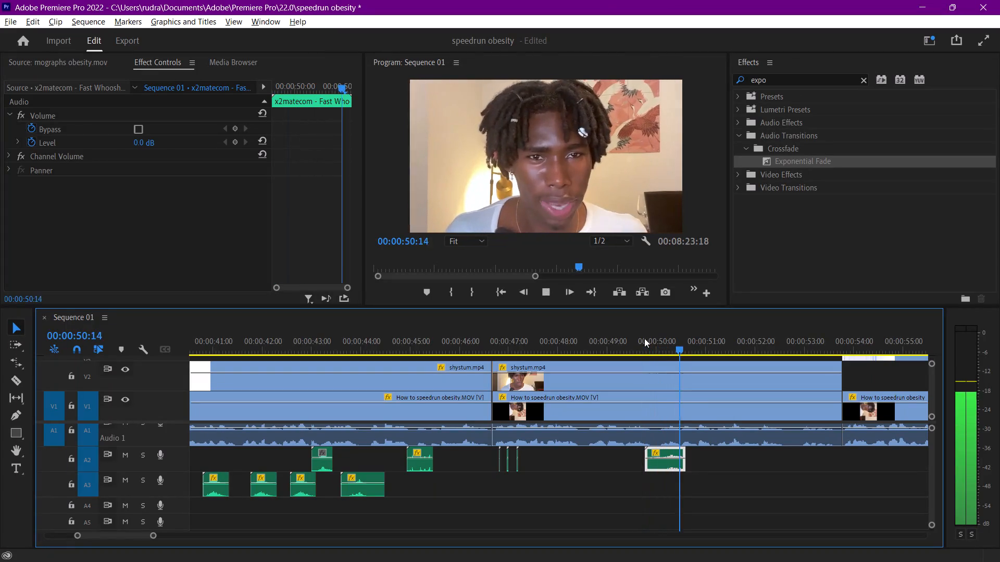
{"action": "key", "text": "ctrl+s"}
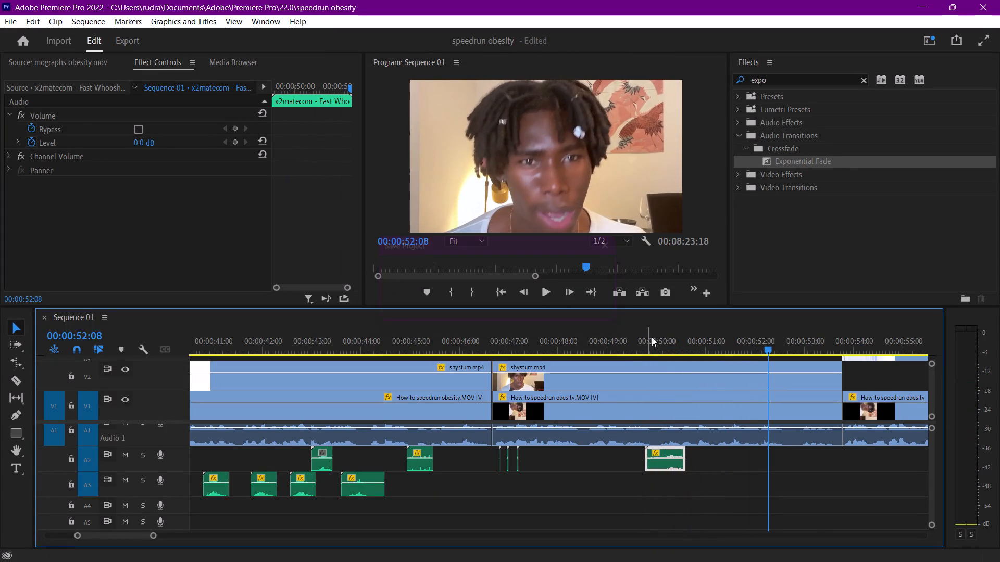
Play on to the blue pixel helmet at 00:00:53:14, search Soundly for "game" and audition "Game Counter or Digital Data Readout Sound Pack".
{"action": "key", "text": "space"}
{"action": "scroll", "coordinate": [821, 520], "scroll_direction": "down", "scroll_amount": 5}
{"action": "key", "text": "space"}
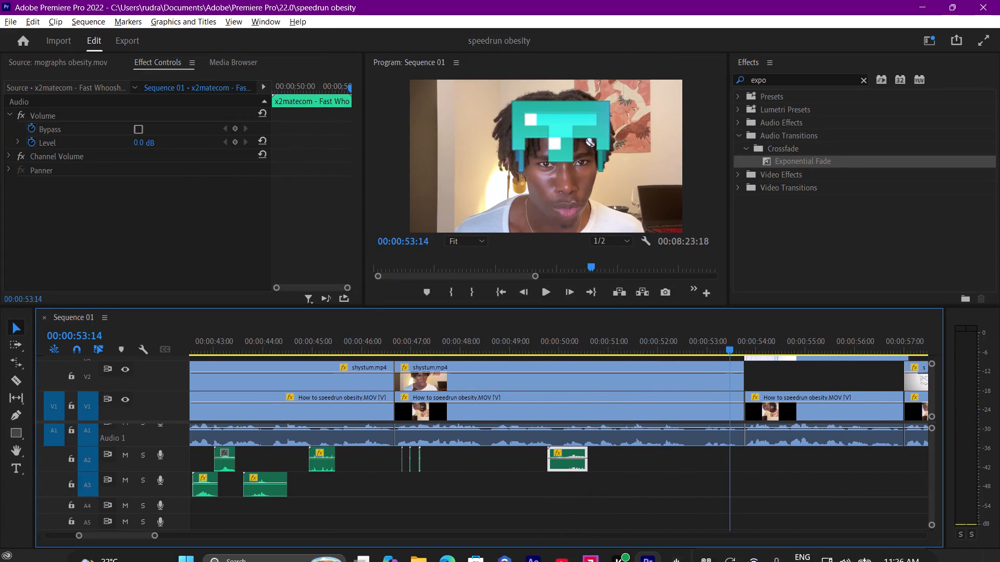
{"action": "left_click", "coordinate": [677, 547]}
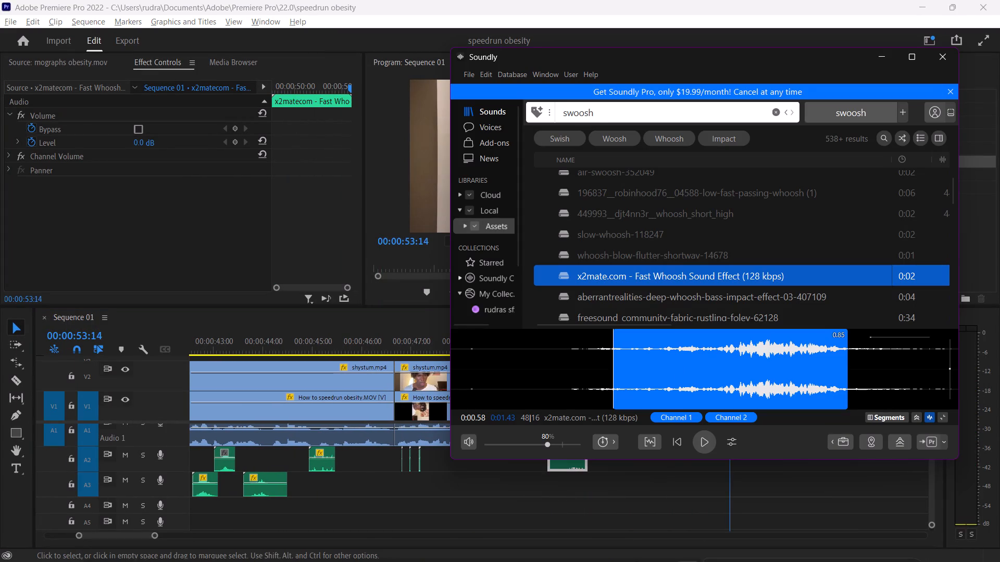
{"action": "left_click_drag", "start_coordinate": [604, 116], "coordinate": [546, 118]}
{"action": "type", "text": "game"}
{"action": "key", "text": "Return"}
{"action": "left_click", "coordinate": [620, 187]}
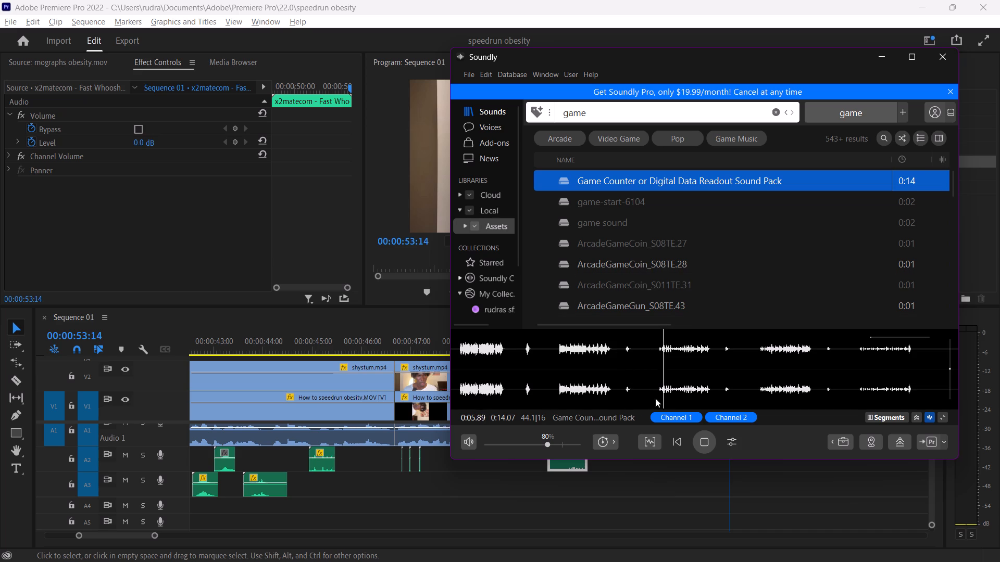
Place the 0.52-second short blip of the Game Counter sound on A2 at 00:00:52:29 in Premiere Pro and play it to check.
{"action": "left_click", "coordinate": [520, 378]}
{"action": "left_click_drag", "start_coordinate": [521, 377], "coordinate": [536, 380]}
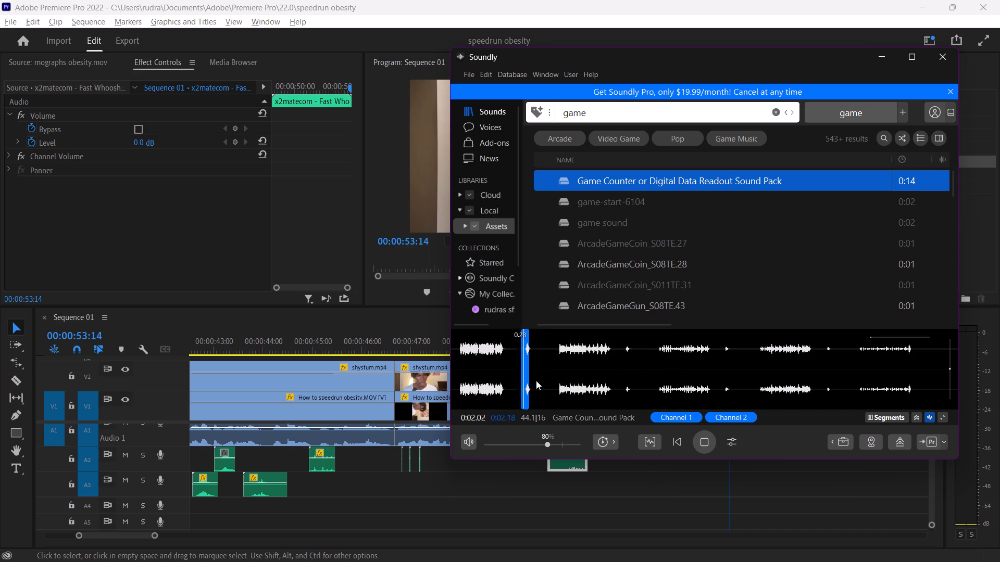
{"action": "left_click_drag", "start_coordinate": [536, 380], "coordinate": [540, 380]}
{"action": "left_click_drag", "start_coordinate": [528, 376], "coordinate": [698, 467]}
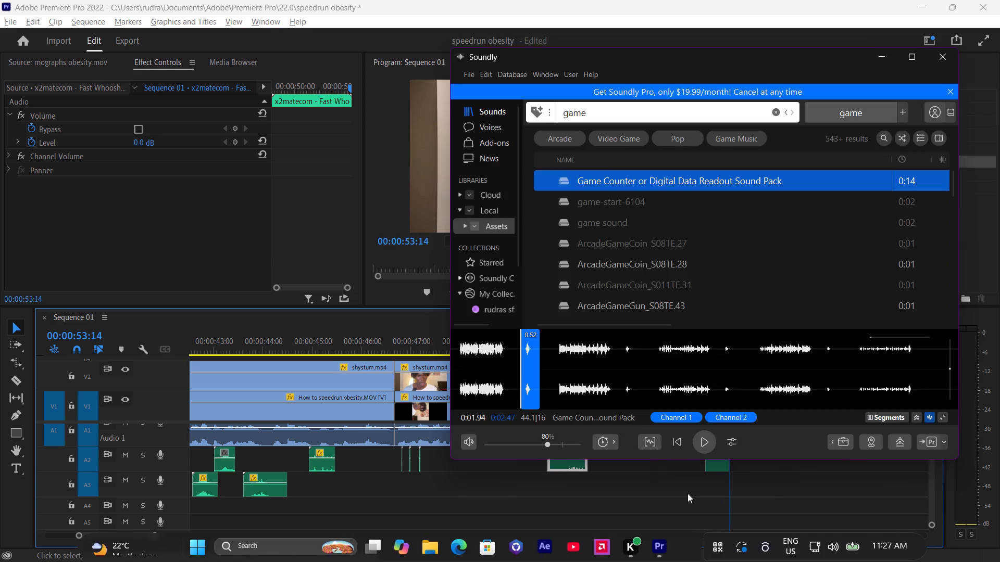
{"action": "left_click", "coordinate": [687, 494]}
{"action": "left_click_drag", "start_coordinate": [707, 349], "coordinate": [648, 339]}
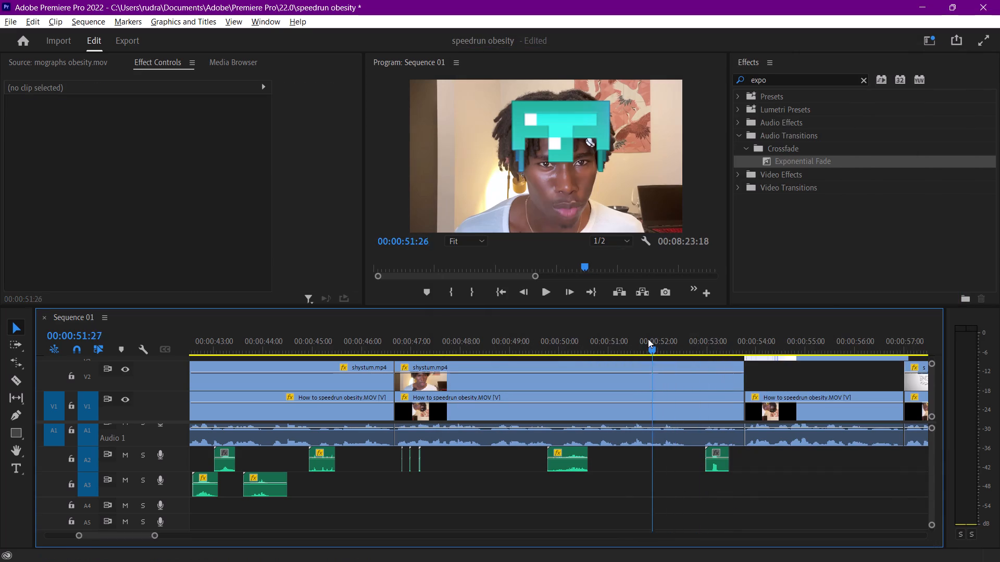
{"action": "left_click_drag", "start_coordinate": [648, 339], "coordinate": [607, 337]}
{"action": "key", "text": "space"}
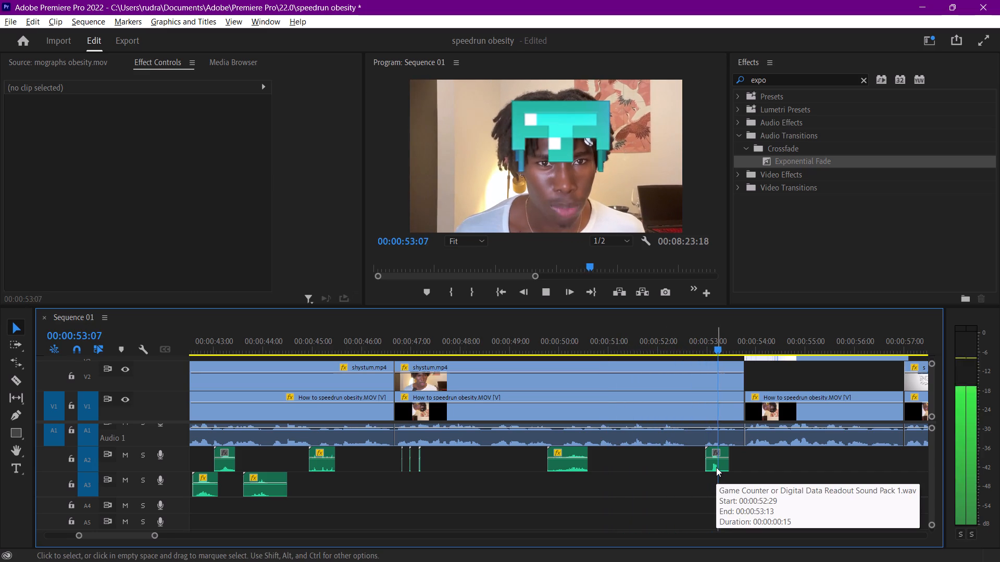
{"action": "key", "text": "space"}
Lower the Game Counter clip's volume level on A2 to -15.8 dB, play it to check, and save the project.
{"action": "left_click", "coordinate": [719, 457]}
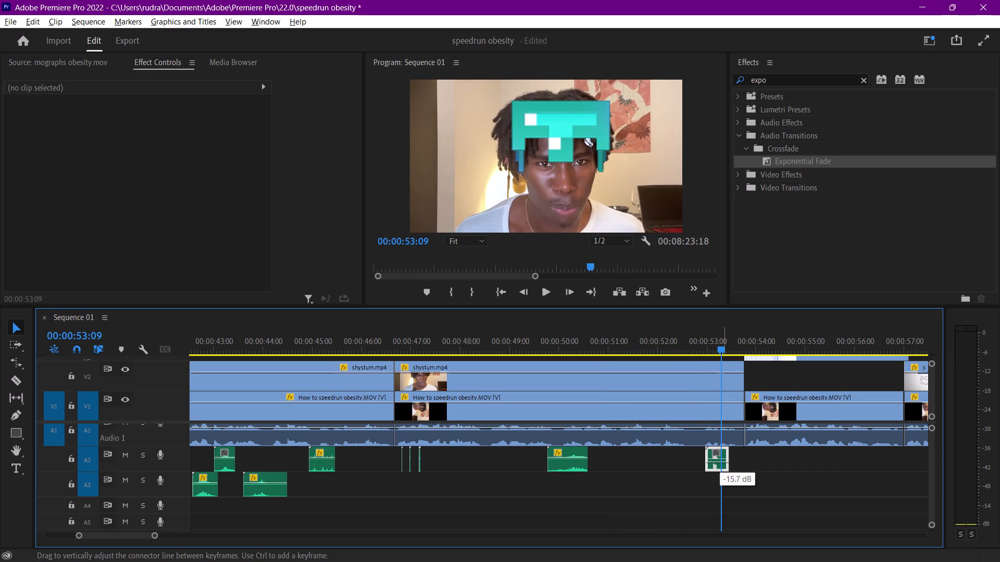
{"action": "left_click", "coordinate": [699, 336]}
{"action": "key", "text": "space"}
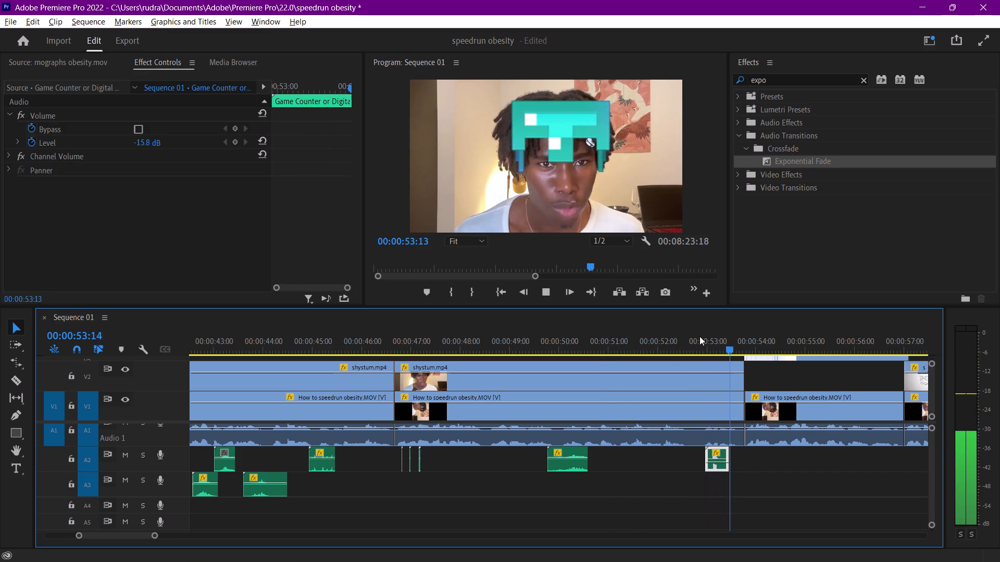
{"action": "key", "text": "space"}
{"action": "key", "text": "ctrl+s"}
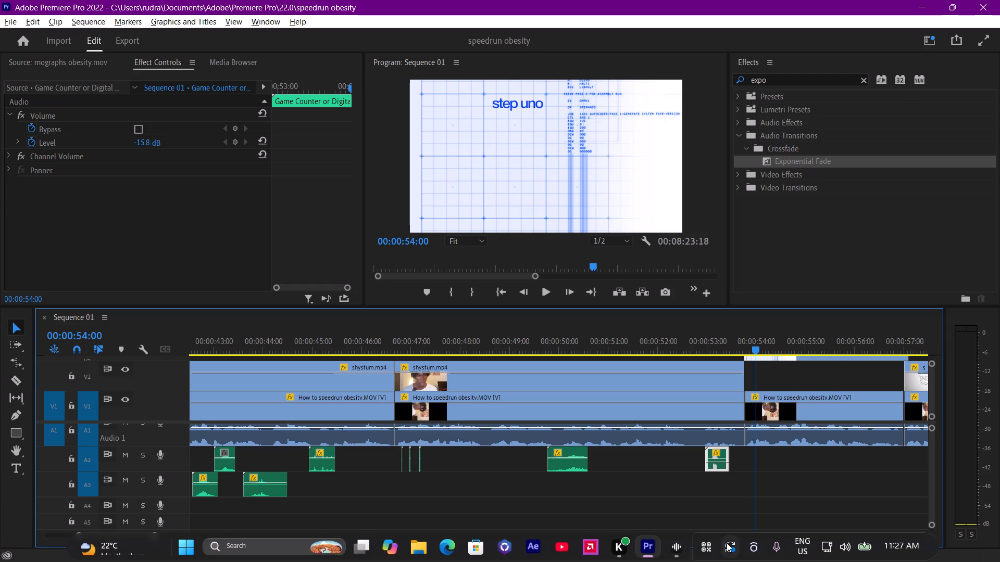
Search Soundly for "whoosh" and audition the cinematic, low-fast-passing and "449993__djt4nn3r__whoosh_short_high" sounds.
{"action": "left_click", "coordinate": [682, 540]}
{"action": "left_click_drag", "start_coordinate": [635, 112], "coordinate": [490, 88]}
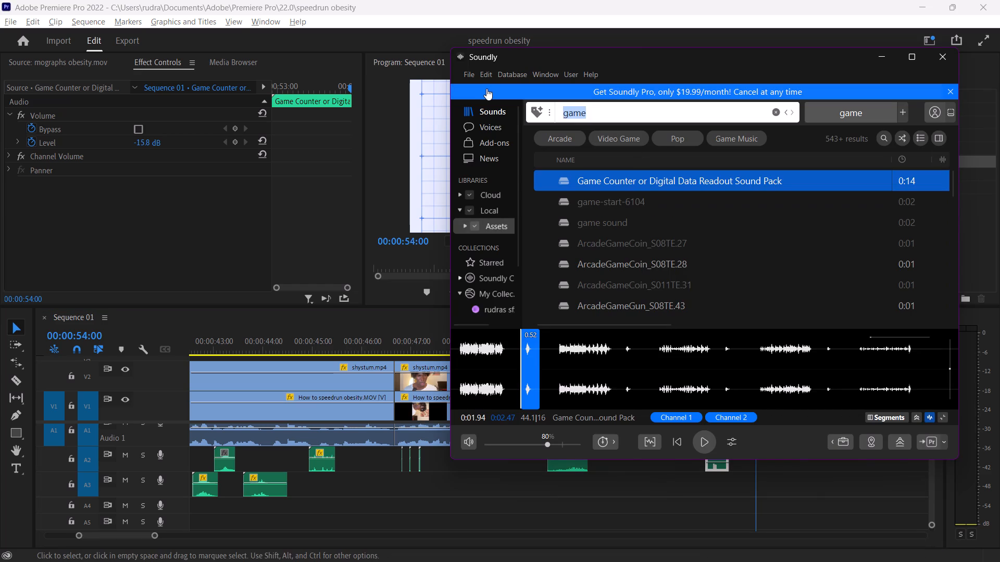
{"action": "type", "text": "swoosh"}
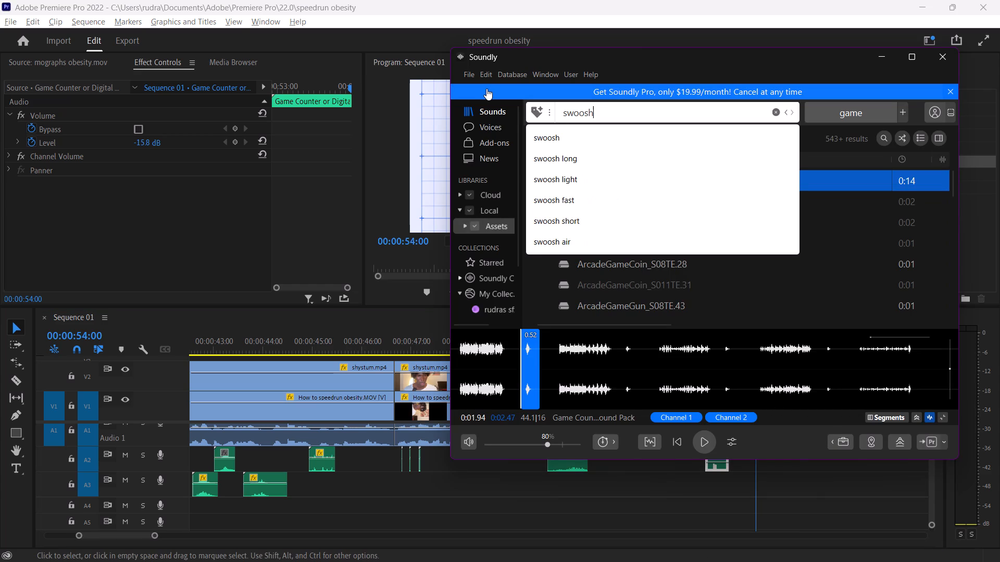
{"action": "key", "text": "BackSpace"}
{"action": "key", "text": "BackSpace"}
{"action": "key", "text": "BackSpace"}
{"action": "key", "text": "BackSpace"}
{"action": "key", "text": "BackSpace"}
{"action": "key", "text": "BackSpace"}
{"action": "key", "text": "BackSpace"}
{"action": "key", "text": "BackSpace"}
{"action": "key", "text": "BackSpace"}
{"action": "key", "text": "BackSpace"}
{"action": "key", "text": "BackSpace"}
{"action": "key", "text": "BackSpace"}
{"action": "type", "text": "whoosh"}
{"action": "key", "text": "Return"}
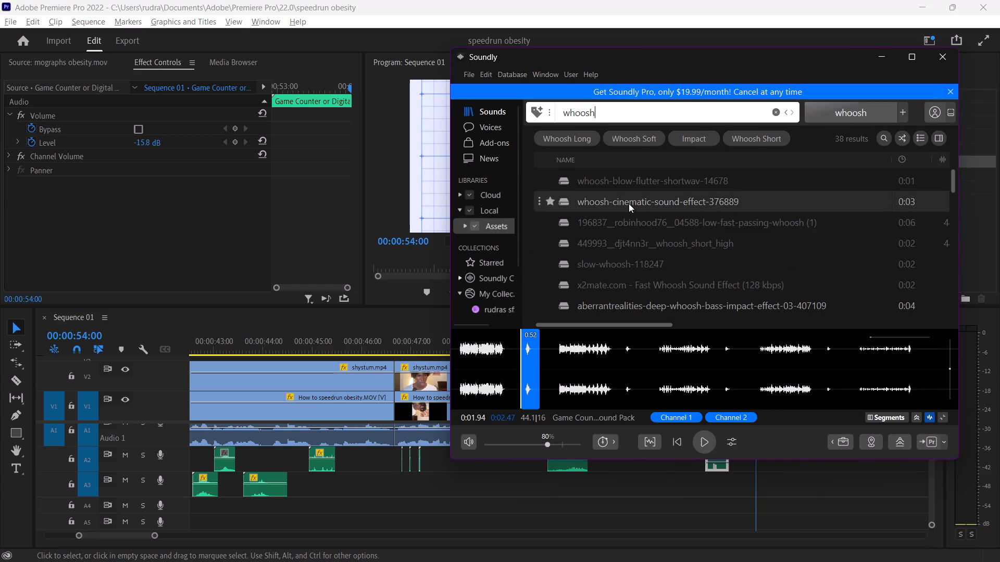
{"action": "left_click", "coordinate": [629, 203]}
{"action": "key", "text": "space"}
{"action": "left_click", "coordinate": [687, 221]}
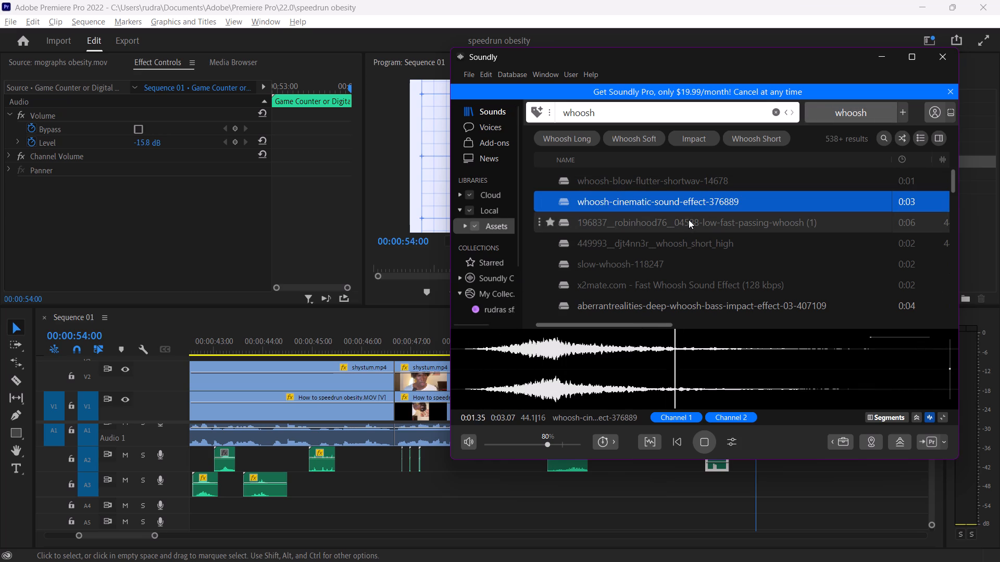
{"action": "key", "text": "space"}
{"action": "left_click", "coordinate": [679, 244]}
{"action": "key", "text": "space"}
{"action": "key", "text": "space"}
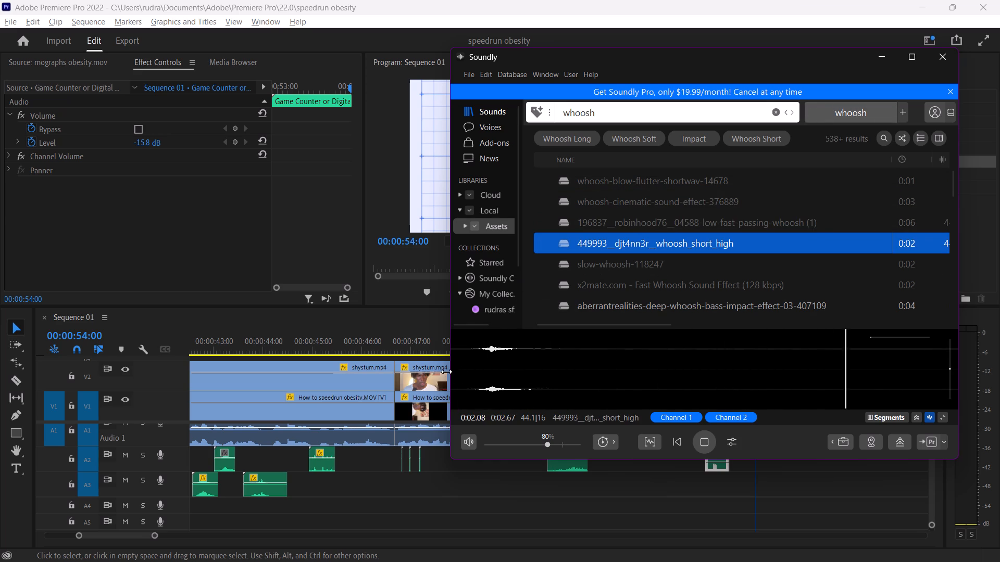
Place the 0.39-second main part of the whoosh_short_high sound on A2 at 00:00:52:18 in Premiere Pro and play it to check.
{"action": "left_click_drag", "start_coordinate": [467, 367], "coordinate": [542, 368]}
{"action": "key", "text": "space"}
{"action": "key", "text": "space"}
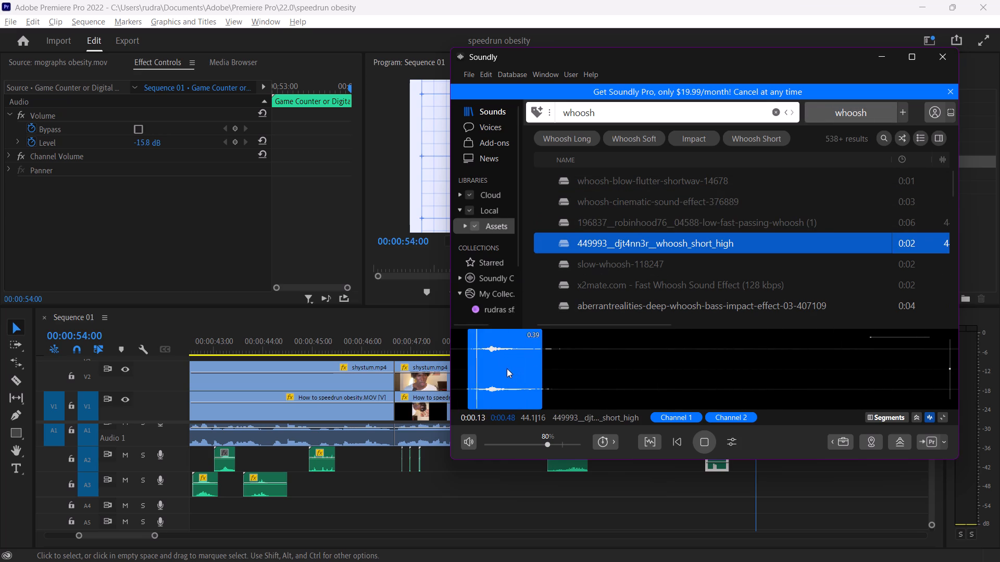
{"action": "left_click_drag", "start_coordinate": [507, 368], "coordinate": [680, 465]}
{"action": "left_click", "coordinate": [663, 497]}
{"action": "left_click_drag", "start_coordinate": [698, 344], "coordinate": [689, 343]}
{"action": "key", "text": "space"}
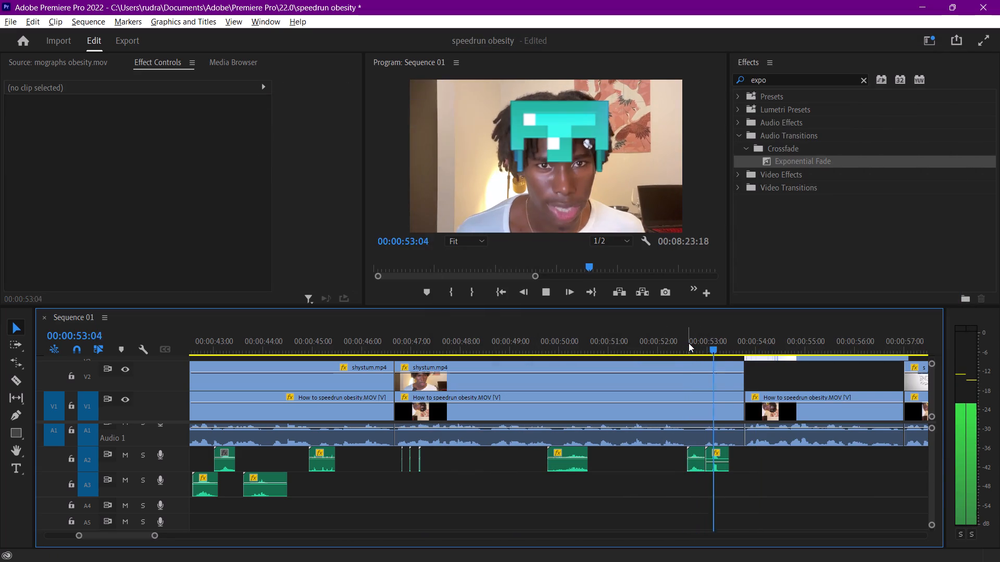
{"action": "key", "text": "space"}
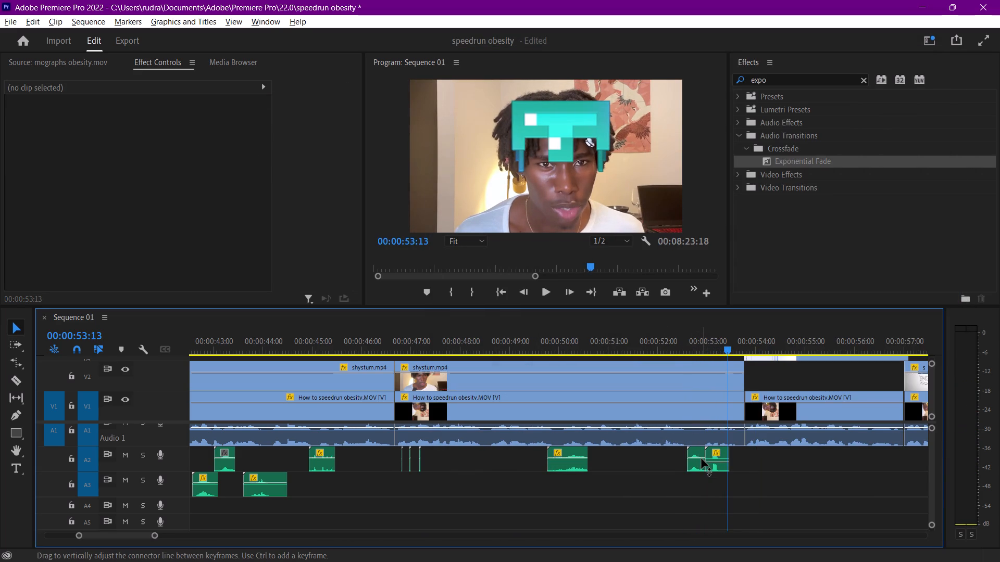
Lower the whoosh_short_high clip's volume level on A2 to -10.2 dB and play it to check.
{"action": "left_click", "coordinate": [702, 458]}
{"action": "left_click", "coordinate": [692, 342]}
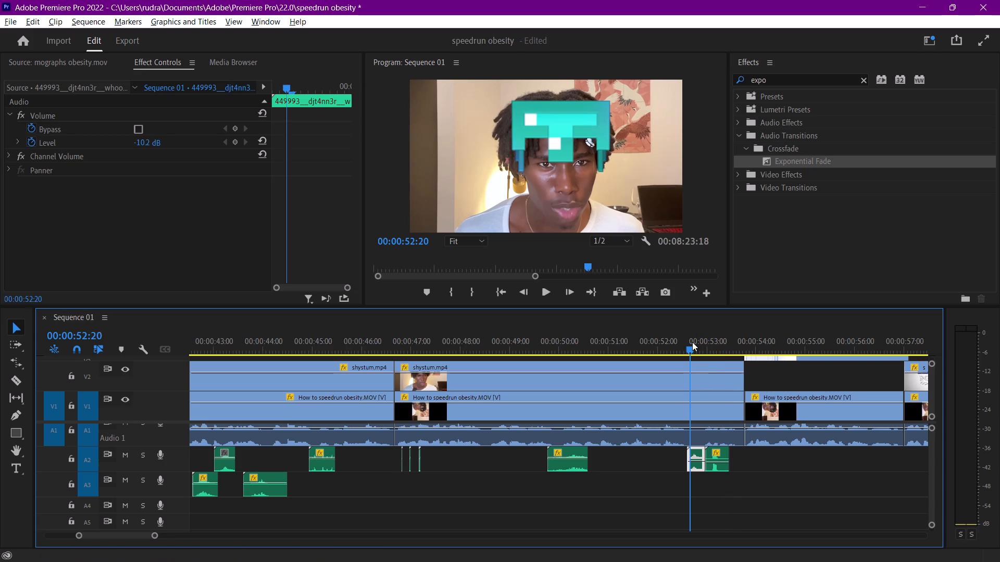
{"action": "key", "text": "space"}
{"action": "key", "text": "space"}
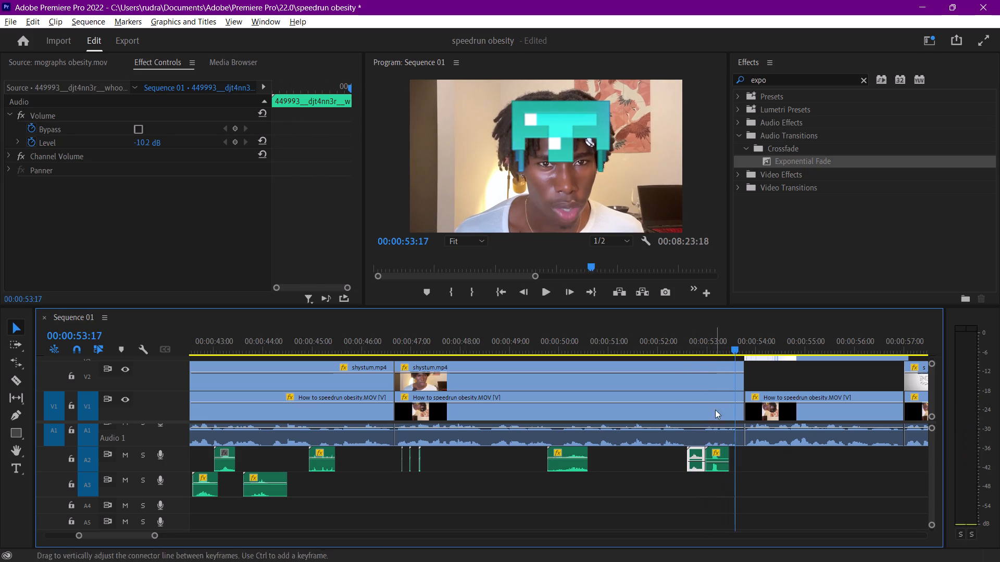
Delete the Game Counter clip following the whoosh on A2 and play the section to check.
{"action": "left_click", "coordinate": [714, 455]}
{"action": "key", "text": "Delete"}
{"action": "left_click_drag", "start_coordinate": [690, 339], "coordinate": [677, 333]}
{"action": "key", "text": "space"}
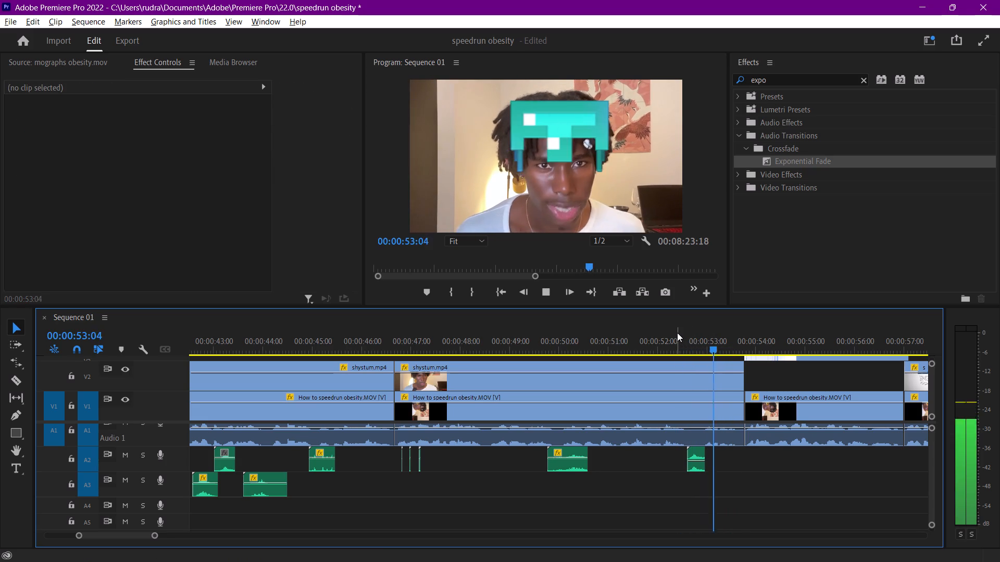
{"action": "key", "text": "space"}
Move the whoosh_short_high clip to A3 at about 00:00:52:24 with snapping off to match the helmet's entrance, play it, and save.
{"action": "left_click_drag", "start_coordinate": [697, 466], "coordinate": [705, 471]}
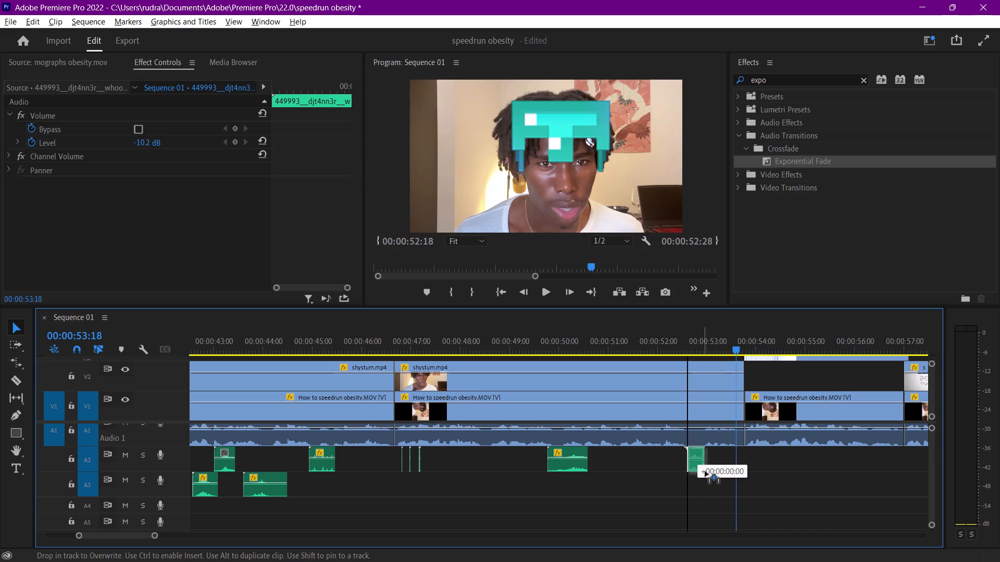
{"action": "left_click_drag", "start_coordinate": [705, 471], "coordinate": [706, 473]}
{"action": "left_click_drag", "start_coordinate": [684, 346], "coordinate": [674, 343]}
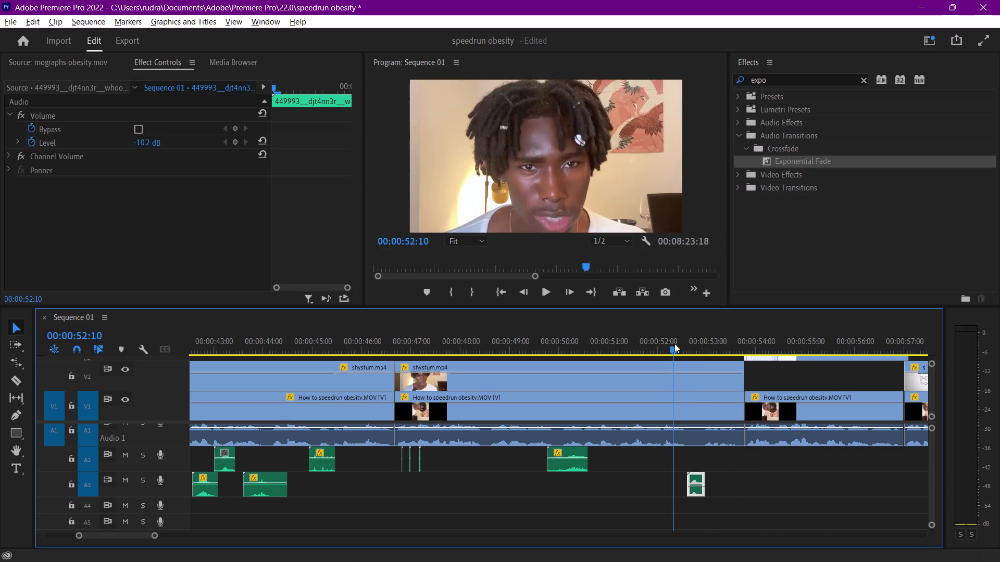
{"action": "left_click_drag", "start_coordinate": [674, 343], "coordinate": [698, 352]}
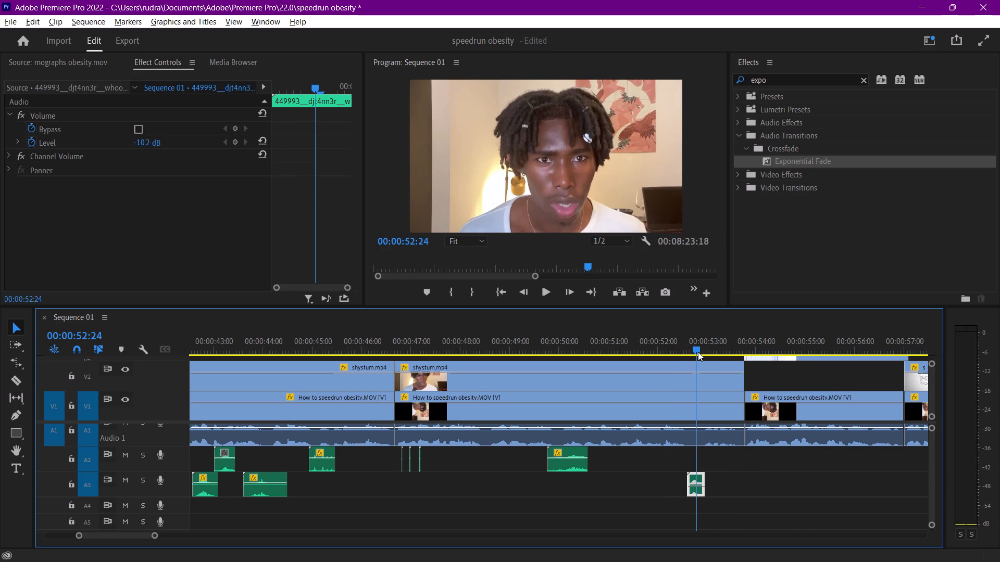
{"action": "left_click_drag", "start_coordinate": [698, 352], "coordinate": [703, 353]}
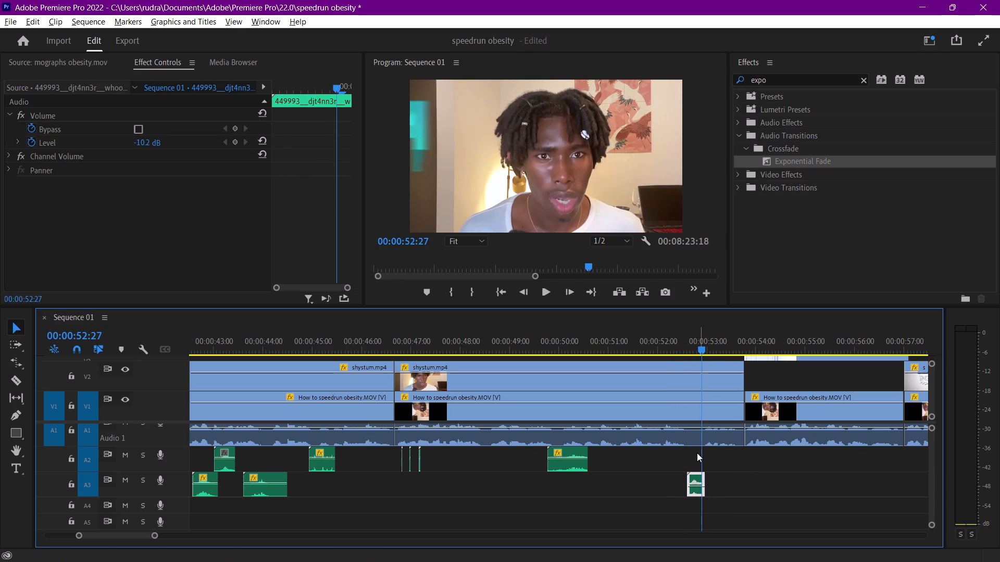
{"action": "key", "text": "s"}
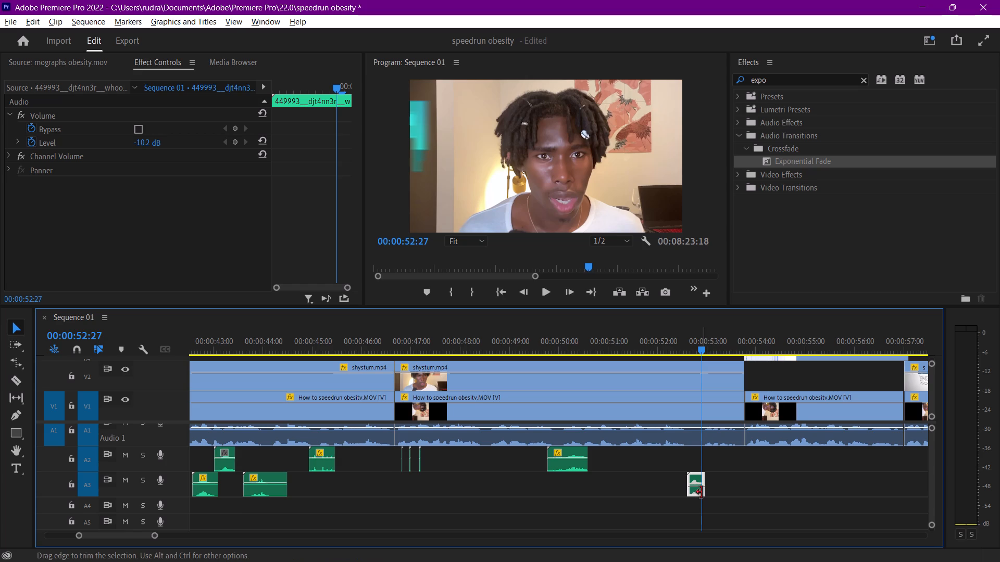
{"action": "left_click_drag", "start_coordinate": [696, 491], "coordinate": [707, 489]}
{"action": "key", "text": "space"}
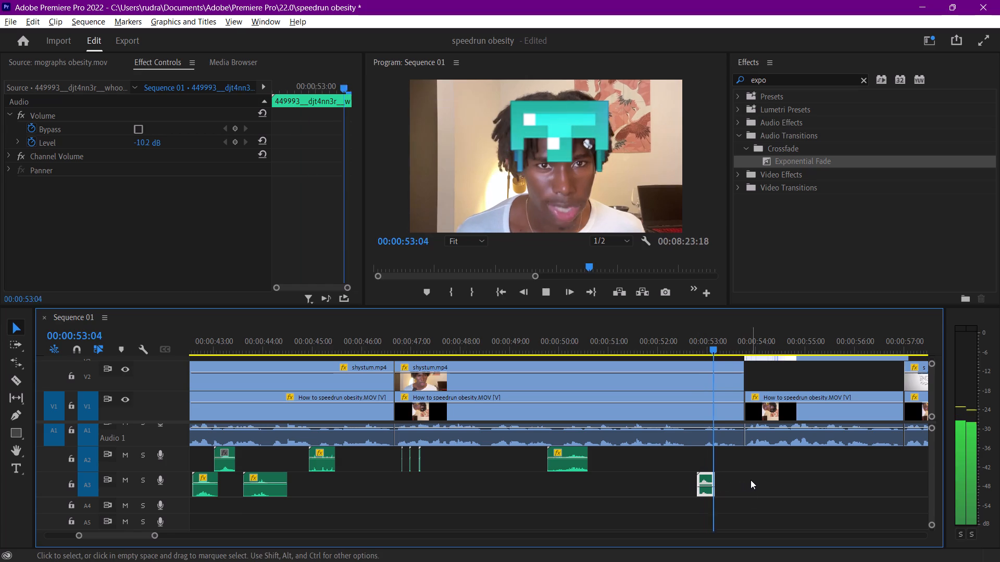
{"action": "key", "text": "space"}
{"action": "key", "text": "ctrl+s"}
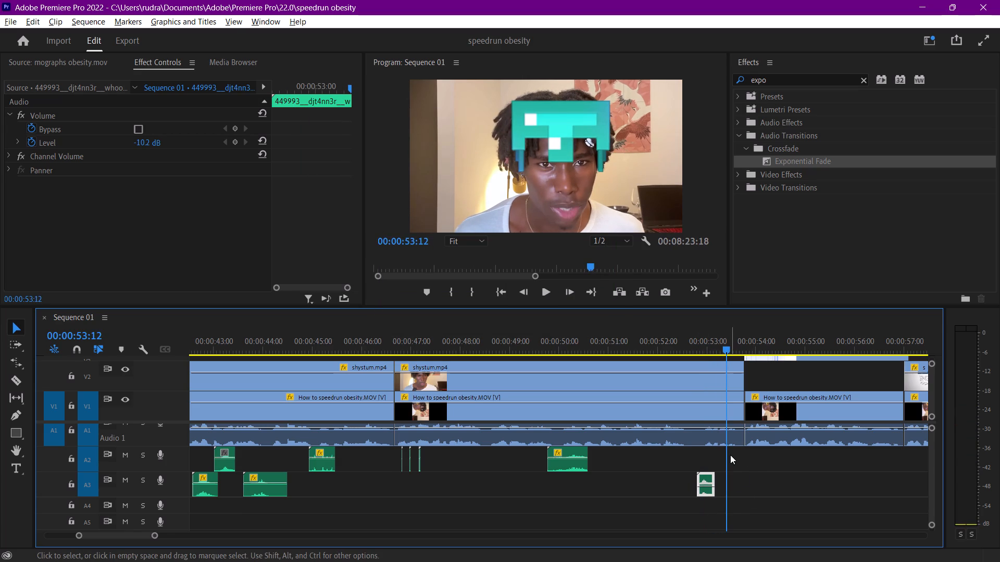
Play the "step uno" title section and stop at 00:00:54:06, where the ULTRAPROCESS text fades in.
{"action": "key", "text": "v"}
{"action": "key", "text": "space"}
{"action": "key", "text": "space"}
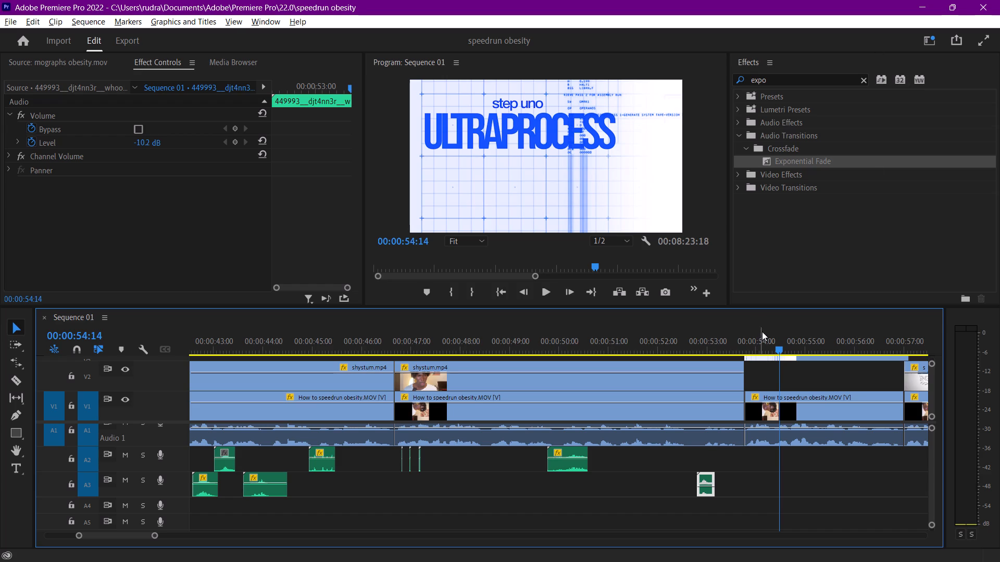
{"action": "left_click_drag", "start_coordinate": [754, 348], "coordinate": [736, 347]}
{"action": "key", "text": "space"}
{"action": "key", "text": "space"}
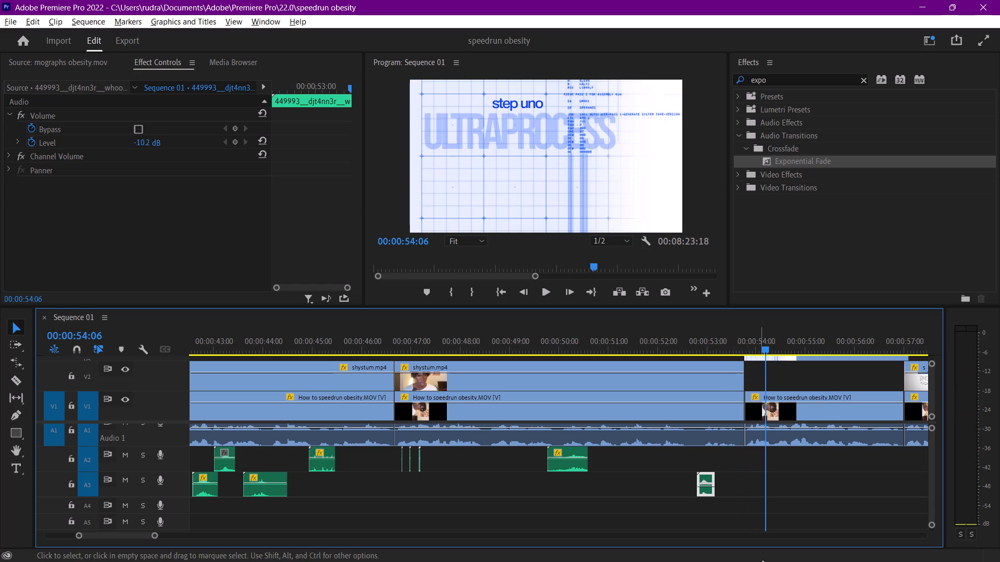
Search Soundly for "camera shutter" and audition the local 1024, kakaist and mixkit shutter sounds.
{"action": "left_click", "coordinate": [683, 546]}
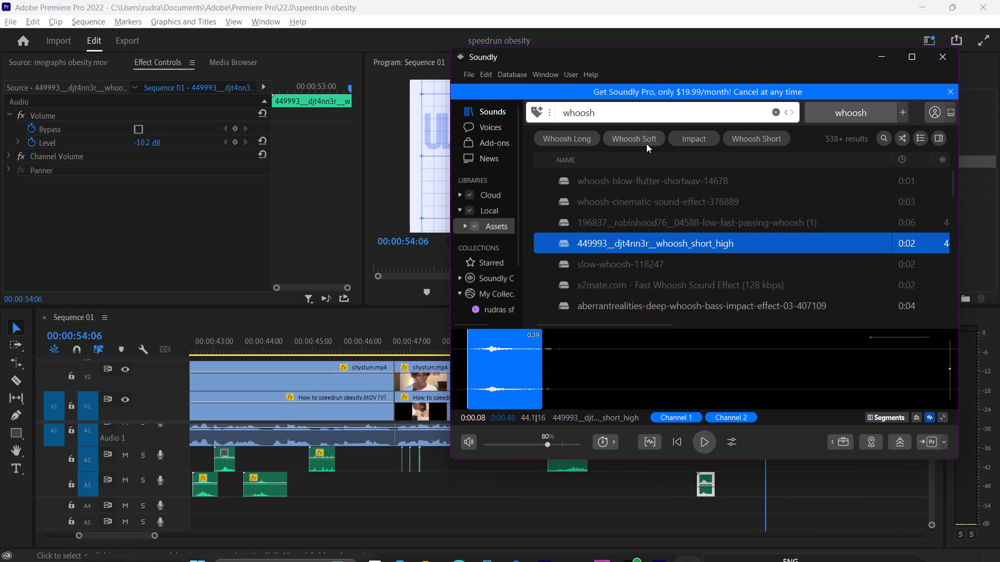
{"action": "left_click_drag", "start_coordinate": [623, 120], "coordinate": [534, 112]}
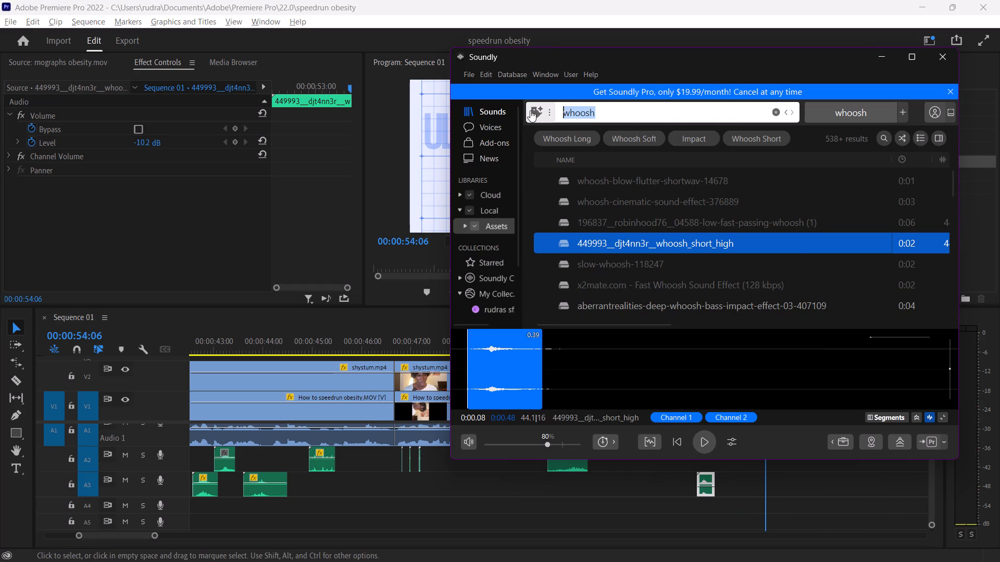
{"action": "type", "text": "camera"}
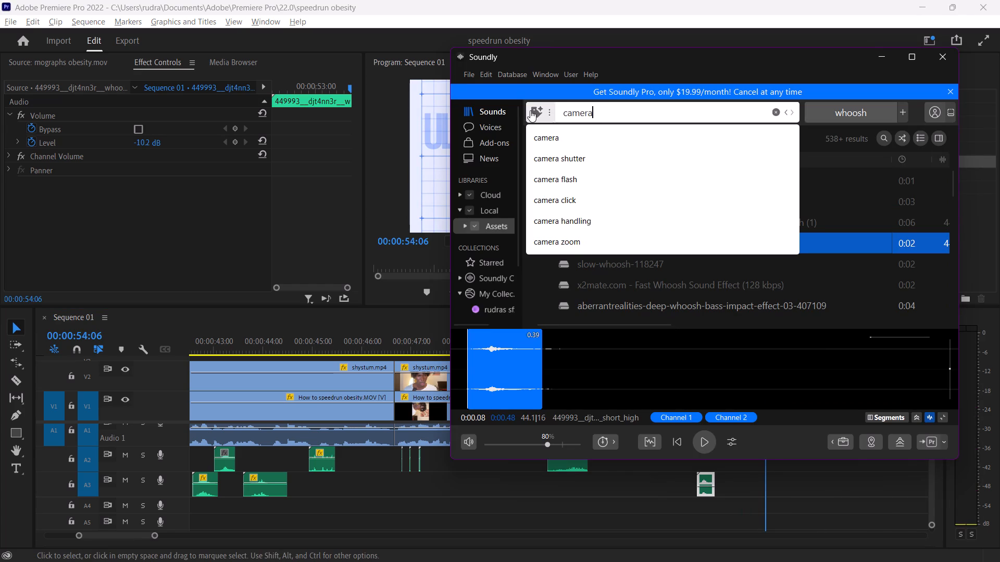
{"action": "left_click", "coordinate": [558, 159]}
{"action": "left_click", "coordinate": [586, 175]}
{"action": "key", "text": "space"}
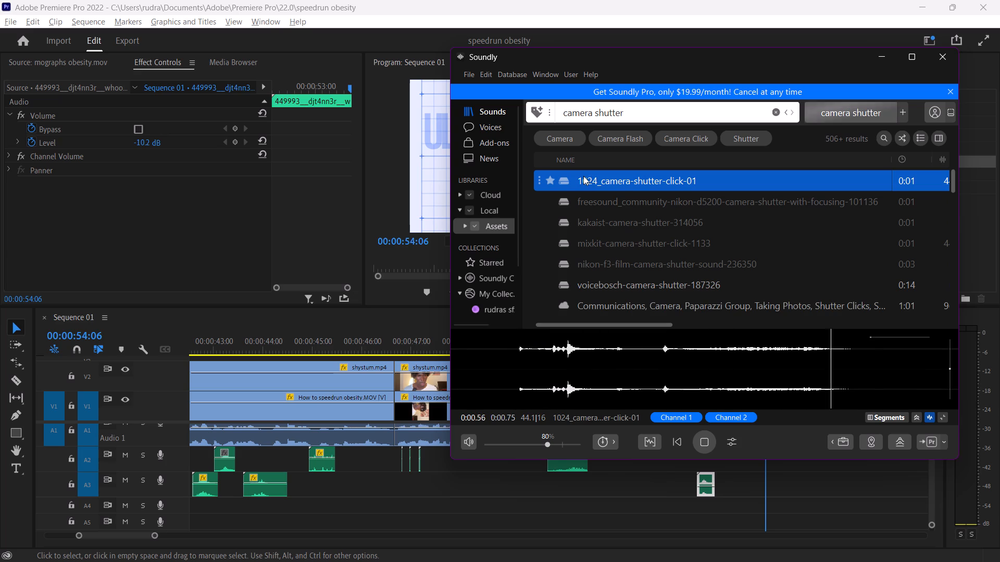
{"action": "key", "text": "space"}
{"action": "key", "text": "space"}
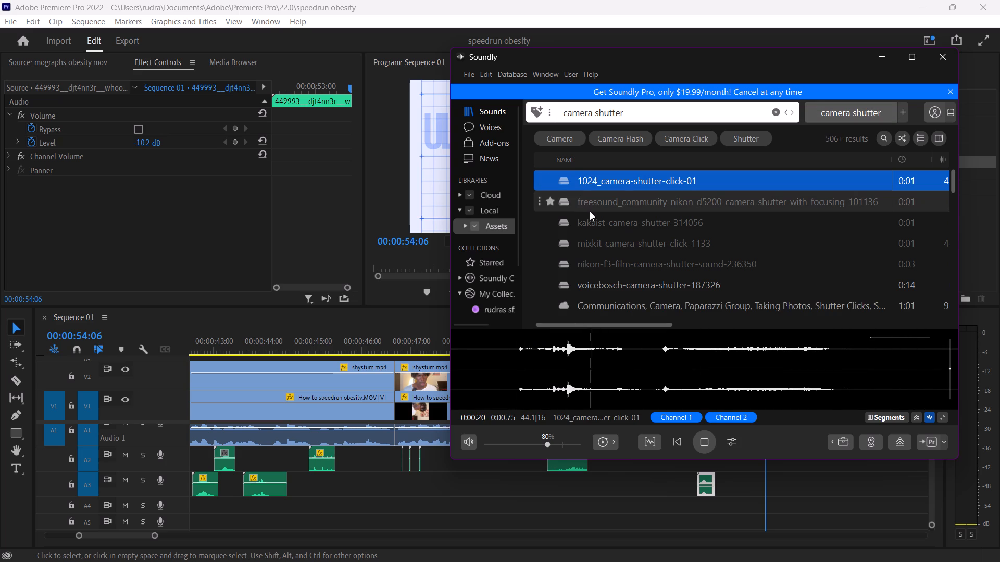
{"action": "left_click", "coordinate": [602, 219]}
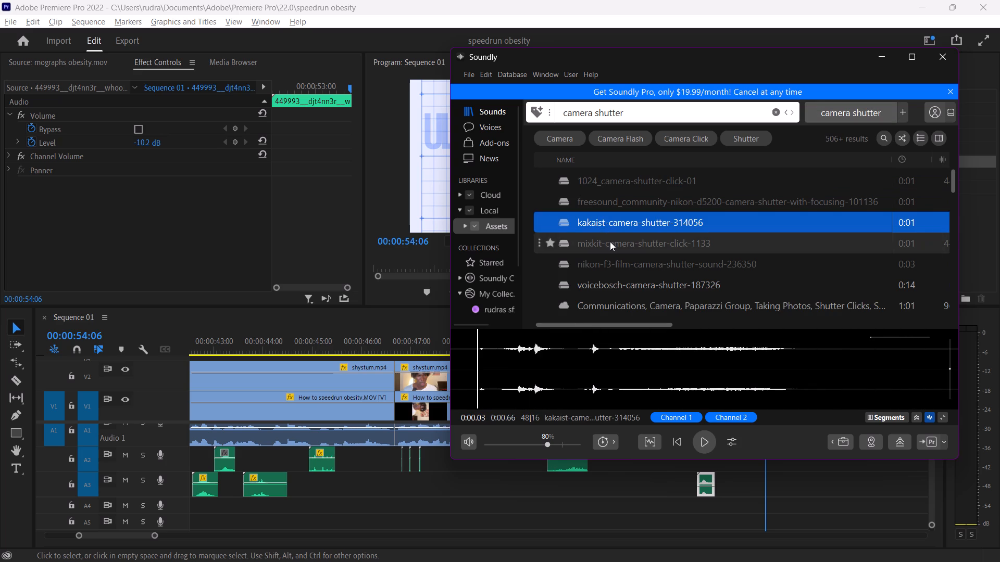
{"action": "left_click", "coordinate": [610, 241]}
{"action": "key", "text": "space"}
{"action": "key", "text": "space"}
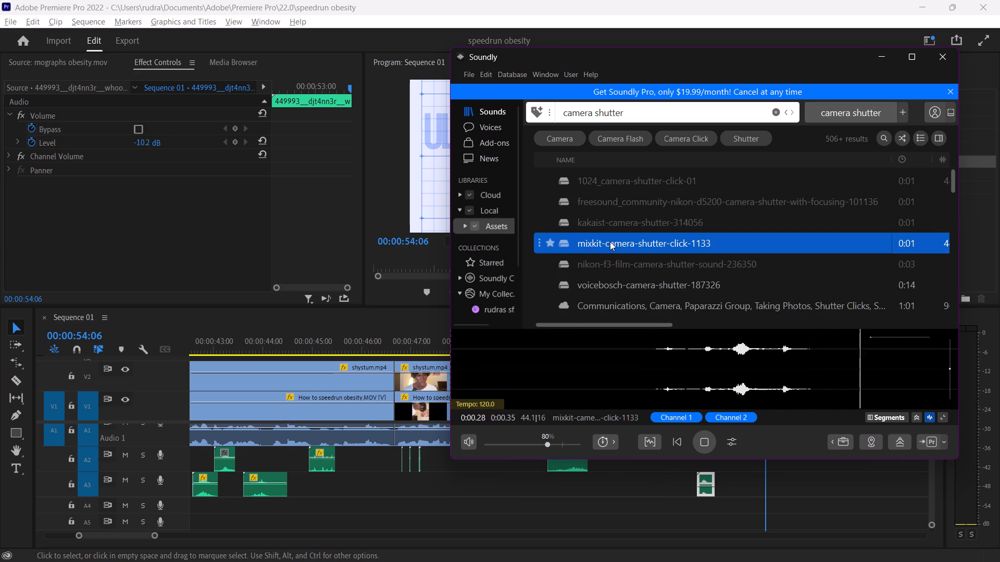
{"action": "key", "text": "space"}
Place the roughly 0.31-second burst of nikon-f3-film-camera-shutter-sound-236350 on A2 at about 00:00:54:10, as ULTRAPROCESS fades in, and play it.
{"action": "left_click", "coordinate": [625, 269]}
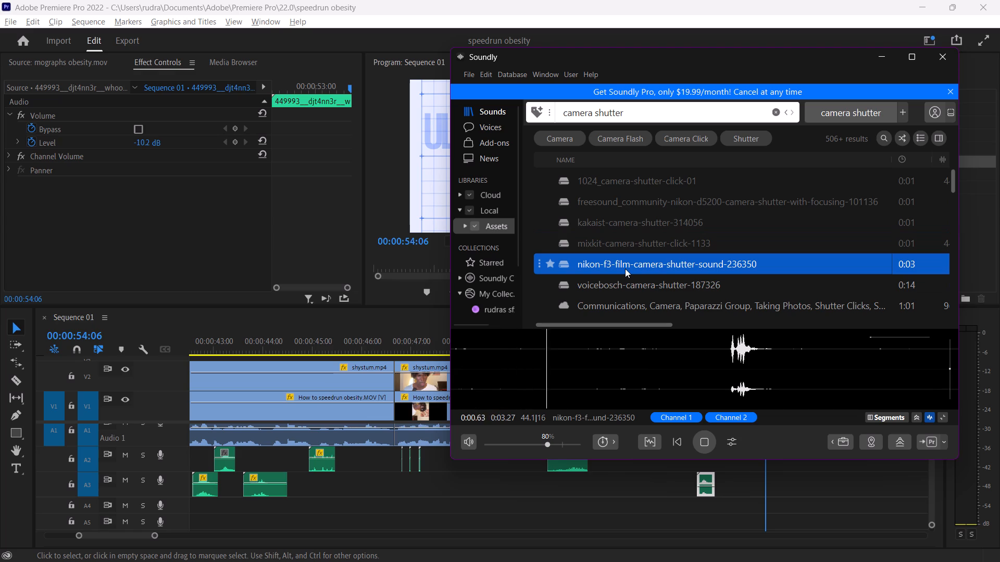
{"action": "left_click_drag", "start_coordinate": [721, 375], "coordinate": [770, 375]}
{"action": "left_click_drag", "start_coordinate": [749, 371], "coordinate": [773, 470]}
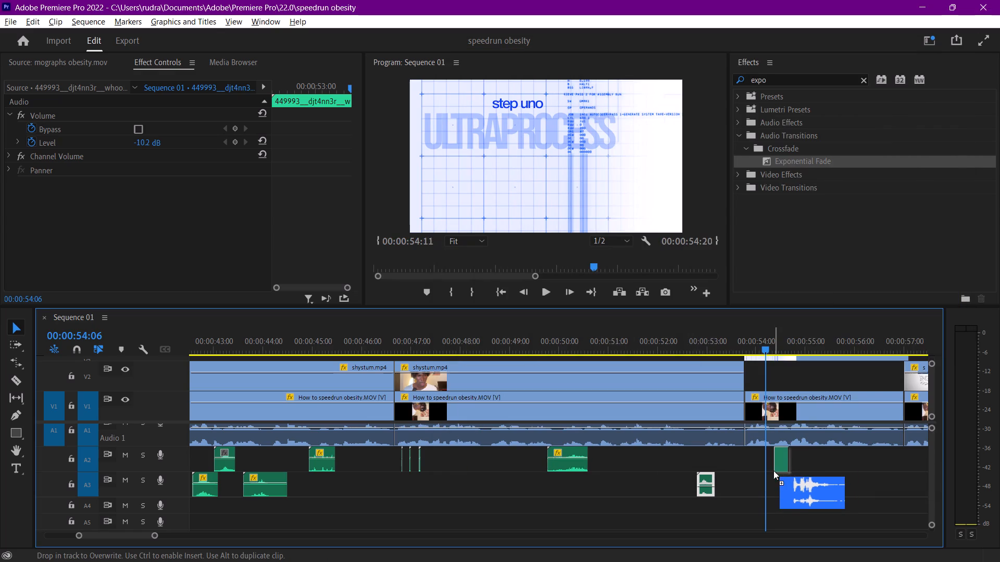
{"action": "left_click_drag", "start_coordinate": [773, 470], "coordinate": [772, 467]}
{"action": "left_click", "coordinate": [740, 501]}
{"action": "key", "text": "space"}
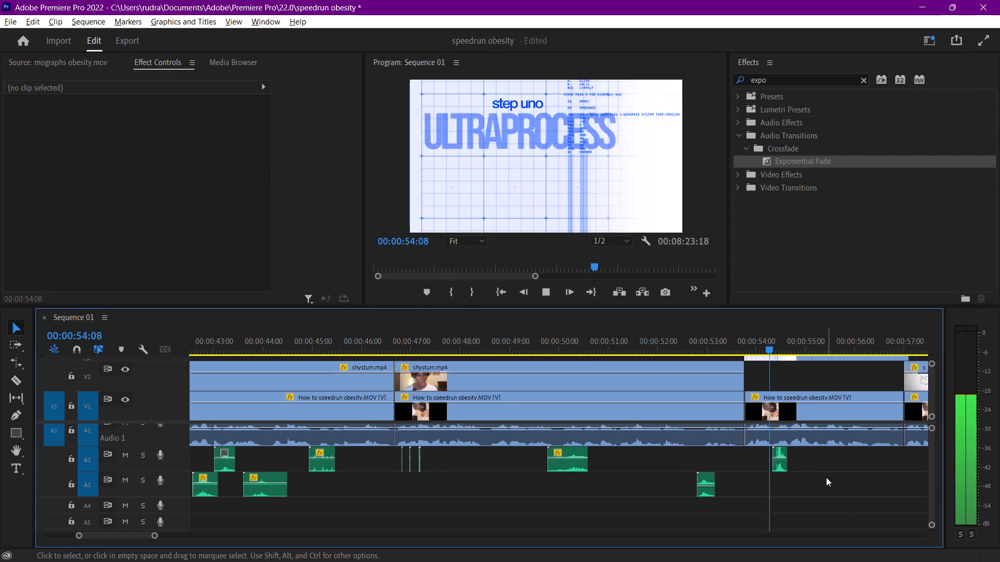
{"action": "key", "text": "space"}
Lower the nikon shutter clip's volume level on A2 to -15.8 dB, play the title section and save.
{"action": "left_click", "coordinate": [780, 461]}
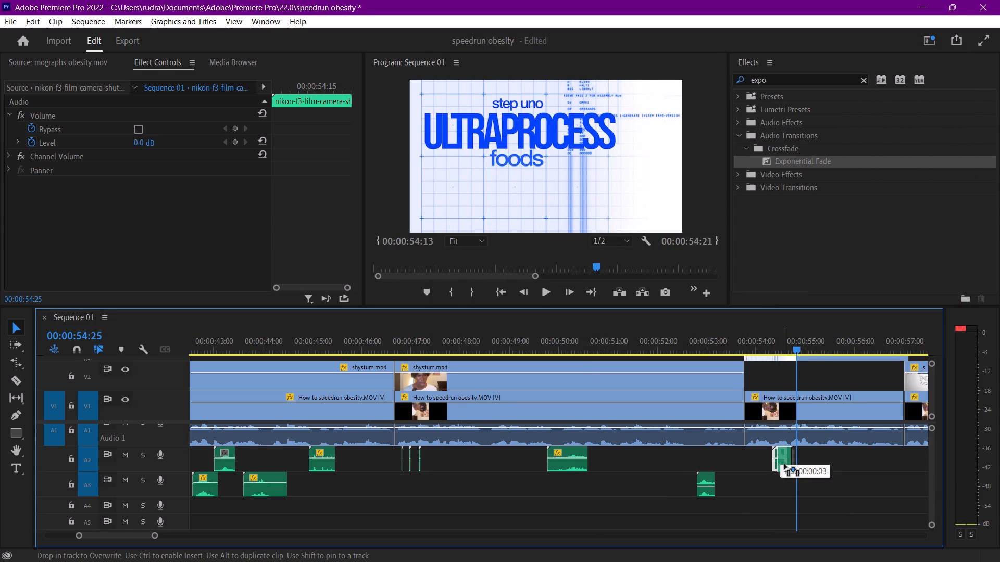
{"action": "left_click_drag", "start_coordinate": [780, 455], "coordinate": [781, 460]}
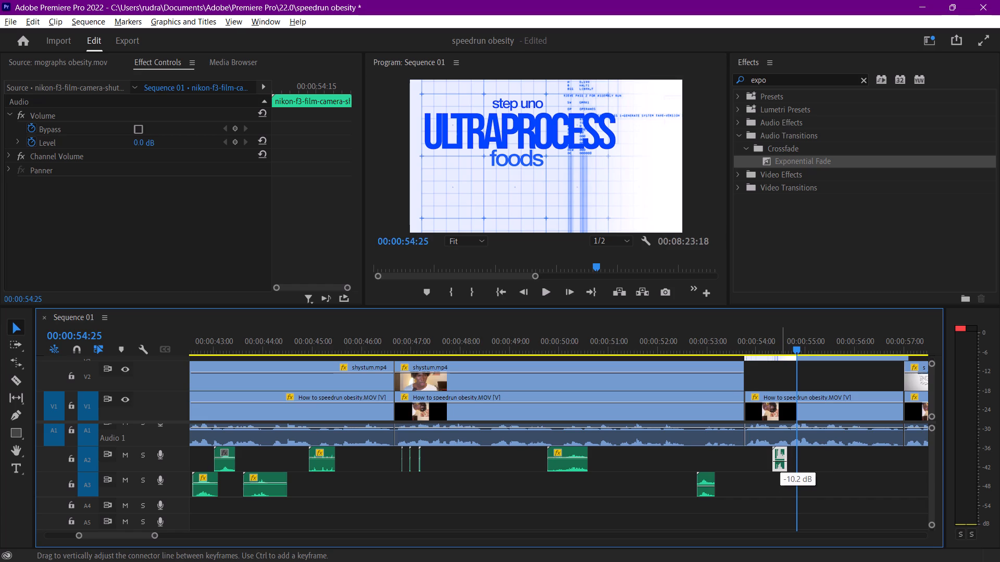
{"action": "left_click_drag", "start_coordinate": [781, 460], "coordinate": [782, 462]}
{"action": "left_click", "coordinate": [769, 343]}
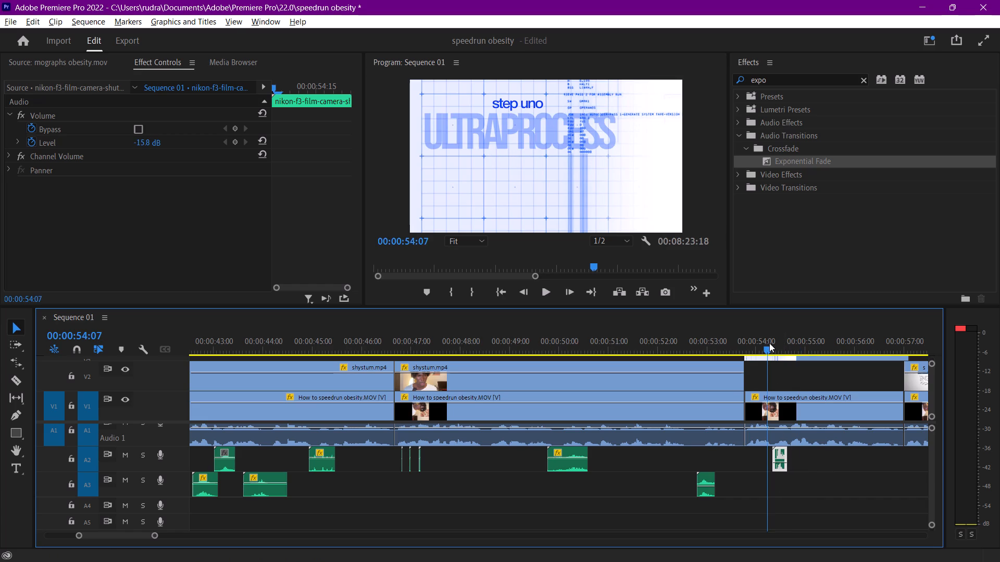
{"action": "key", "text": "space"}
{"action": "key", "text": "space"}
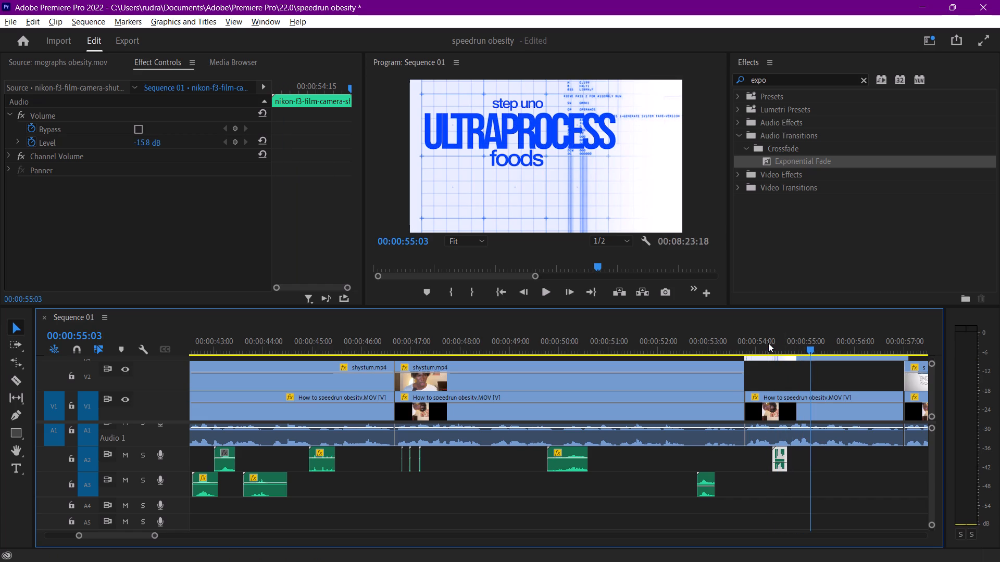
{"action": "key", "text": "ctrl+s"}
Search Soundly for "whoosh" and audition the low-fast-passing-whoosh sound.
{"action": "left_click", "coordinate": [680, 538]}
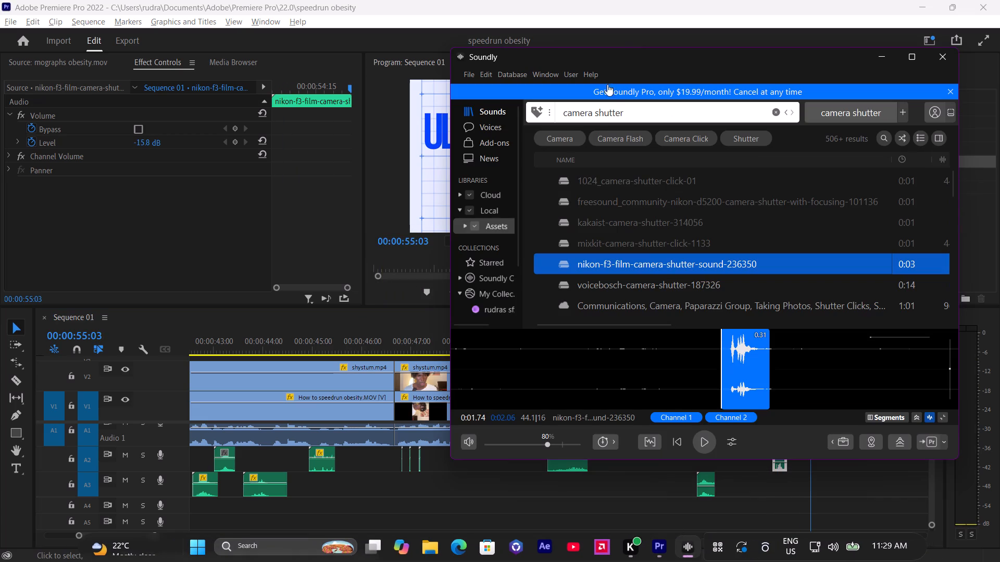
{"action": "left_click_drag", "start_coordinate": [623, 112], "coordinate": [469, 100]}
{"action": "type", "text": "whoo"}
{"action": "key", "text": "s"}
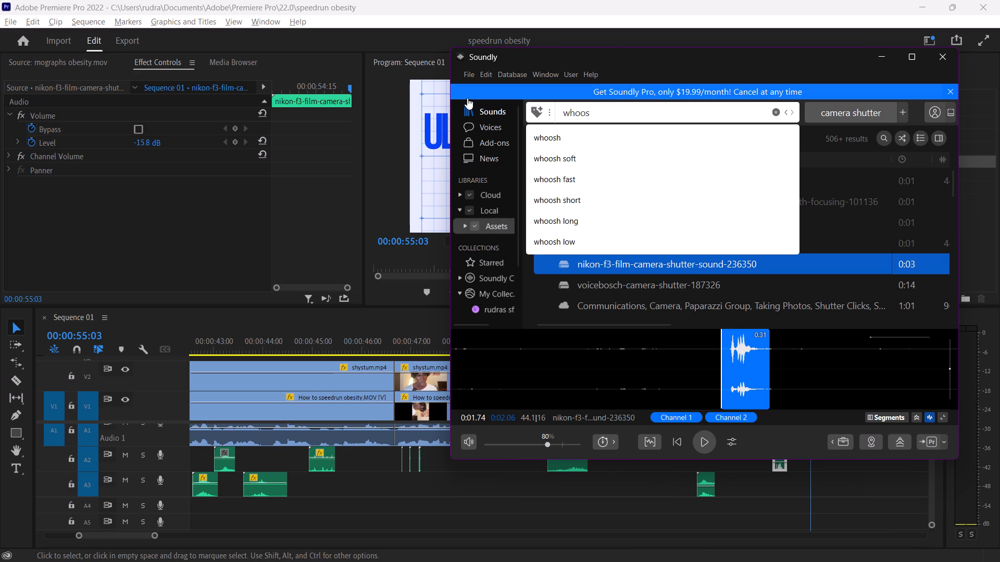
{"action": "key", "text": "h"}
{"action": "key", "text": "Return"}
{"action": "left_click", "coordinate": [767, 185]}
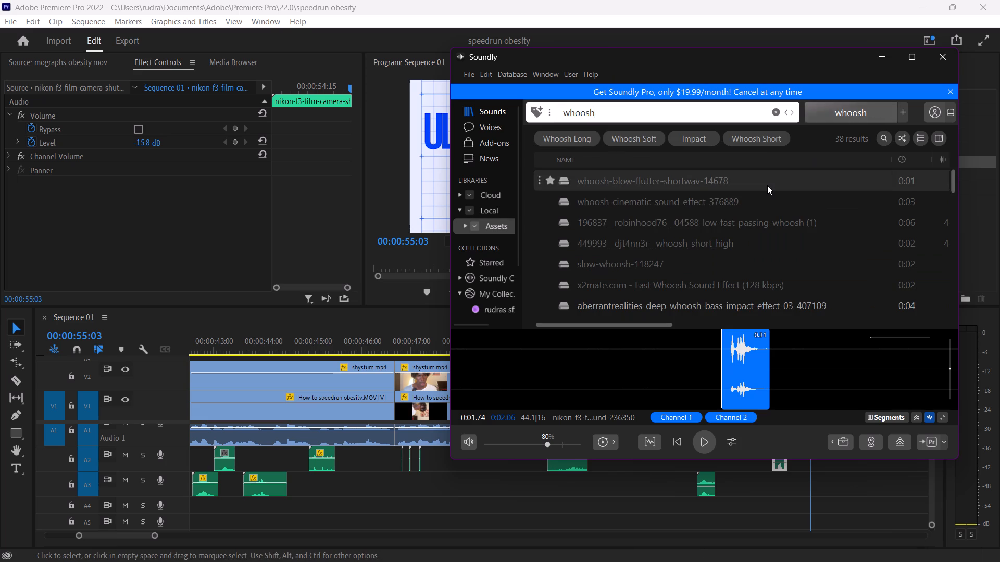
{"action": "key", "text": "space"}
{"action": "left_click", "coordinate": [693, 225]}
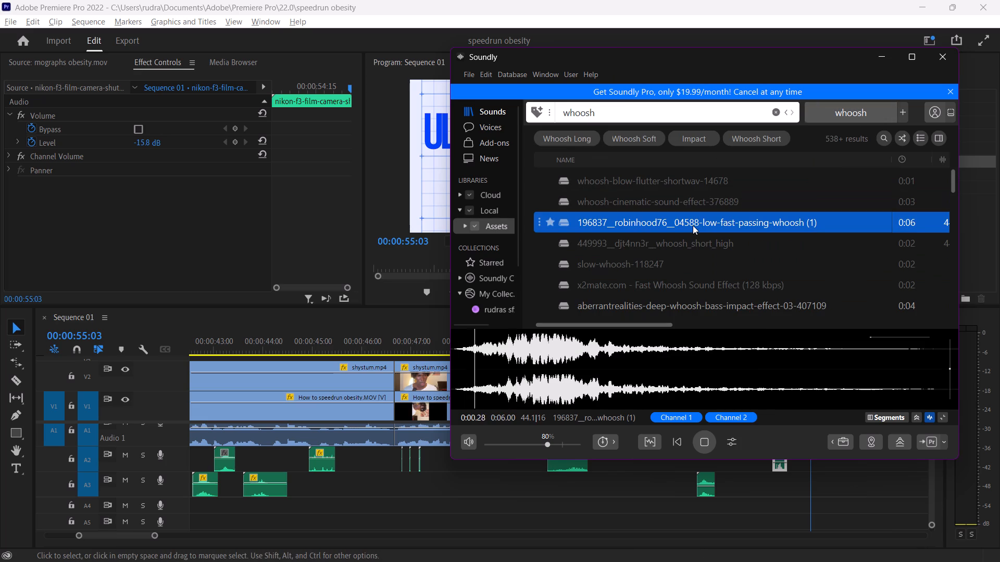
Back in Premiere Pro, play on from the title and stop at 00:00:56:00, where the Doritos bag flies in.
{"action": "left_click", "coordinate": [385, 219]}
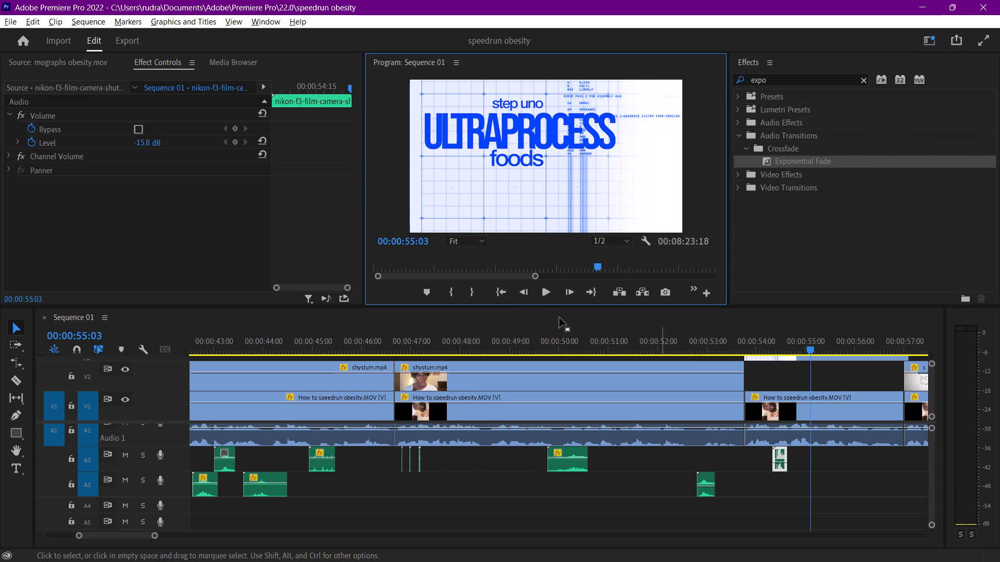
{"action": "left_click", "coordinate": [540, 292]}
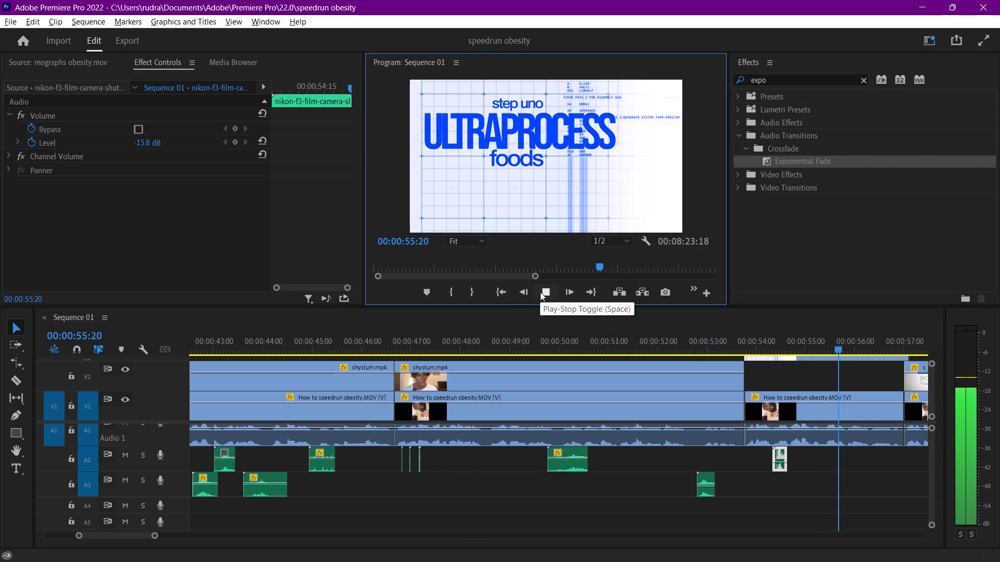
{"action": "left_click", "coordinate": [540, 292]}
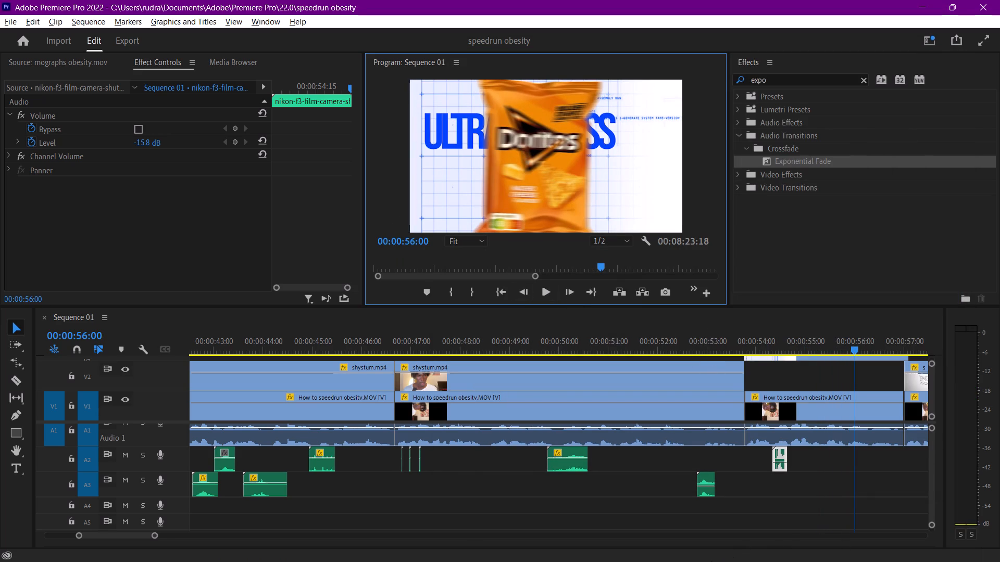
Audition slow-whoosh and Fast Whoosh Sound Effect in Soundly, then place a 0.86-second segment of Fast Whoosh on A3 ending at 00:00:56:00.
{"action": "left_click", "coordinate": [674, 541]}
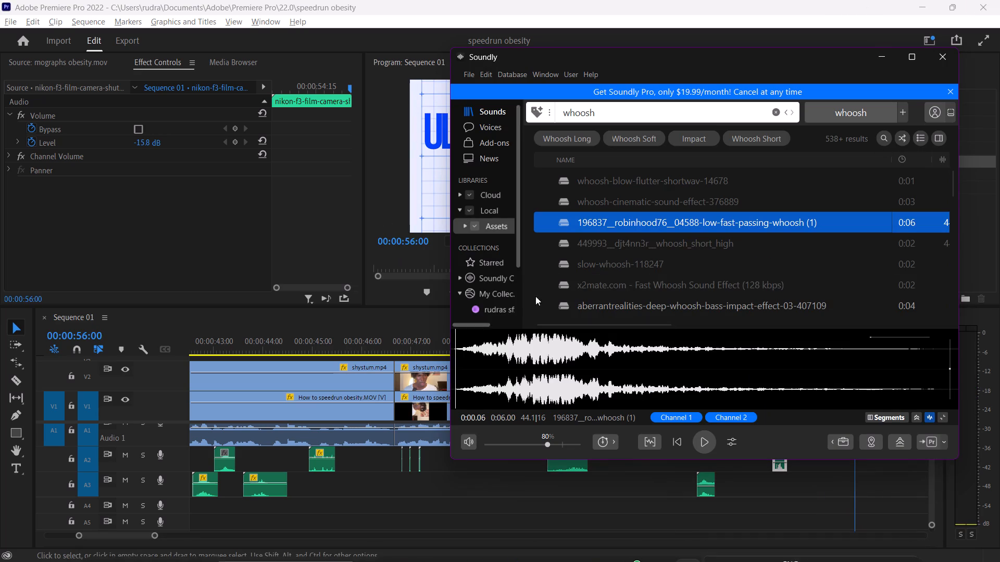
{"action": "left_click", "coordinate": [593, 269]}
{"action": "key", "text": "space"}
{"action": "key", "text": "space"}
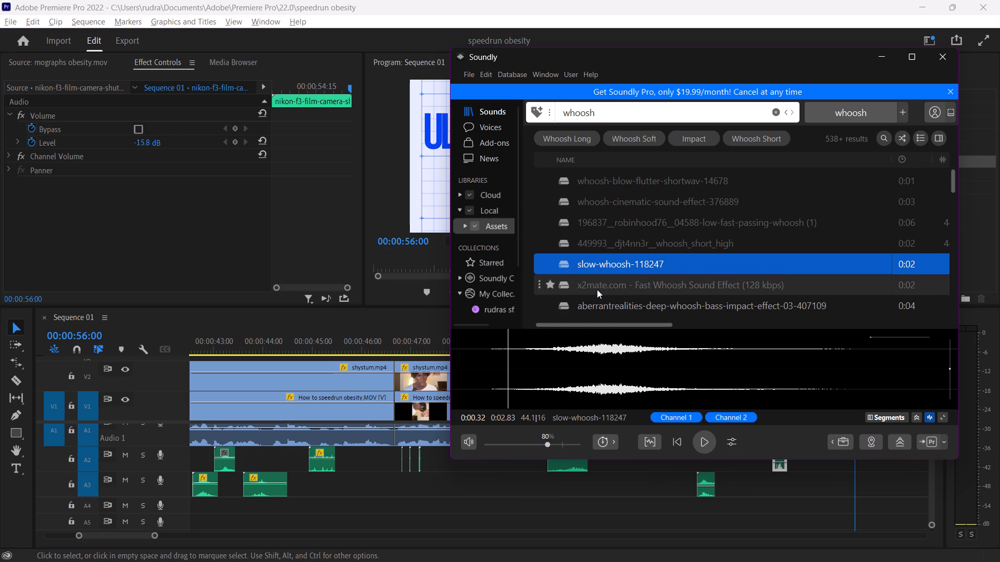
{"action": "left_click", "coordinate": [597, 289]}
{"action": "key", "text": "space"}
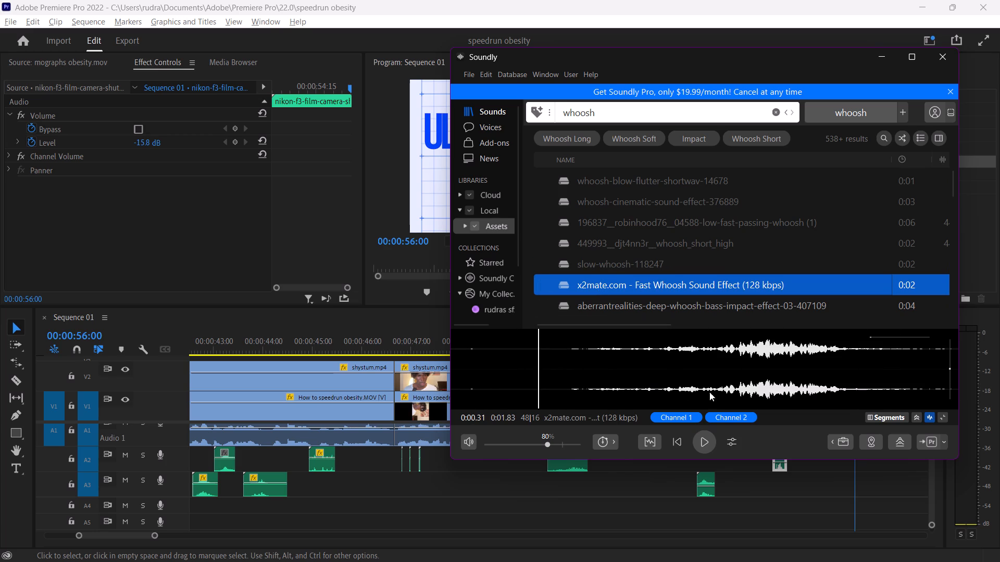
{"action": "left_click_drag", "start_coordinate": [631, 360], "coordinate": [869, 352]}
{"action": "left_click_drag", "start_coordinate": [794, 372], "coordinate": [819, 474]}
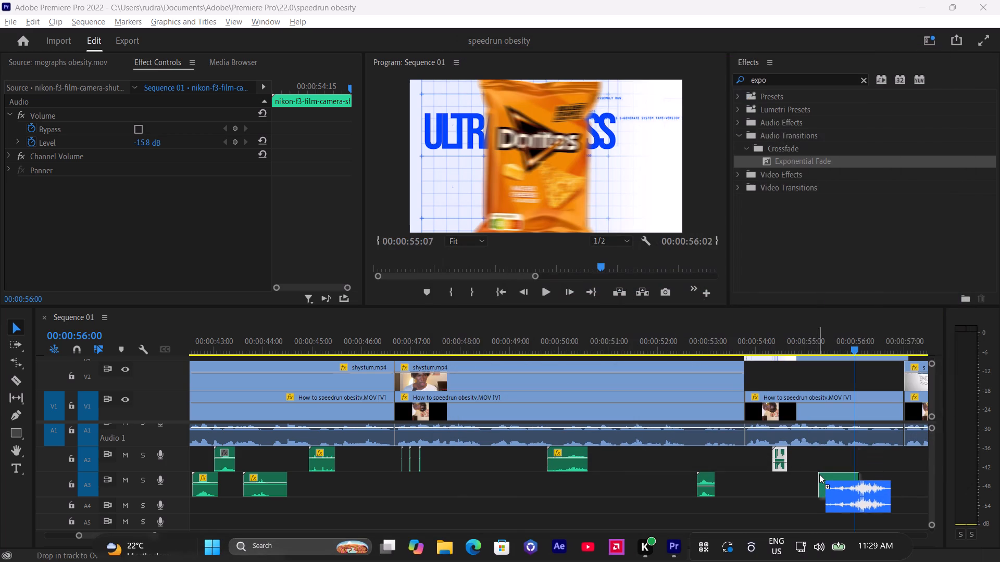
{"action": "left_click_drag", "start_coordinate": [819, 474], "coordinate": [814, 483]}
{"action": "left_click", "coordinate": [799, 510]}
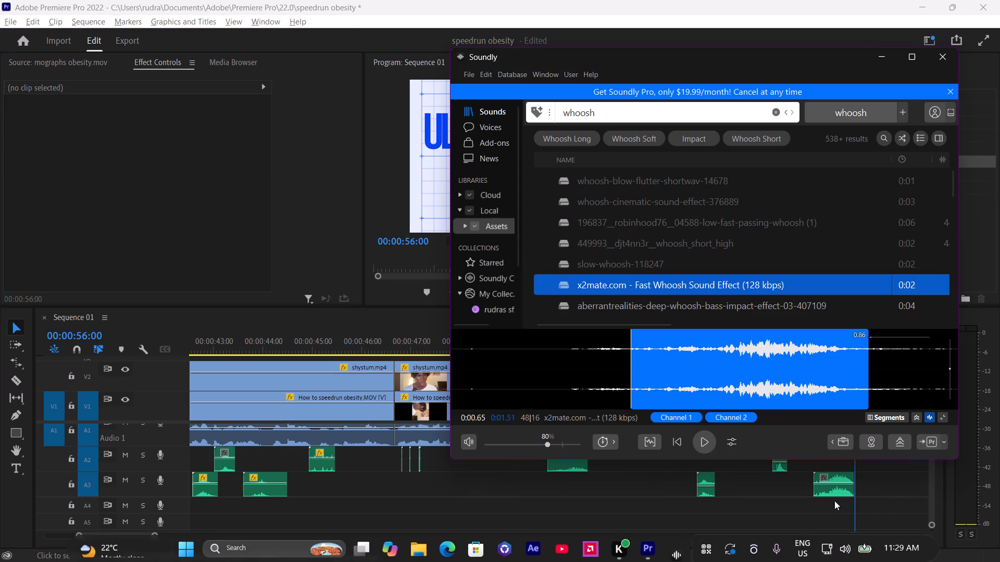
Move the Fast Whoosh clip on A3 to start at about 00:00:55:22 and play it against the product entrance.
{"action": "left_click_drag", "start_coordinate": [842, 493], "coordinate": [870, 493]}
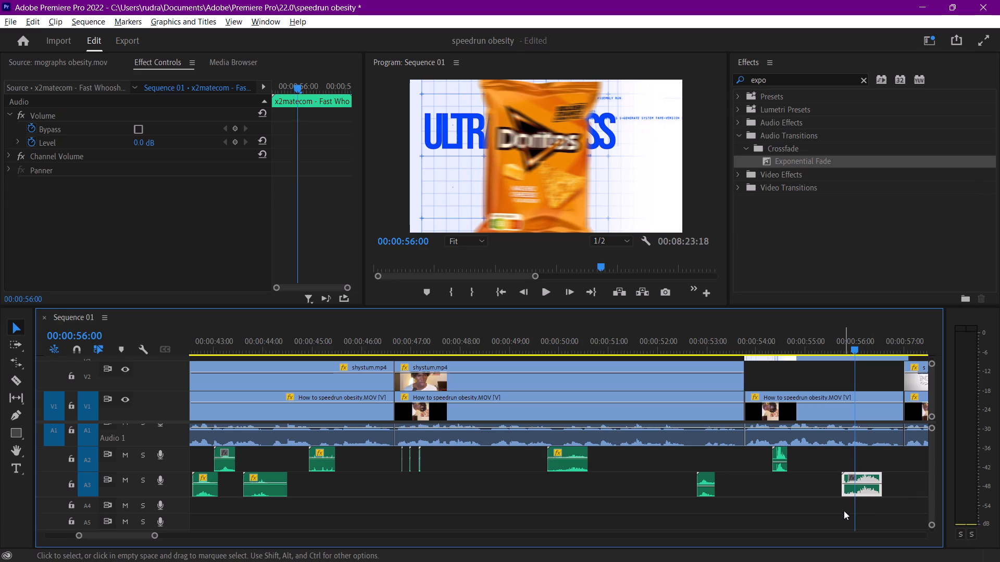
{"action": "left_click", "coordinate": [844, 510]}
{"action": "left_click", "coordinate": [841, 337]}
{"action": "key", "text": "space"}
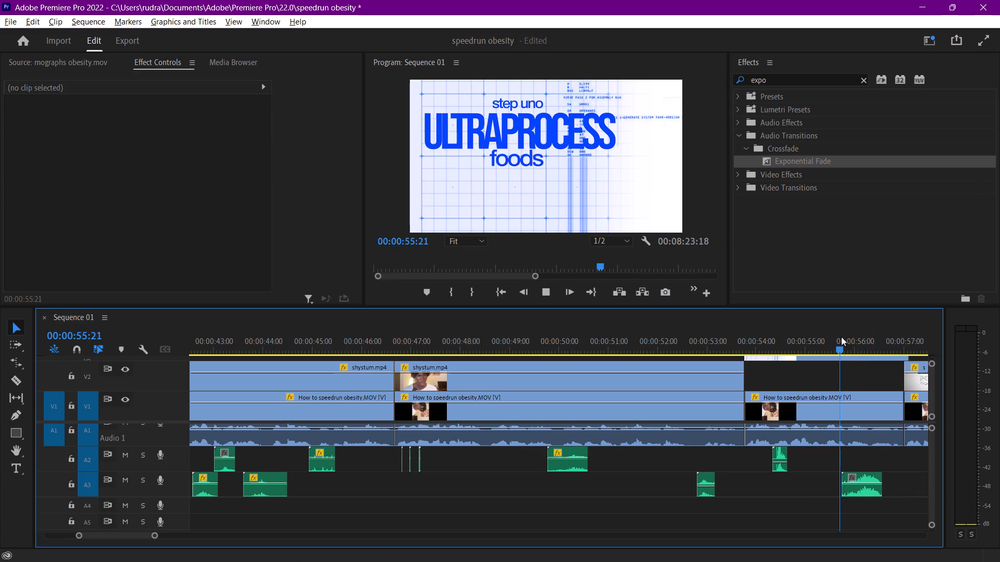
{"action": "key", "text": "space"}
Adjust the audio gain of the Fast Whoosh clip on A3 by -15 dB.
{"action": "scroll", "coordinate": [438, 532], "scroll_direction": "up", "scroll_amount": 3}
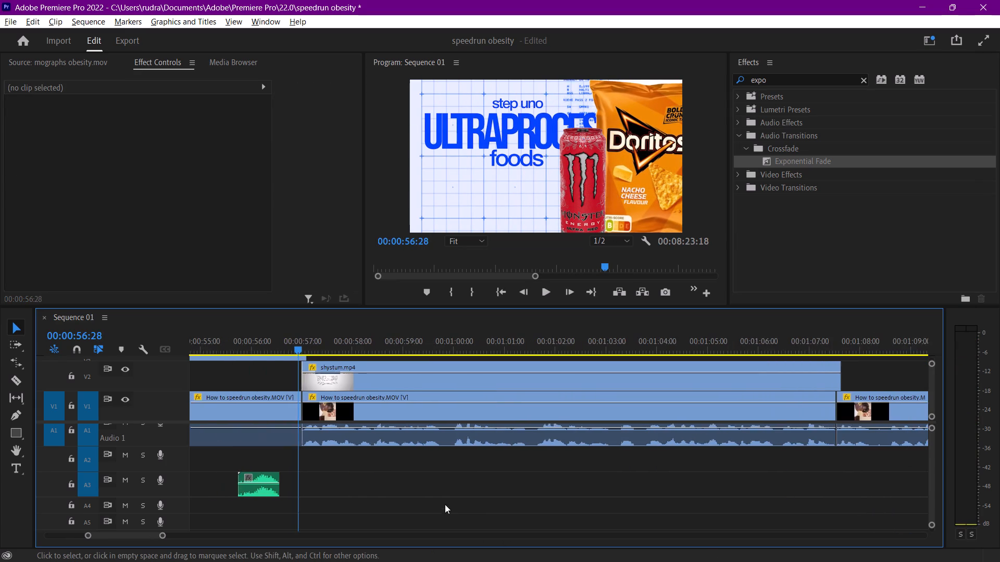
{"action": "scroll", "coordinate": [445, 504], "scroll_direction": "up", "scroll_amount": 8}
{"action": "left_click", "coordinate": [395, 486]}
{"action": "type", "text": "g-15"}
{"action": "key", "text": "Return"}
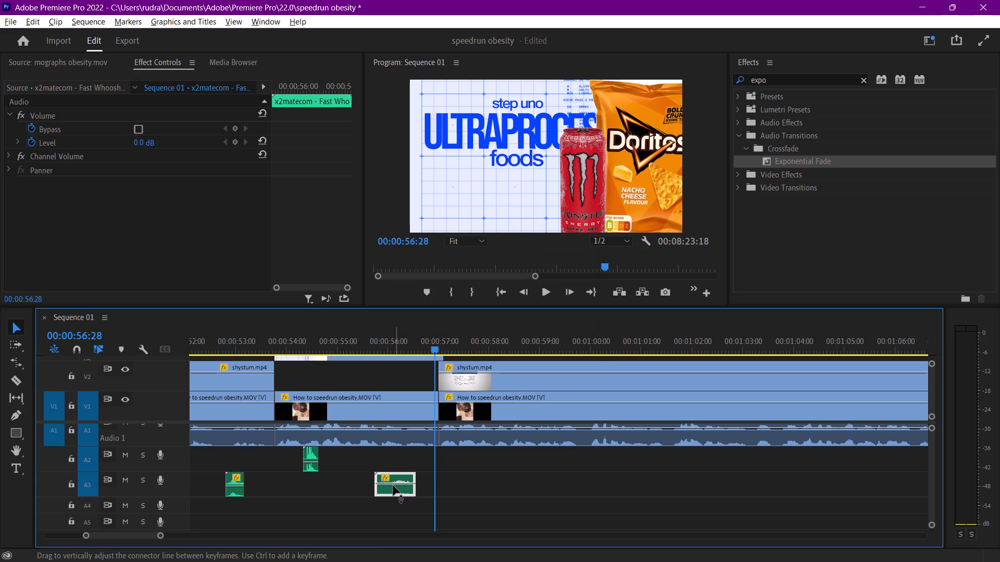
Play the title section, move the nikon shutter clip on A2 to about 00:00:53:25, replay it from the title's start and save.
{"action": "left_click", "coordinate": [280, 342]}
{"action": "key", "text": "space"}
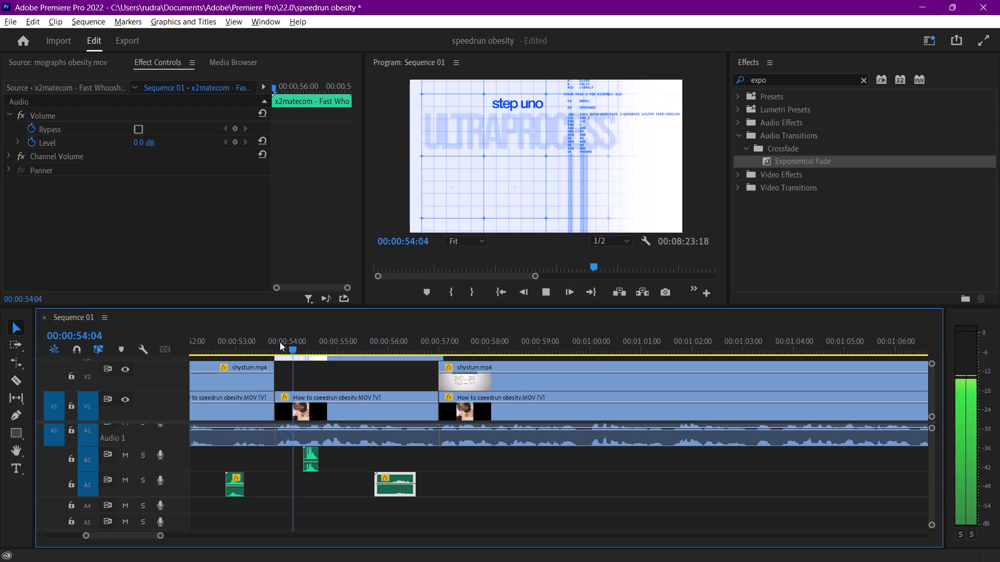
{"action": "key", "text": "space"}
{"action": "left_click_drag", "start_coordinate": [308, 468], "coordinate": [305, 468]}
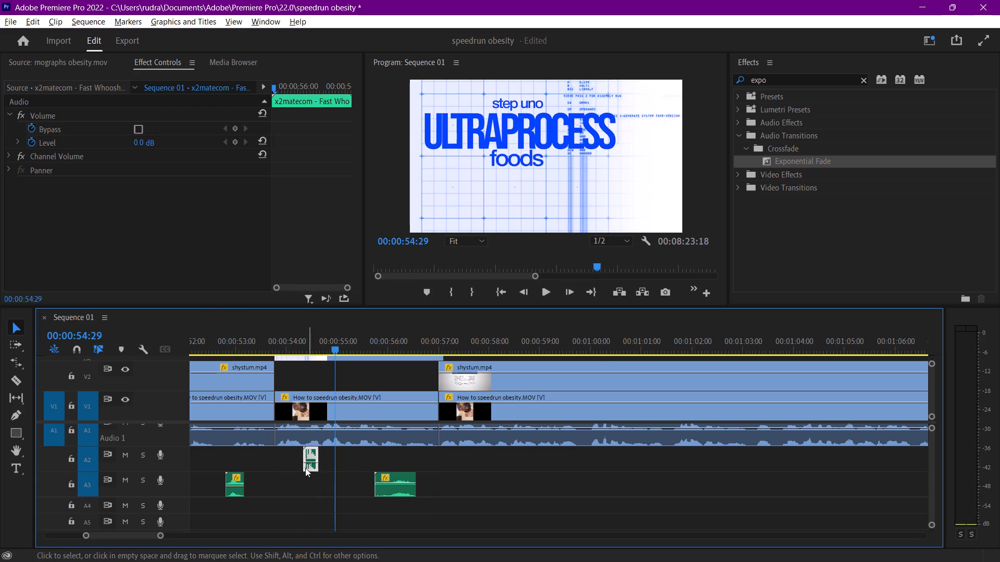
{"action": "left_click_drag", "start_coordinate": [305, 468], "coordinate": [283, 466]}
{"action": "left_click", "coordinate": [276, 345]}
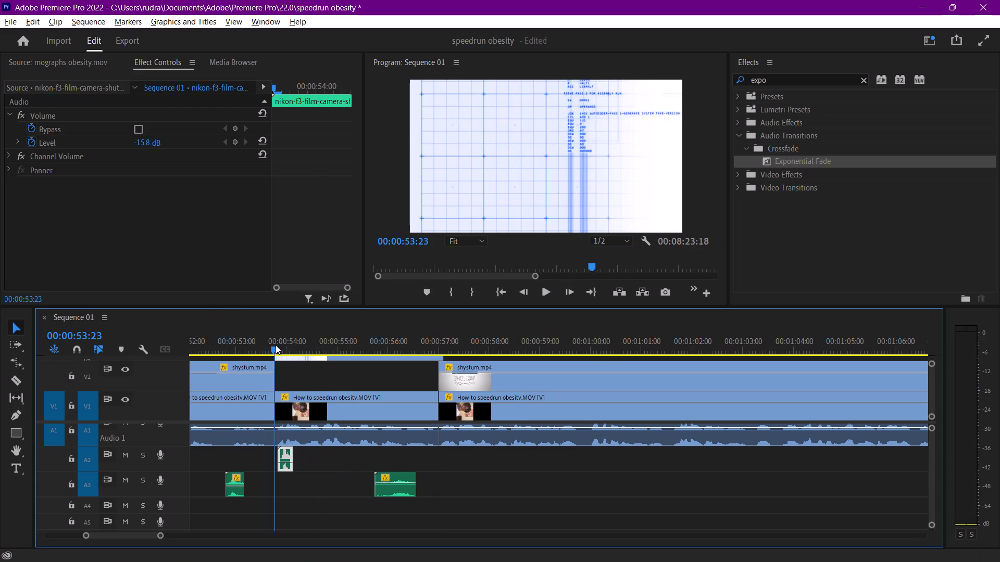
{"action": "key", "text": "space"}
{"action": "key", "text": "space"}
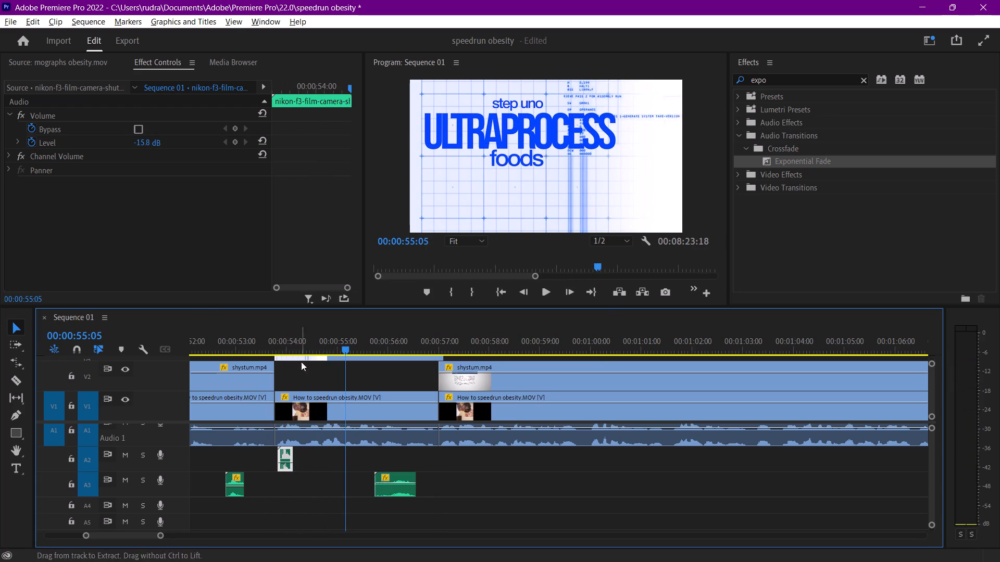
{"action": "key", "text": "ctrl+s"}
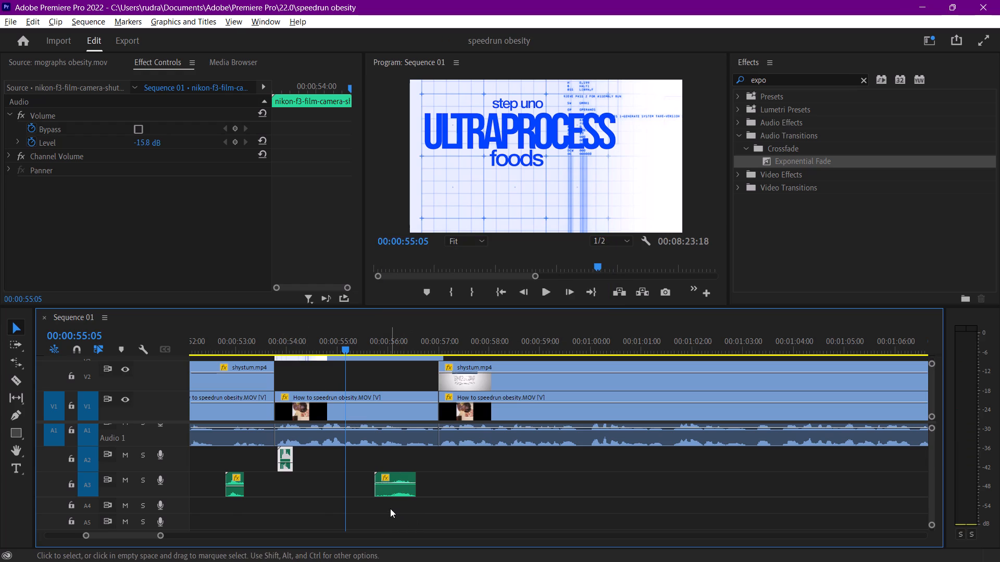
Play the "step uno" title, move the Fast Whoosh clip on A3 to start at about 00:00:55:20, replay the product entrance and save.
{"action": "left_click", "coordinate": [277, 329]}
{"action": "key", "text": "space"}
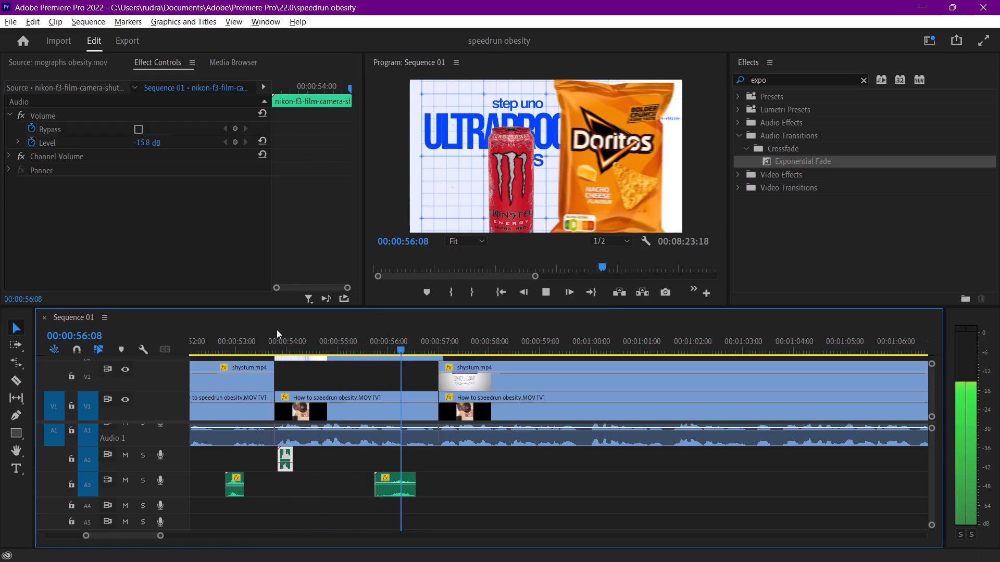
{"action": "key", "text": "space"}
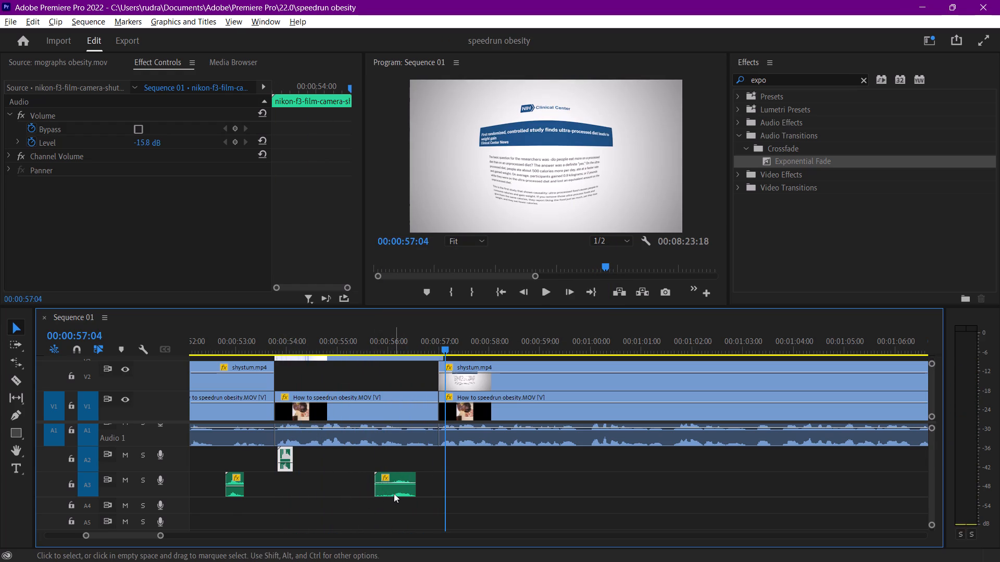
{"action": "left_click", "coordinate": [394, 493]}
{"action": "left_click", "coordinate": [371, 341]}
{"action": "key", "text": "space"}
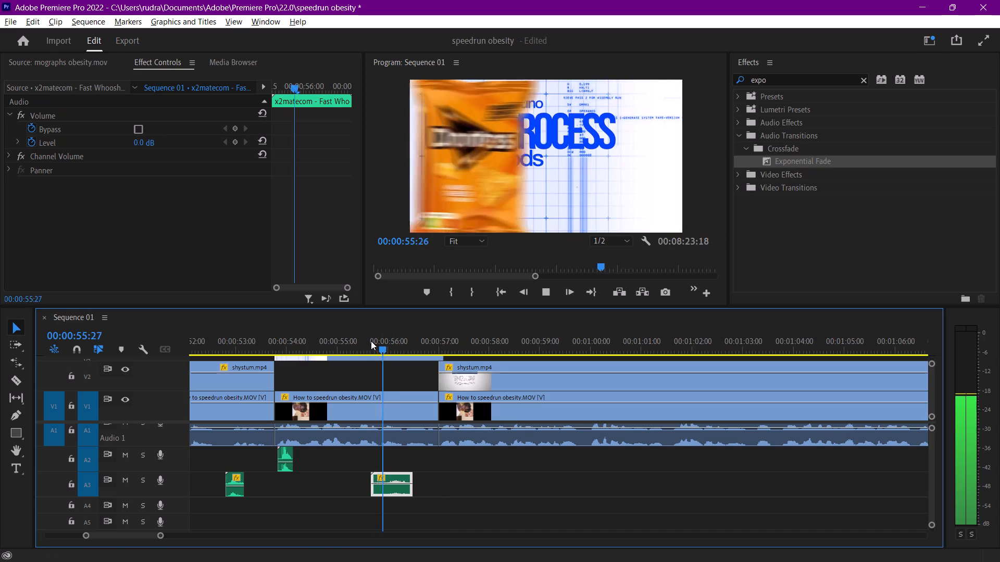
{"action": "key", "text": "space"}
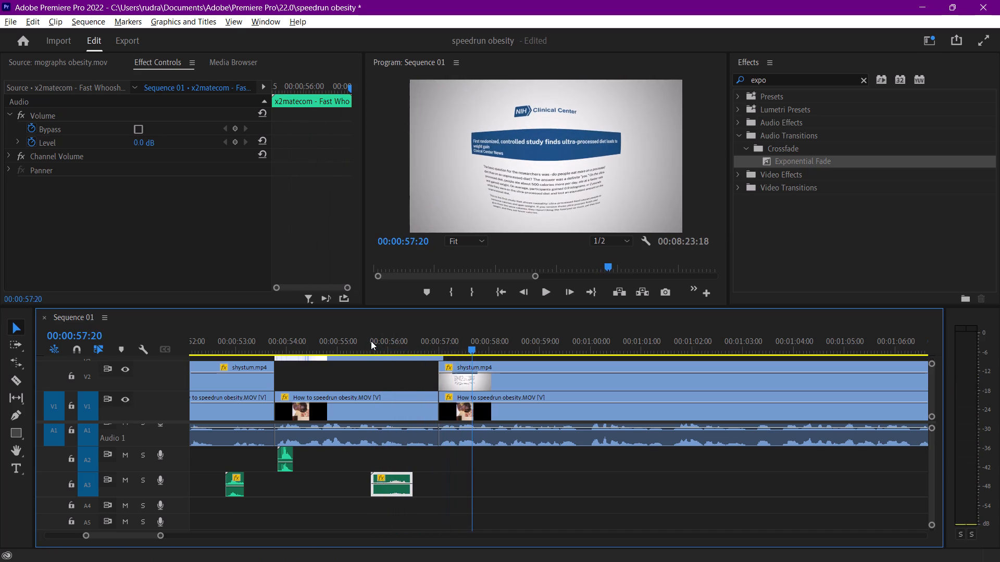
{"action": "key", "text": "ctrl+s"}
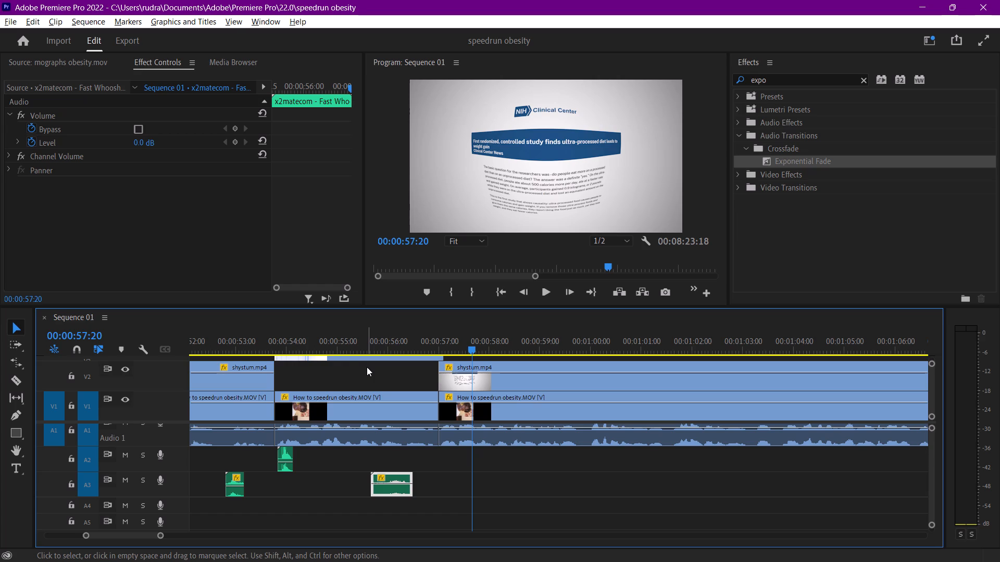
Replay the "step uno" title section from about 00:00:53:20 to check the shutter and whoosh timing against the visuals.
{"action": "left_click", "coordinate": [271, 348]}
{"action": "key", "text": "space"}
{"action": "scroll", "coordinate": [216, 360], "scroll_direction": "left", "scroll_amount": 1}
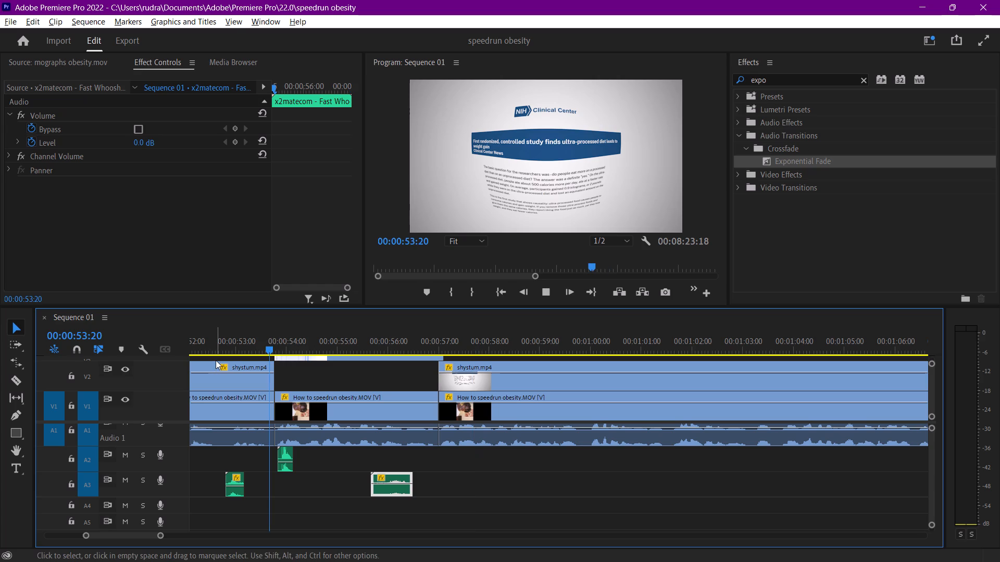
{"action": "scroll", "coordinate": [216, 360], "scroll_direction": "left", "scroll_amount": 1}
{"action": "key", "text": "space"}
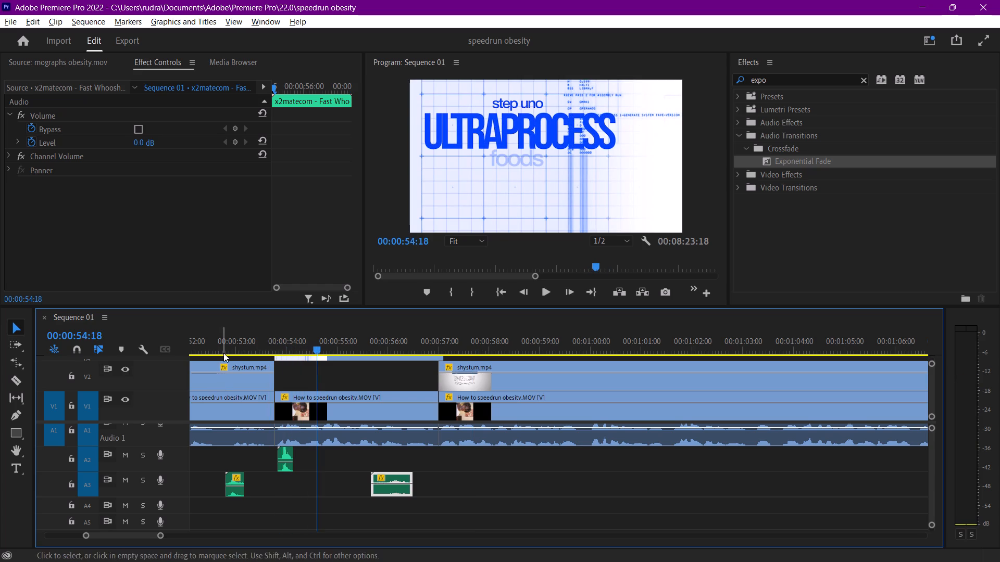
{"action": "left_click", "coordinate": [273, 343]}
{"action": "key", "text": "space"}
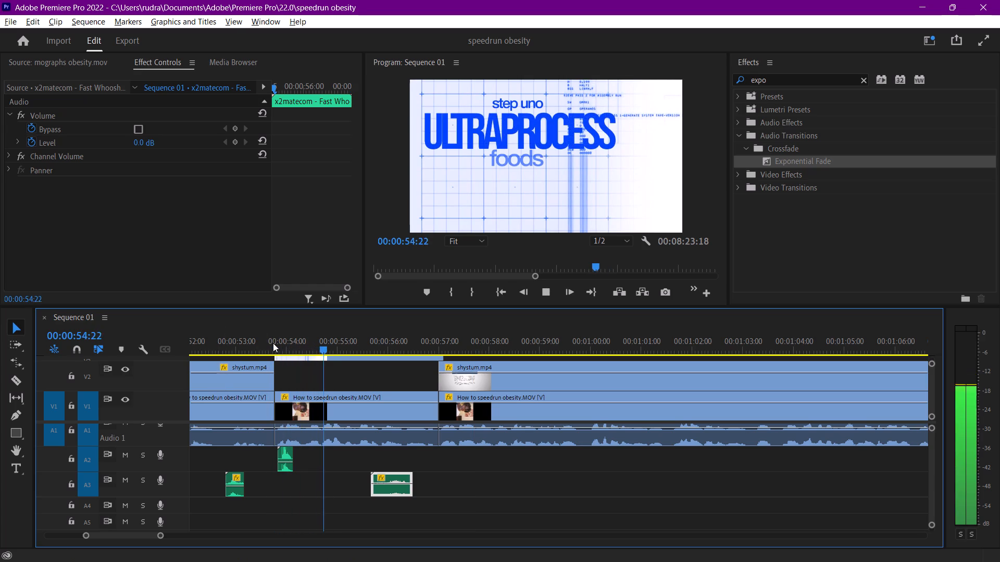
{"action": "key", "text": "space"}
{"action": "key", "text": "space"}
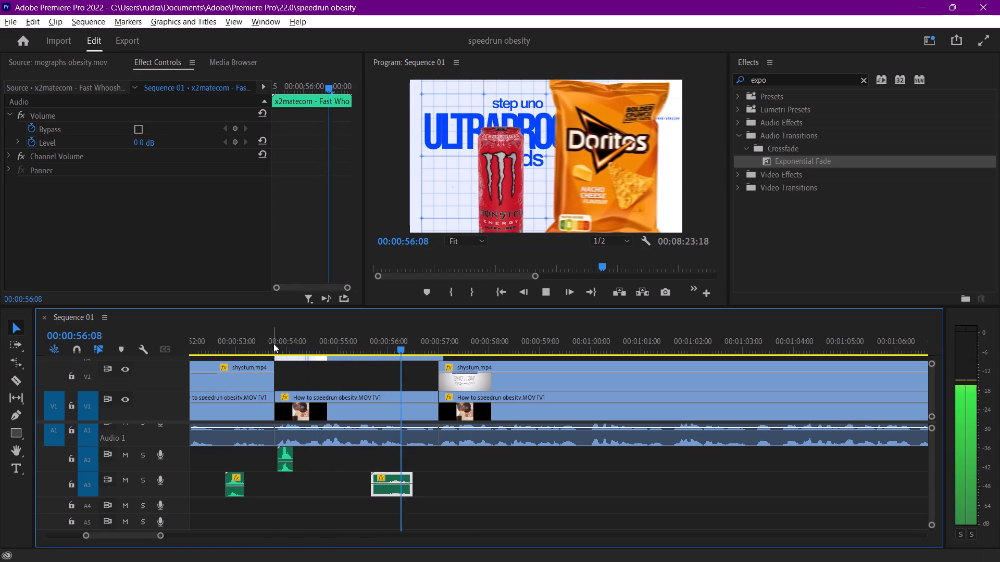
{"action": "key", "text": "space"}
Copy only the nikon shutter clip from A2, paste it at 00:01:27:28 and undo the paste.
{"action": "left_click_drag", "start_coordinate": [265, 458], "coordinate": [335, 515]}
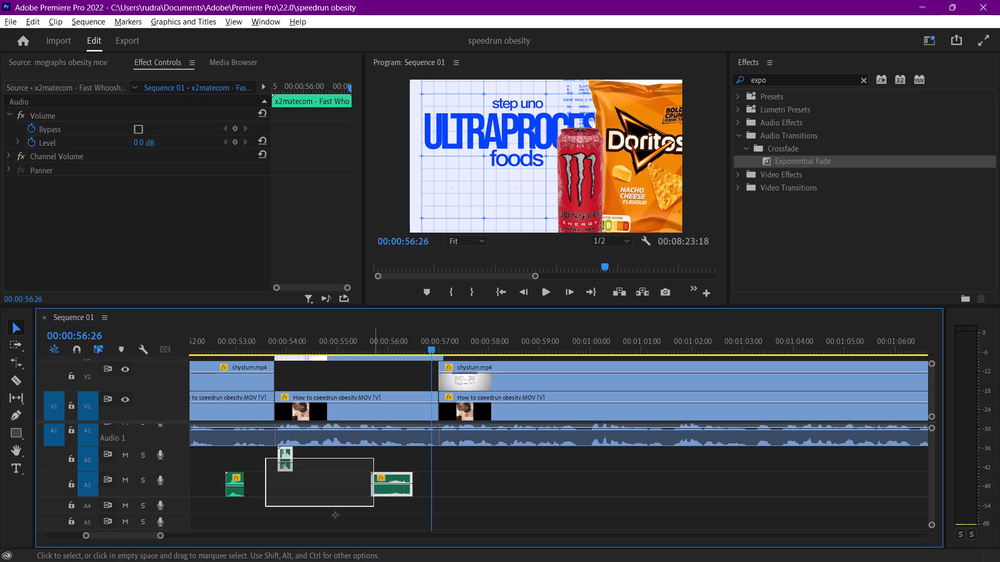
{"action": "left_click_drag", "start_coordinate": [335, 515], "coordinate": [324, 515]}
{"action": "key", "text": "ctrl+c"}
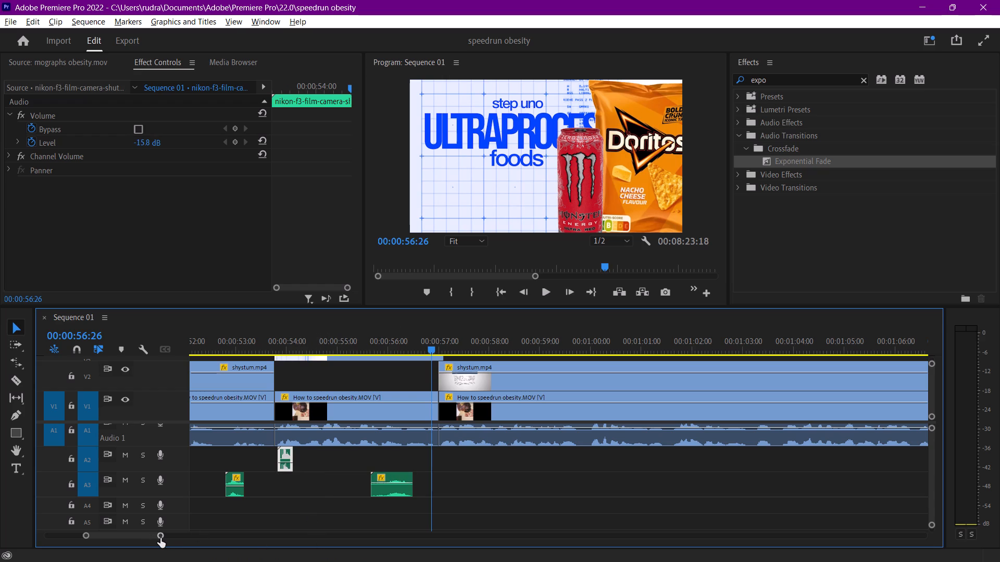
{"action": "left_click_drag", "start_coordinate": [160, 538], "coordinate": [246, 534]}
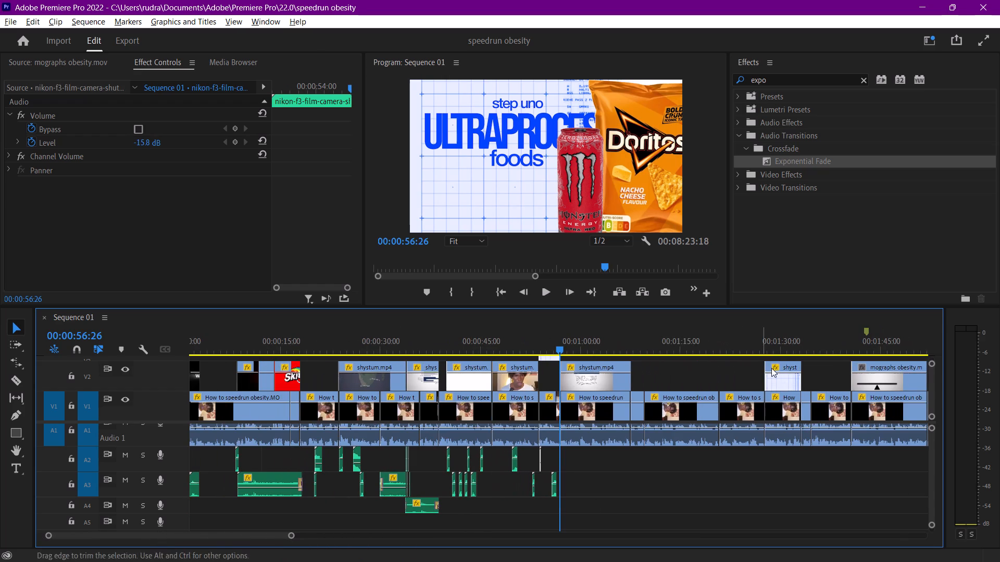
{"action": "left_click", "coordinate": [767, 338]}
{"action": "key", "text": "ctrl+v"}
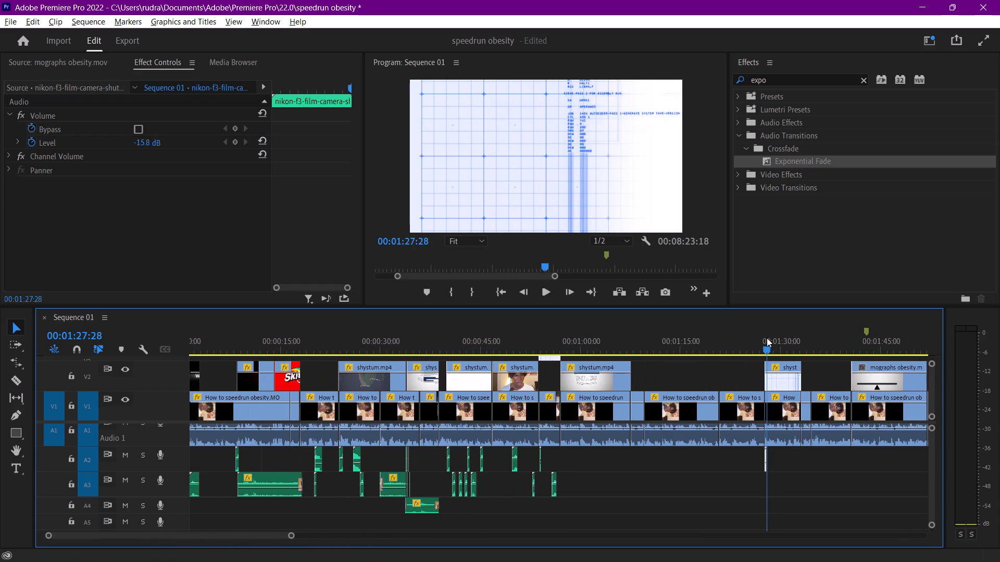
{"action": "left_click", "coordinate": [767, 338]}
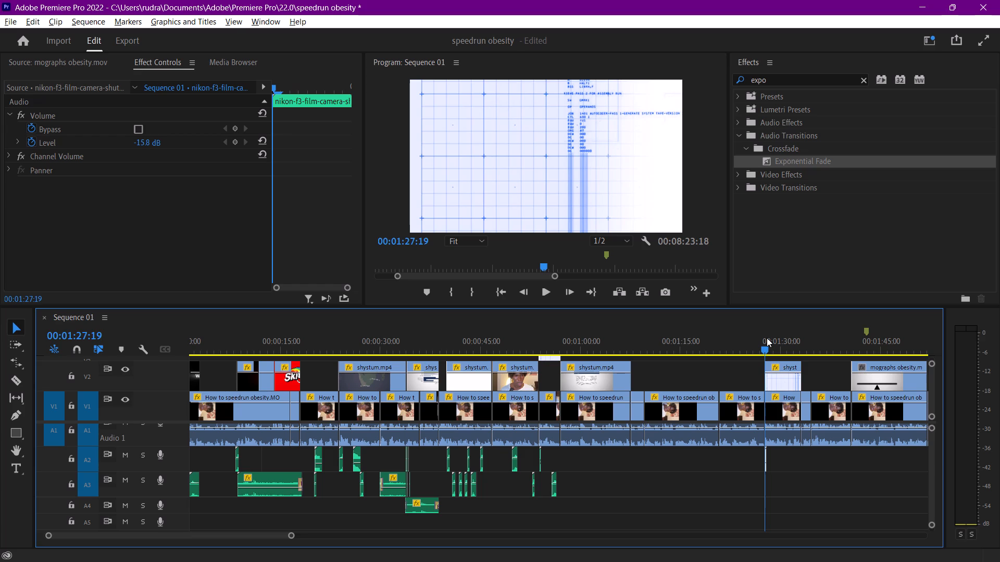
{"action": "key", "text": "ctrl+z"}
Copy the "step uno" title's nikon shutter and Fast Whoosh clips together and paste them at 00:01:27:19 for the "step deux" title.
{"action": "left_click_drag", "start_coordinate": [578, 458], "coordinate": [570, 458]}
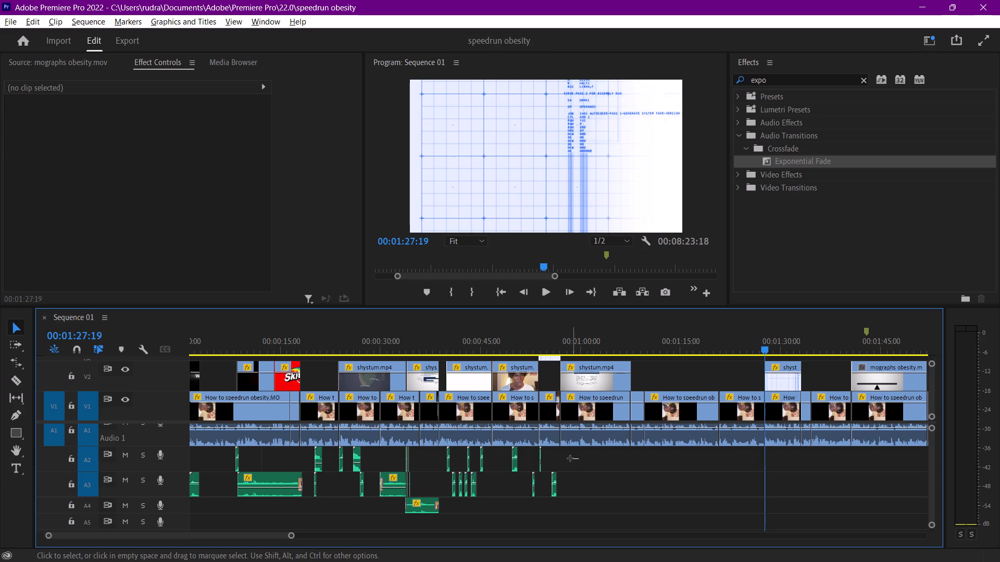
{"action": "left_click_drag", "start_coordinate": [570, 458], "coordinate": [538, 481]}
{"action": "key", "text": "ctrl+c"}
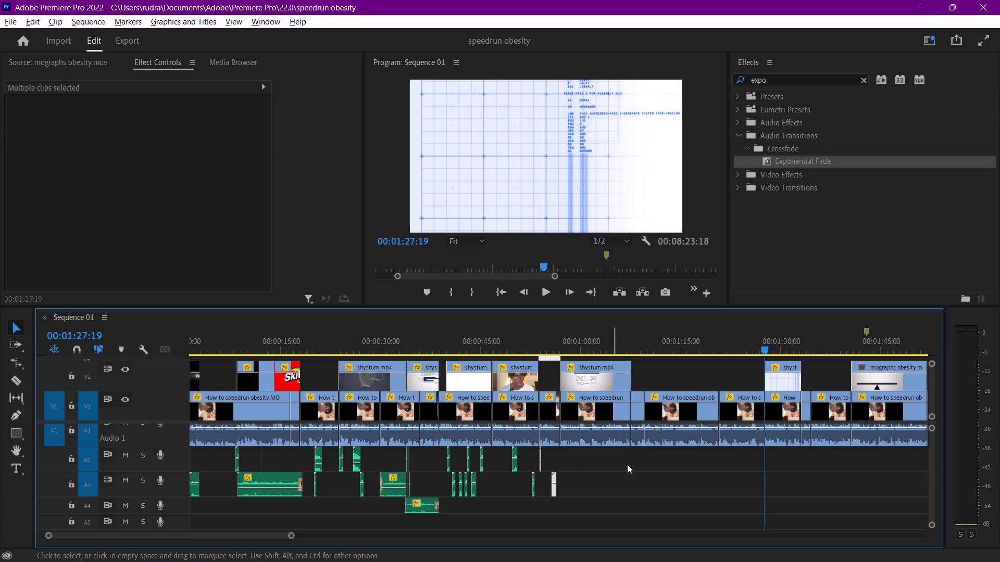
{"action": "key", "text": "ctrl+v"}
{"action": "left_click_drag", "start_coordinate": [293, 535], "coordinate": [203, 525]}
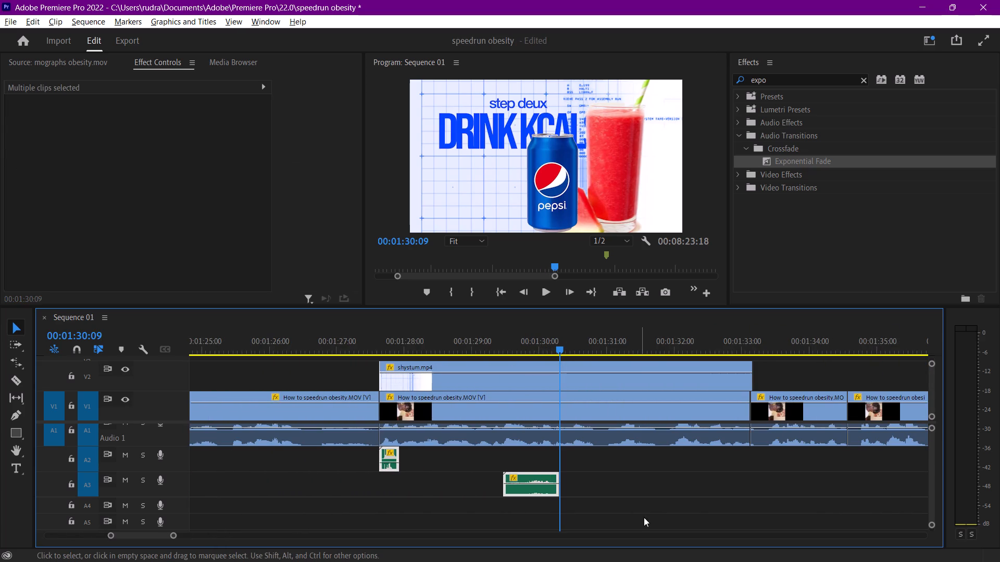
Move the pasted Fast Whoosh clip on A3 to start at about 00:01:29:24 and play the "step deux" title from before its start.
{"action": "left_click", "coordinate": [651, 501]}
{"action": "left_click_drag", "start_coordinate": [533, 475], "coordinate": [557, 478]}
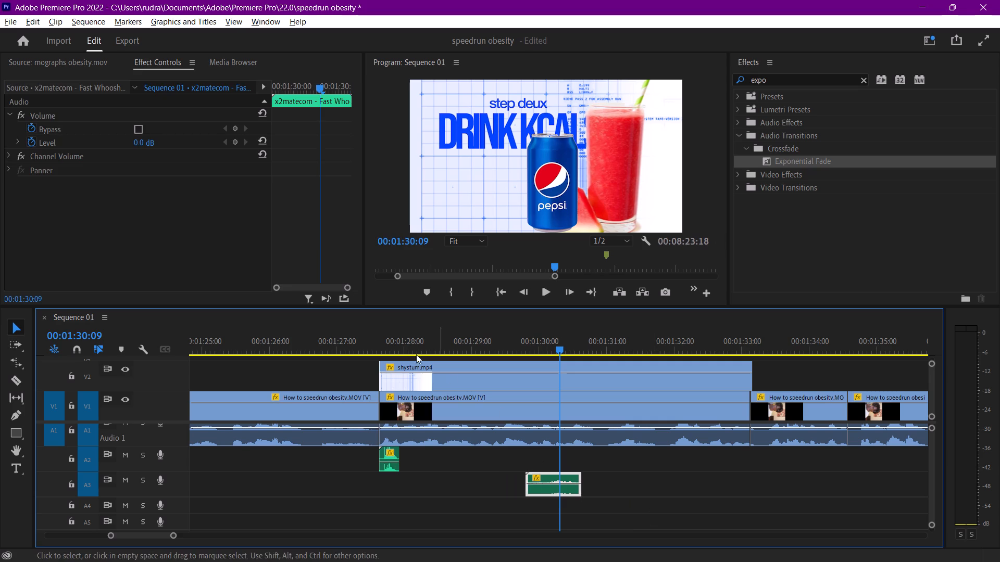
{"action": "left_click", "coordinate": [362, 331]}
{"action": "key", "text": "space"}
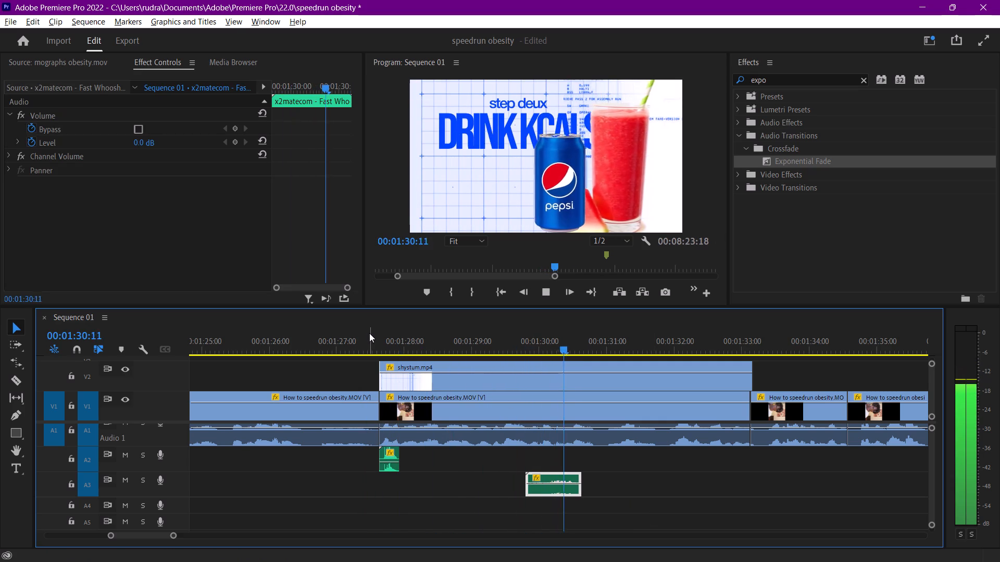
{"action": "key", "text": "space"}
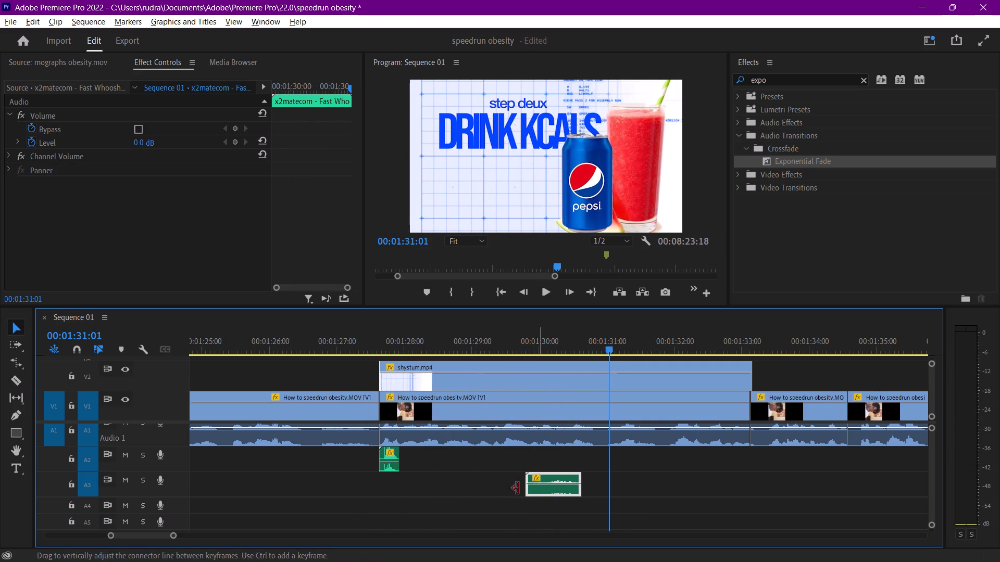
Paste the nikon shutter and Fast Whoosh clips at 00:02:13:23 for the "step tres" title and play the section.
{"action": "left_click_drag", "start_coordinate": [173, 535], "coordinate": [212, 532]}
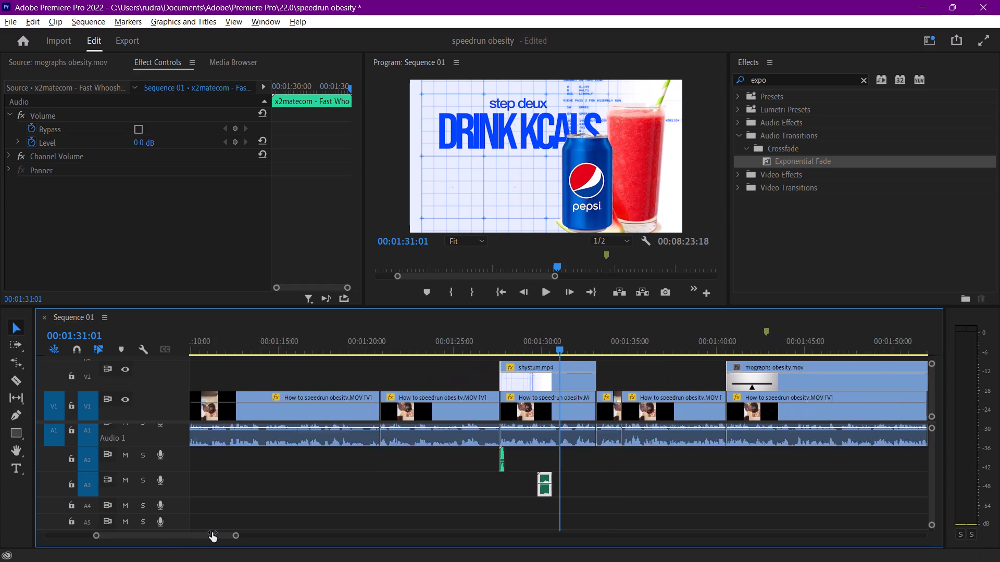
{"action": "left_click_drag", "start_coordinate": [212, 532], "coordinate": [290, 527]}
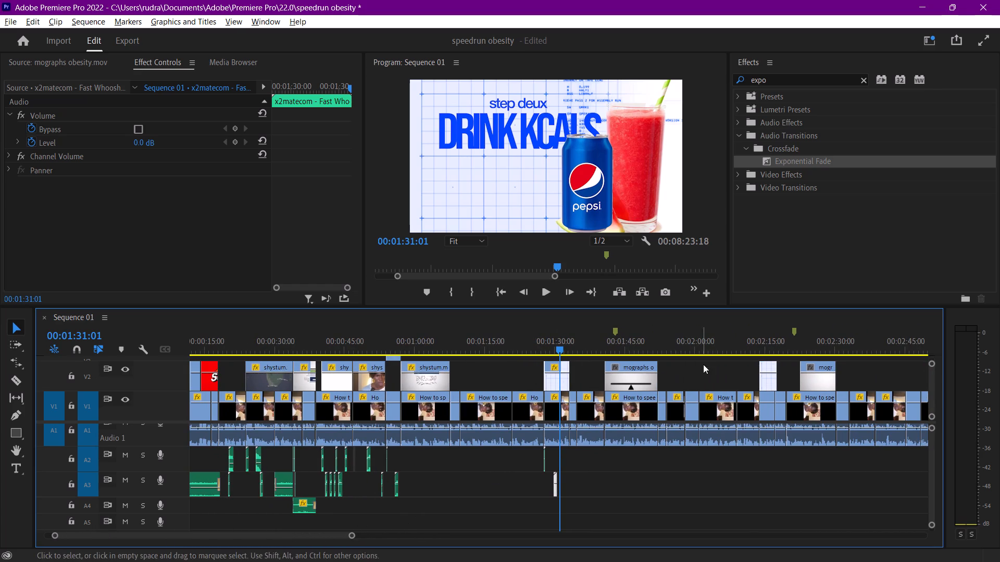
{"action": "left_click_drag", "start_coordinate": [749, 347], "coordinate": [761, 352]}
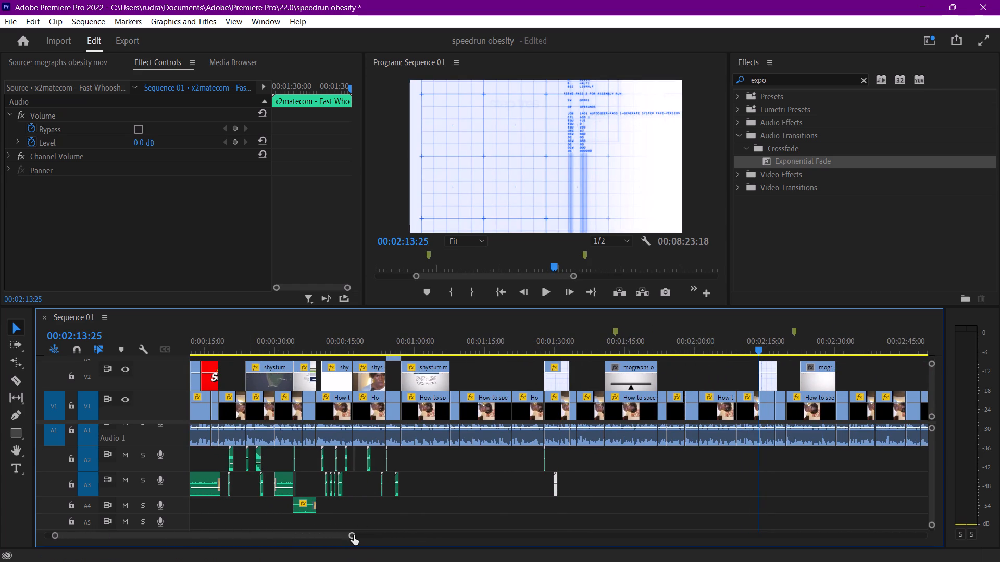
{"action": "left_click_drag", "start_coordinate": [354, 535], "coordinate": [268, 533]}
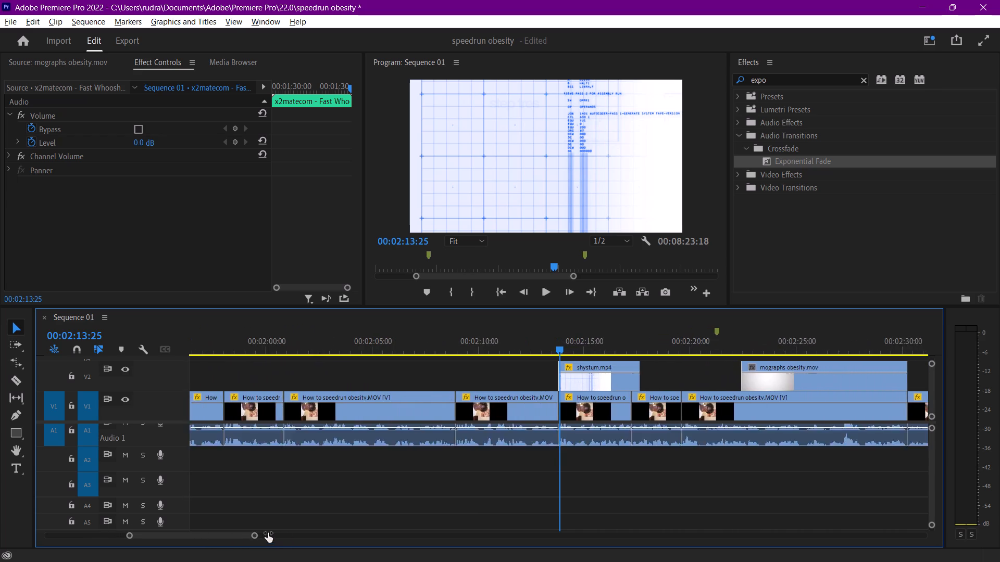
{"action": "left_click_drag", "start_coordinate": [268, 533], "coordinate": [262, 532]}
{"action": "left_click", "coordinate": [555, 347]}
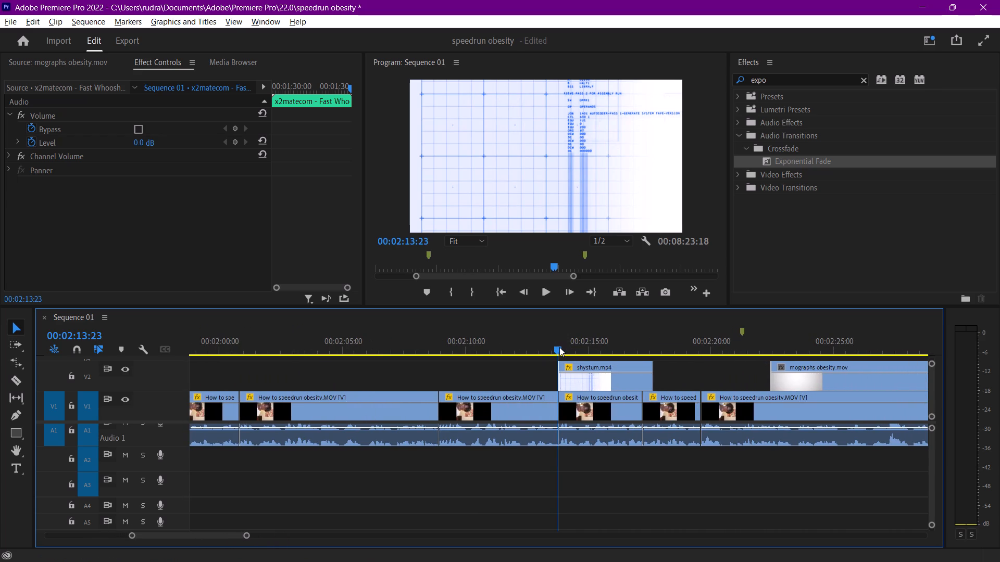
{"action": "key", "text": "ctrl+v"}
{"action": "left_click", "coordinate": [549, 353]}
{"action": "key", "text": "space"}
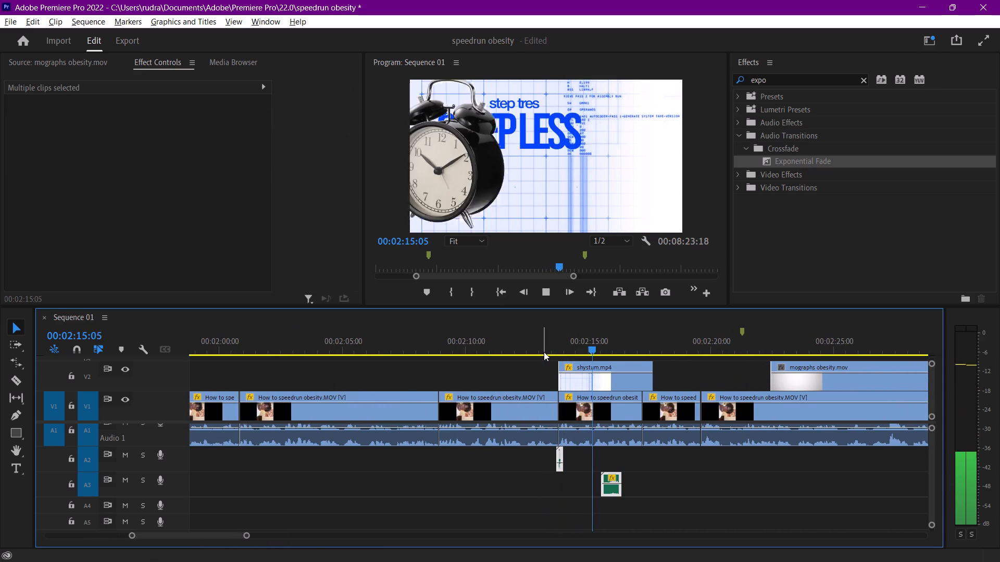
{"action": "key", "text": "space"}
Move the "step tres" Fast Whoosh clip on A3 to start at about 00:02:15:03 and play it against the alarm clock's entrance.
{"action": "left_click", "coordinate": [682, 483]}
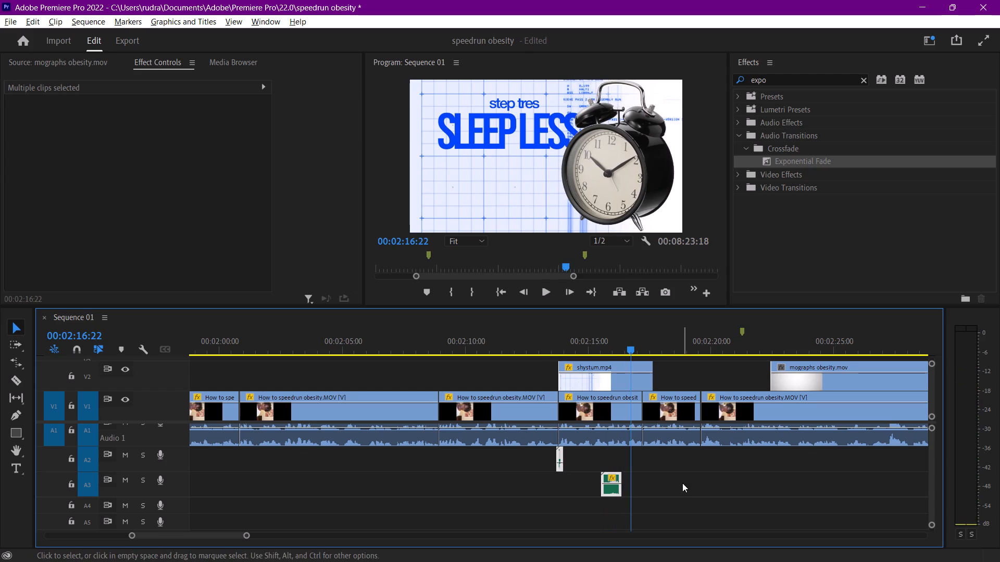
{"action": "left_click_drag", "start_coordinate": [611, 491], "coordinate": [600, 491]}
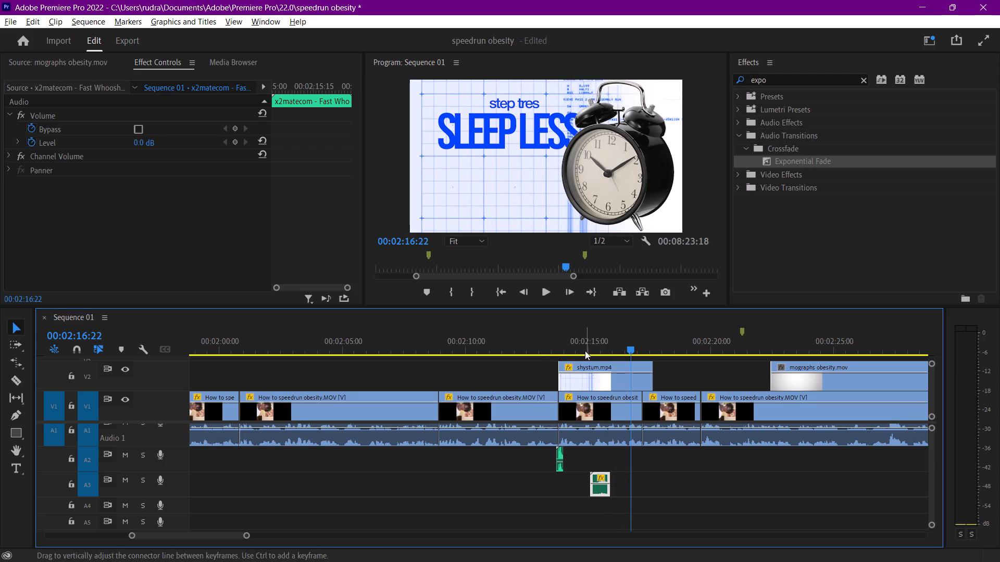
{"action": "left_click", "coordinate": [583, 338]}
{"action": "key", "text": "space"}
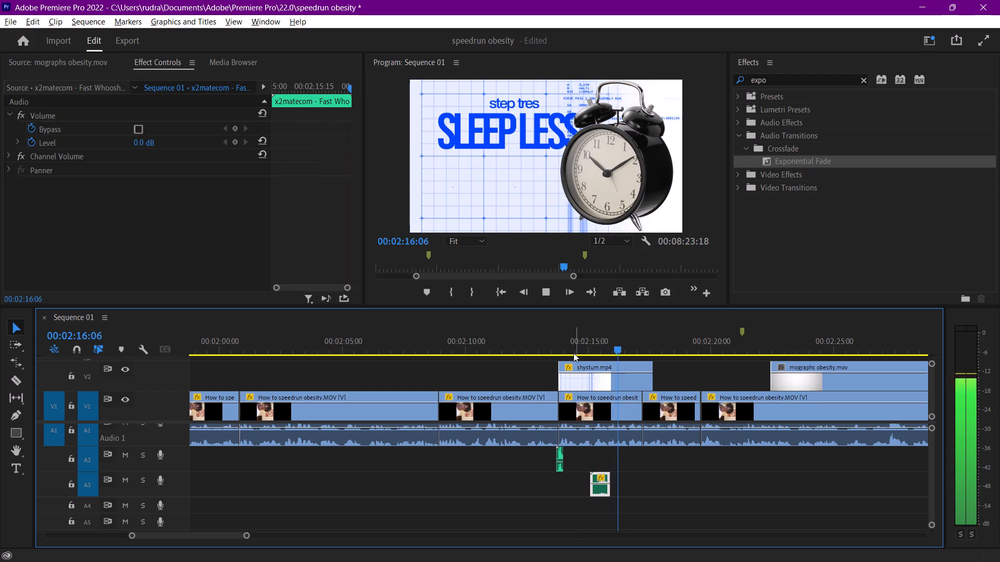
{"action": "key", "text": "space"}
Play the "step tres" title's start, move its nikon shutter clip on A2 to about 00:02:13:27 and replay it.
{"action": "left_click_drag", "start_coordinate": [565, 354], "coordinate": [546, 350]}
{"action": "key", "text": "space"}
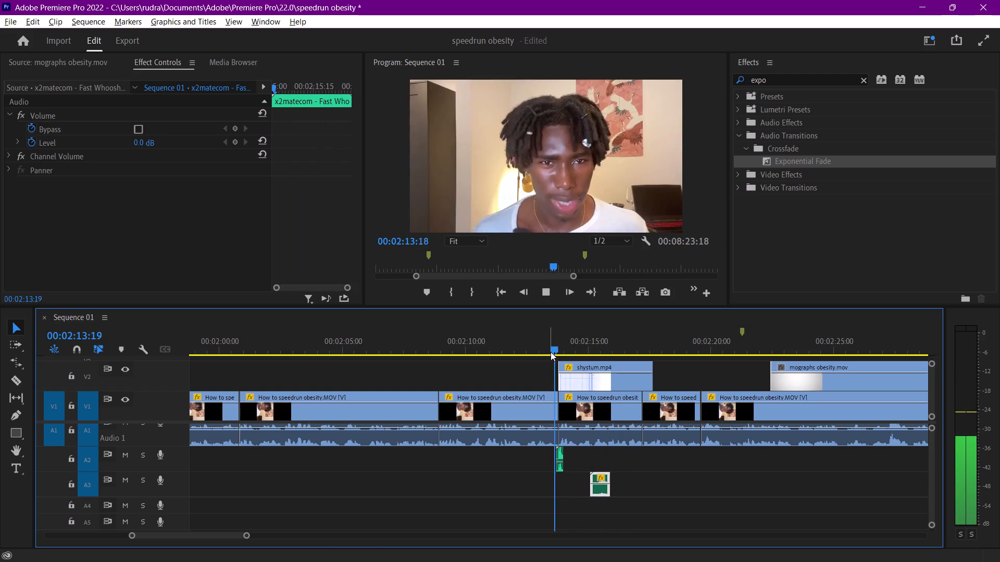
{"action": "key", "text": "space"}
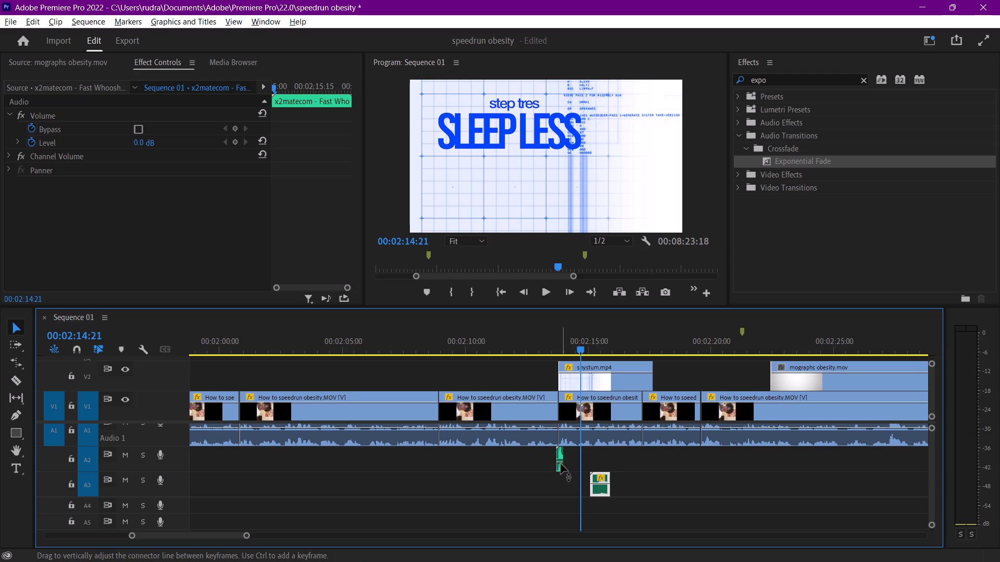
{"action": "left_click_drag", "start_coordinate": [560, 454], "coordinate": [565, 454]}
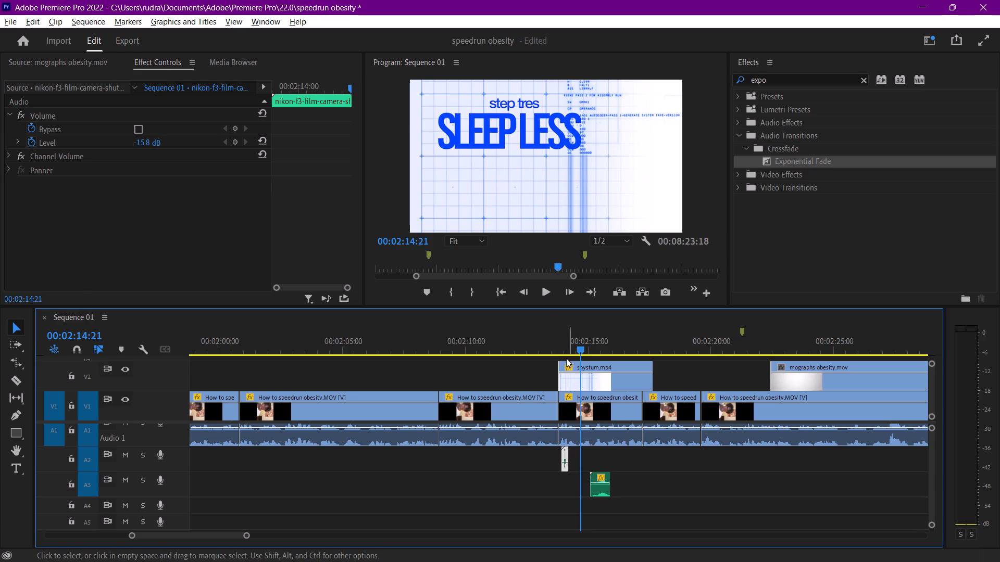
{"action": "left_click", "coordinate": [562, 352]}
{"action": "key", "text": "space"}
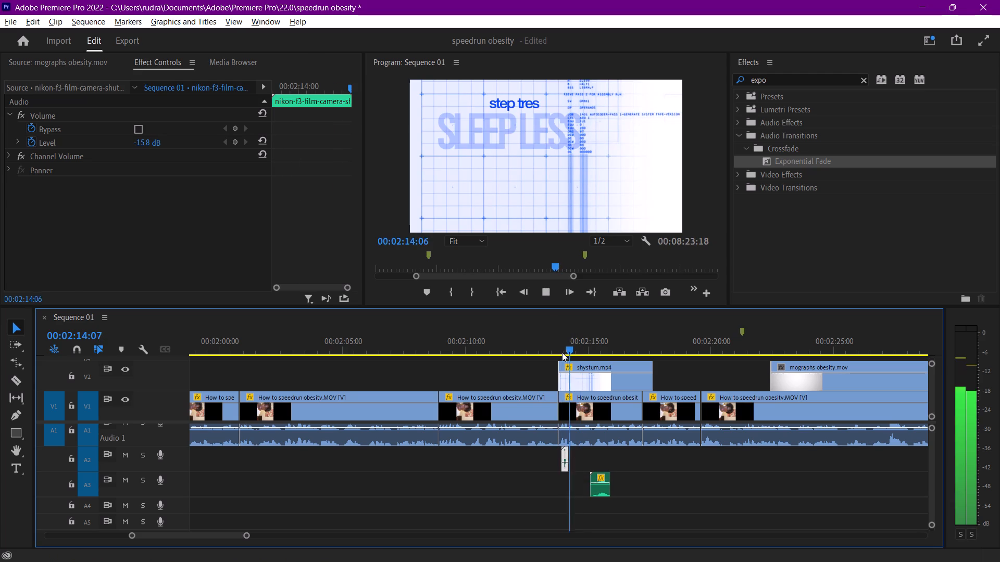
{"action": "key", "text": "space"}
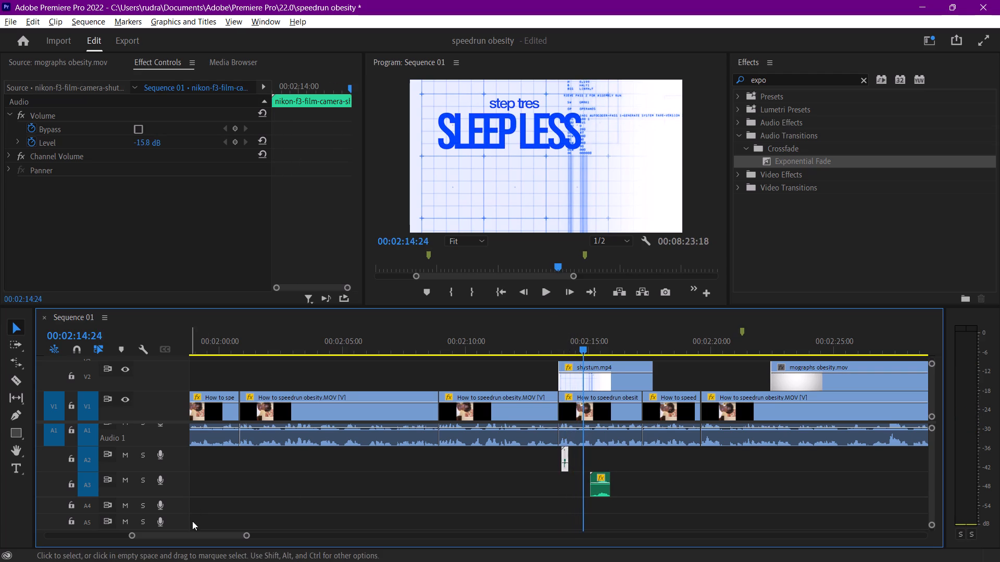
Nudge the "step deux" nikon shutter clip on A2 slightly later than the title's start, play it and save the project.
{"action": "left_click_drag", "start_coordinate": [192, 539], "coordinate": [160, 531]}
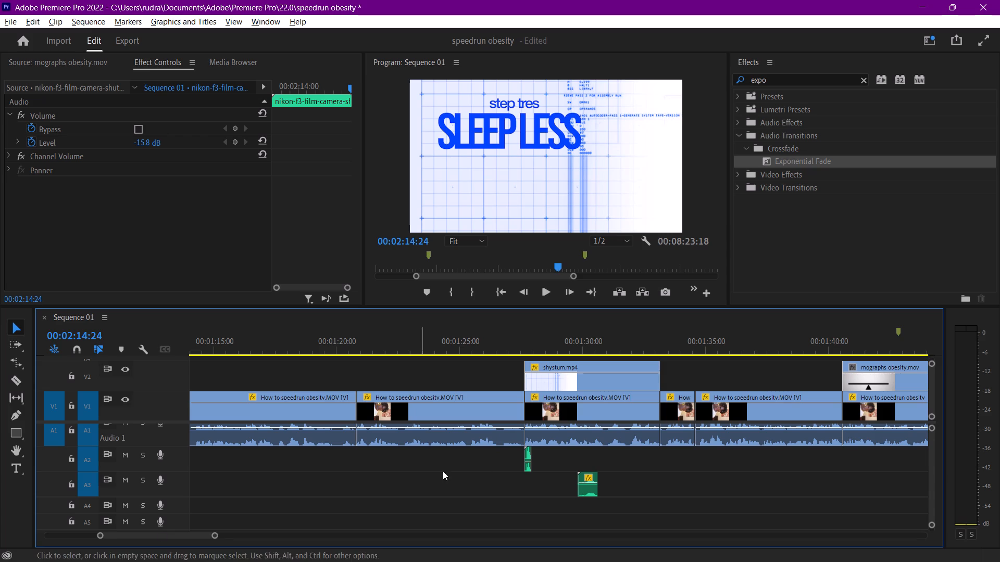
{"action": "left_click", "coordinate": [527, 457]}
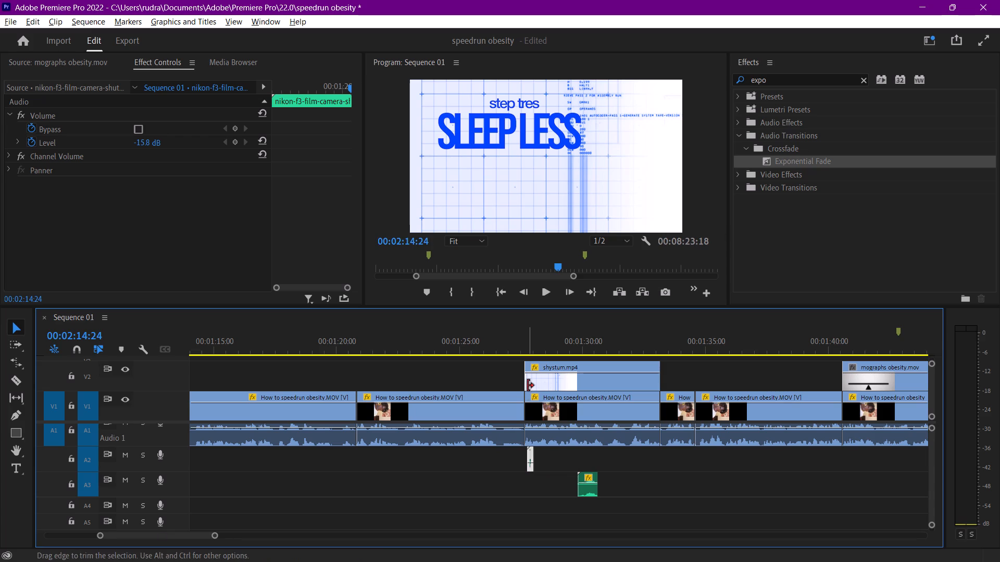
{"action": "left_click", "coordinate": [530, 344]}
{"action": "left_click", "coordinate": [530, 344]}
{"action": "key", "text": "space"}
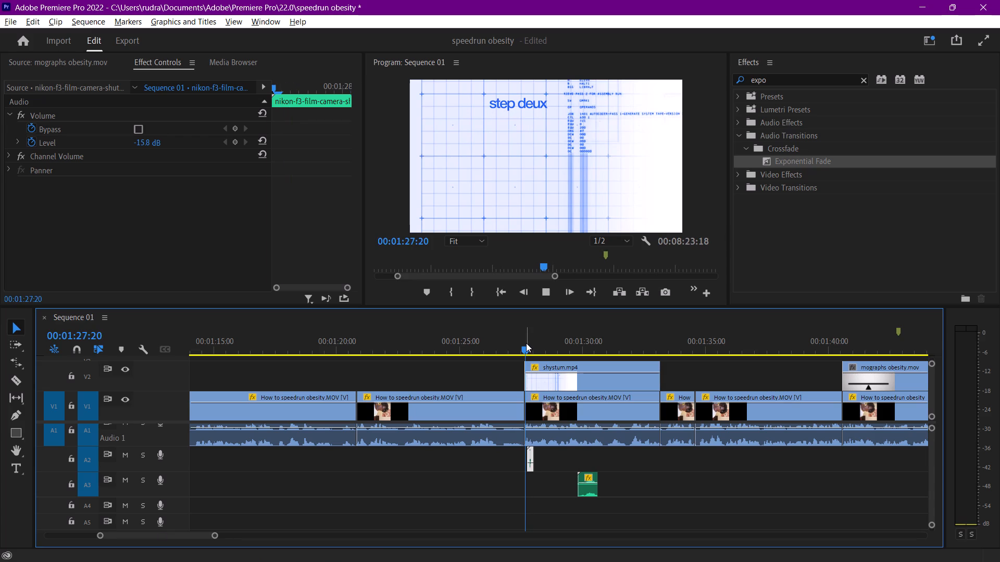
{"action": "key", "text": "space"}
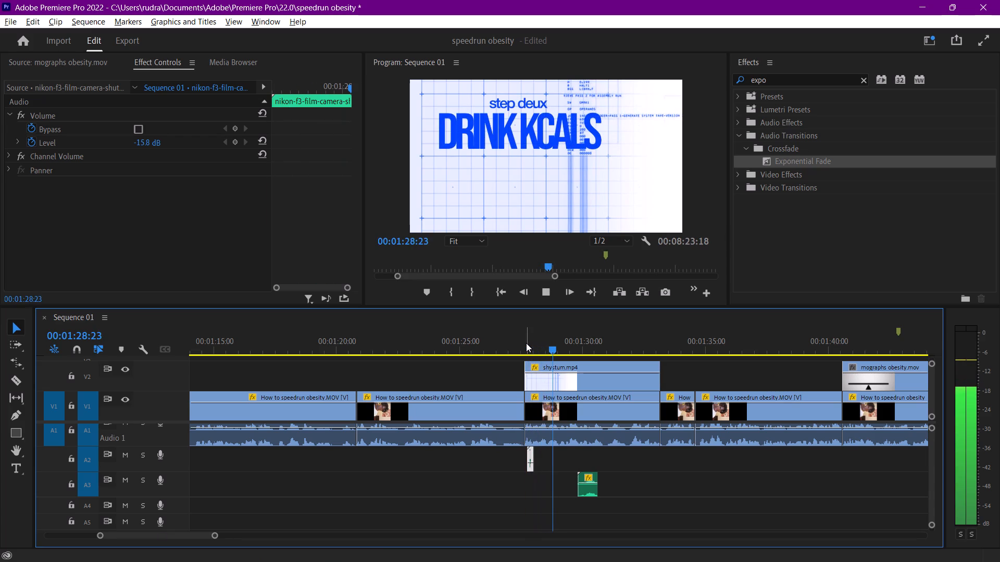
{"action": "key", "text": "ctrl+s"}
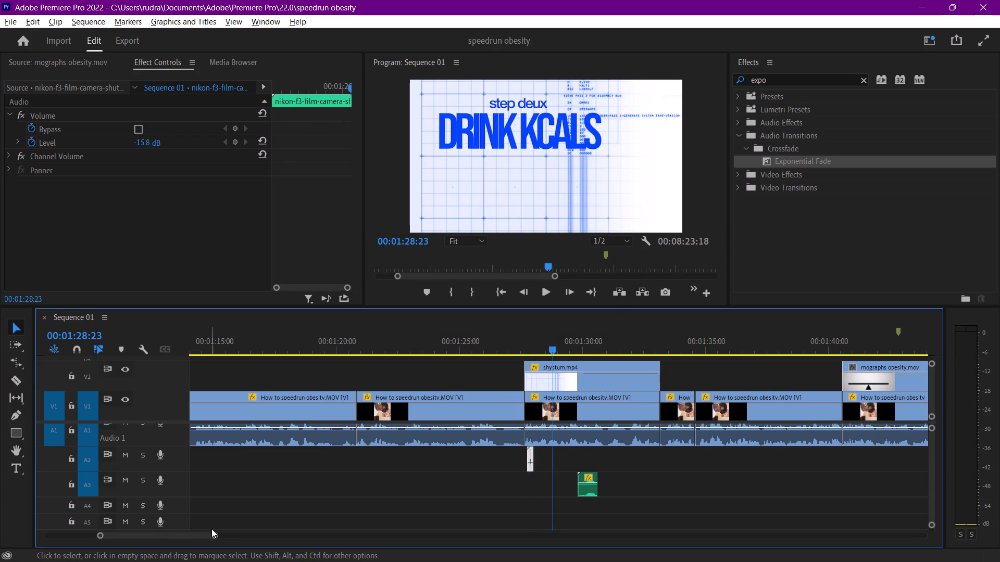
Paste the nikon shutter and Fast Whoosh clips at about 00:02:59 for the "step quatre" title and play the section.
{"action": "left_click_drag", "start_coordinate": [214, 537], "coordinate": [244, 529]}
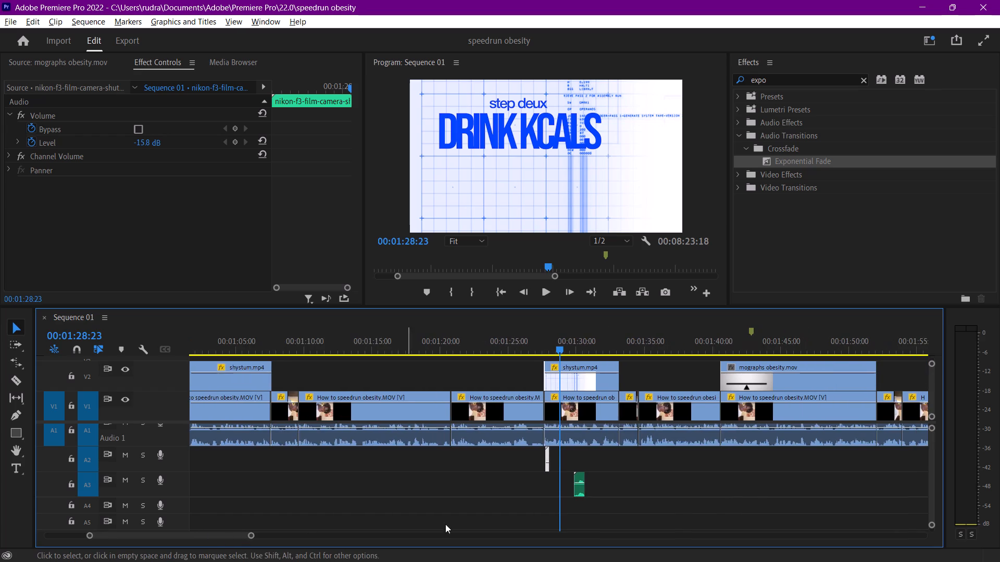
{"action": "scroll", "coordinate": [767, 470], "scroll_direction": "down", "scroll_amount": 17}
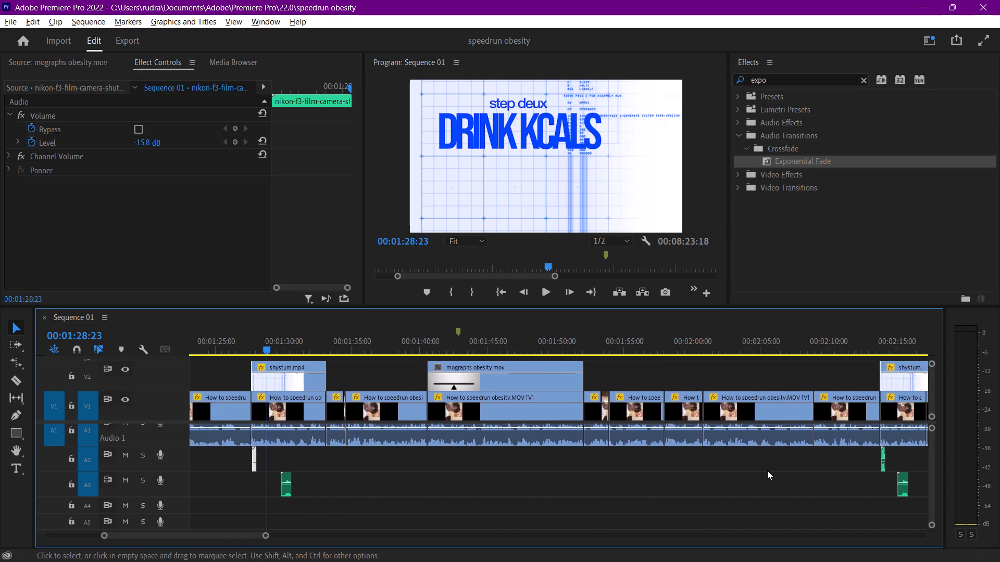
{"action": "scroll", "coordinate": [767, 470], "scroll_direction": "down", "scroll_amount": 2}
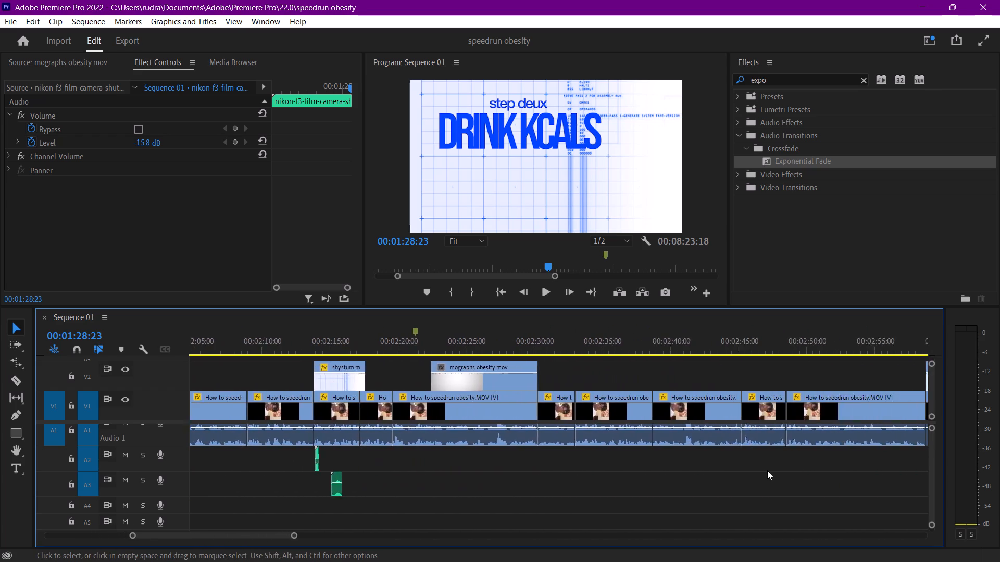
{"action": "scroll", "coordinate": [767, 470], "scroll_direction": "down", "scroll_amount": 1}
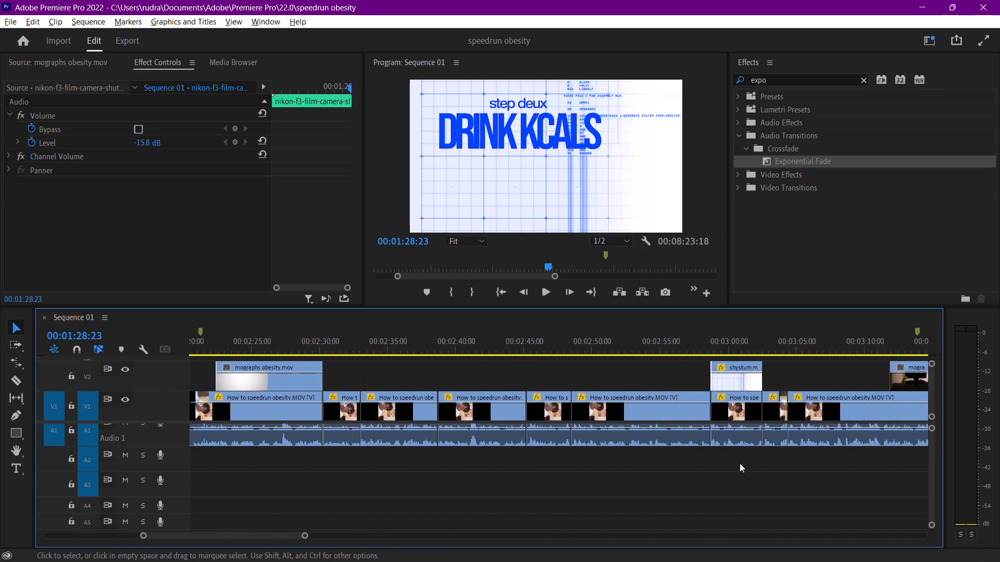
{"action": "left_click", "coordinate": [716, 343]}
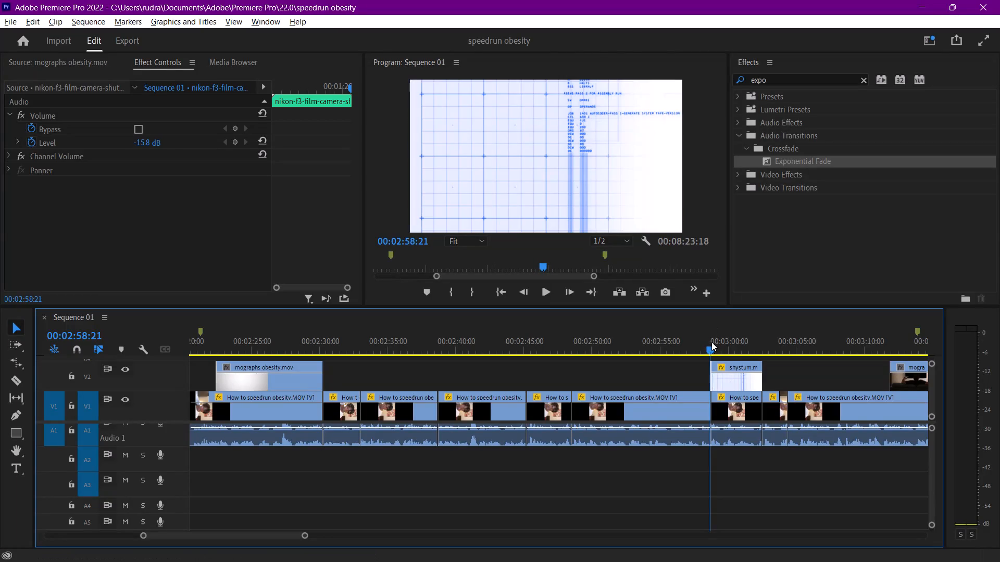
{"action": "key", "text": "ctrl+v"}
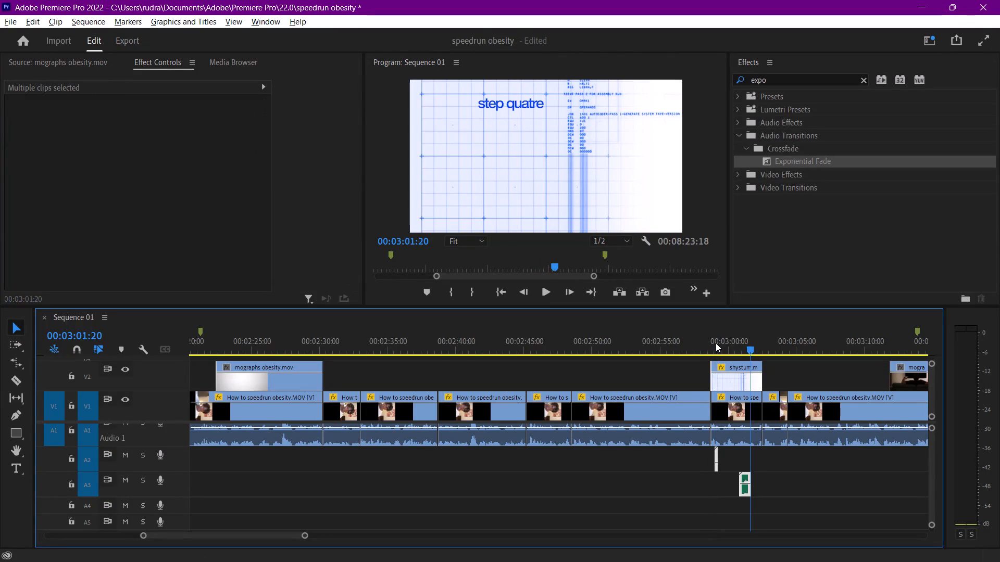
{"action": "left_click", "coordinate": [716, 343], "text": "ctrl"}
{"action": "key", "text": "space"}
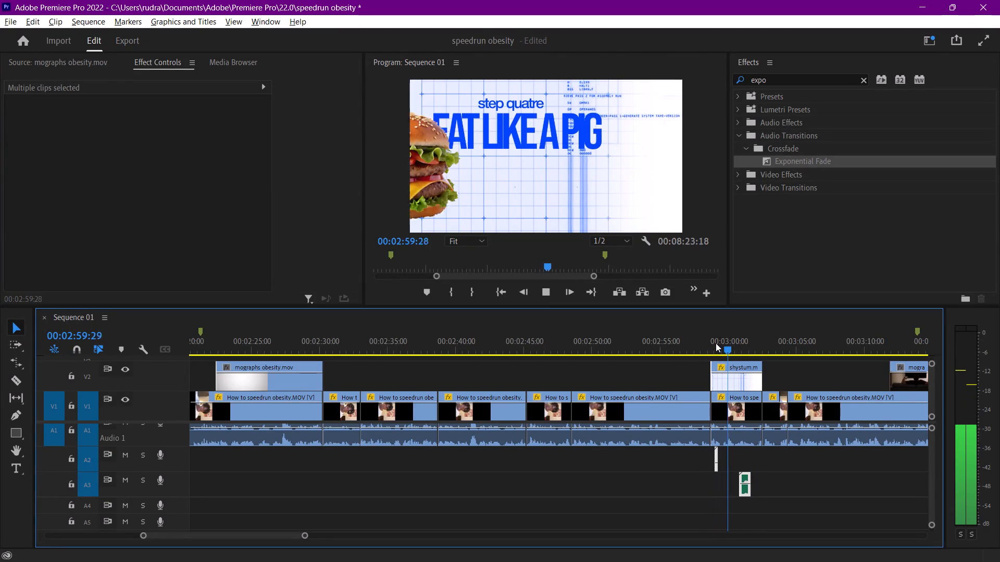
{"action": "key", "text": "space"}
Move the "step quatre" Fast Whoosh clip on A3 to start at about 00:03:00:01, play it against the burger's entrance and save.
{"action": "left_click", "coordinate": [784, 477]}
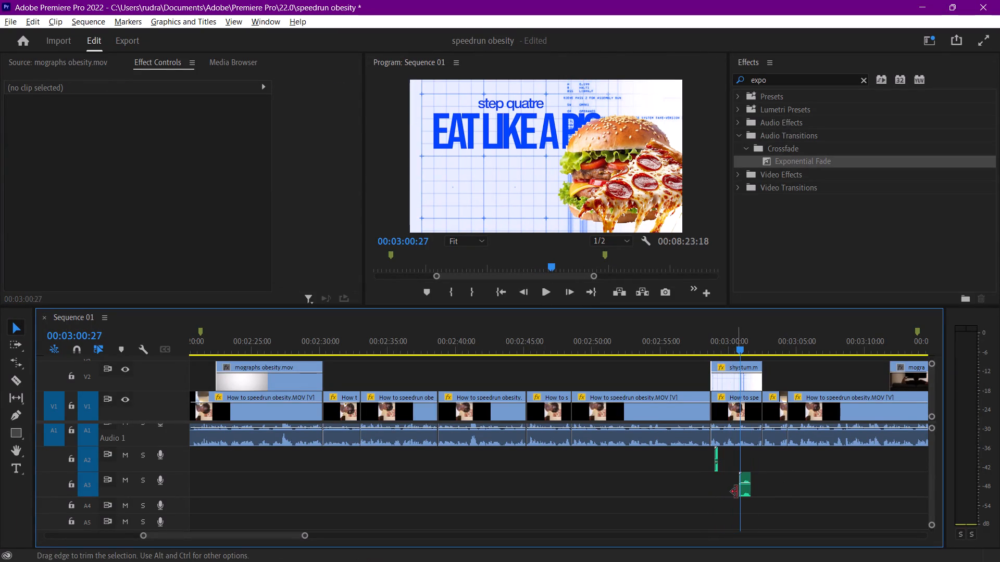
{"action": "left_click_drag", "start_coordinate": [743, 491], "coordinate": [734, 490]}
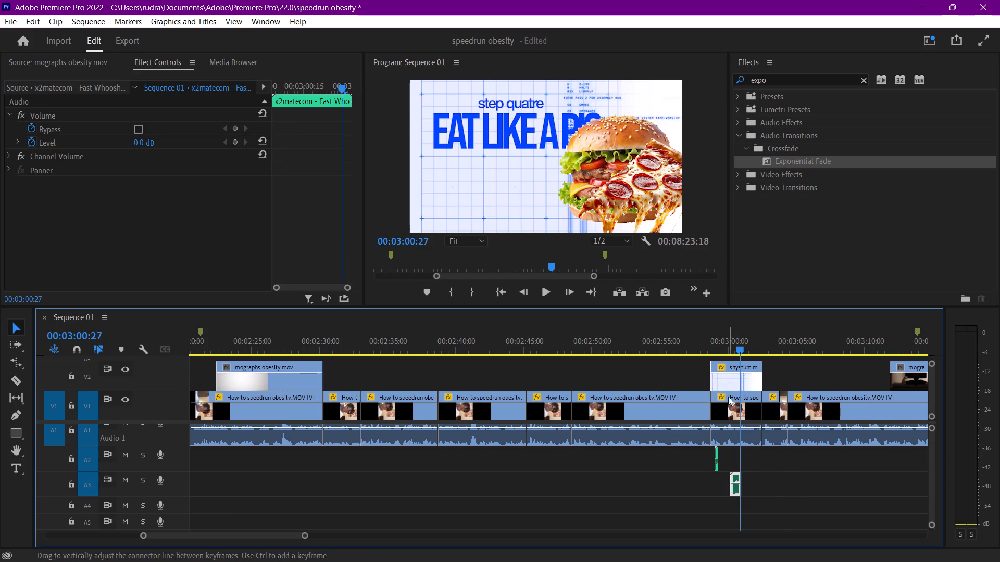
{"action": "left_click", "coordinate": [719, 346]}
{"action": "key", "text": "space"}
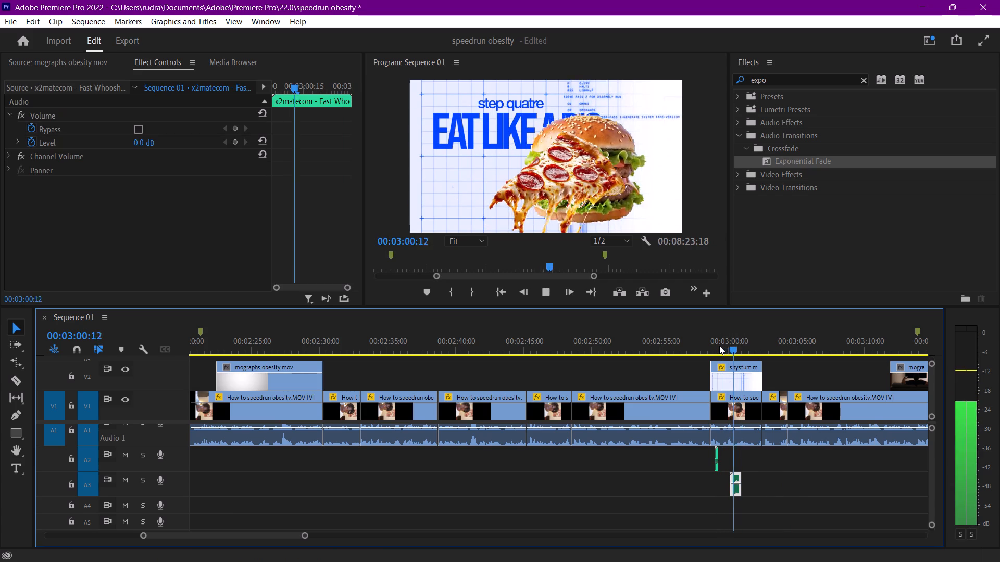
{"action": "key", "text": "space"}
{"action": "left_click", "coordinate": [734, 491]}
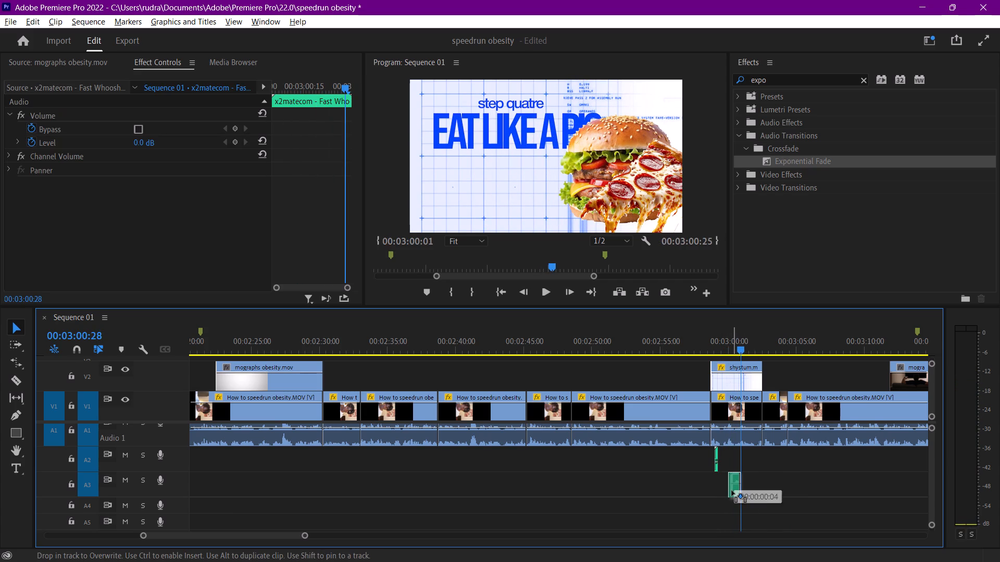
{"action": "left_click", "coordinate": [714, 346]}
{"action": "key", "text": "space"}
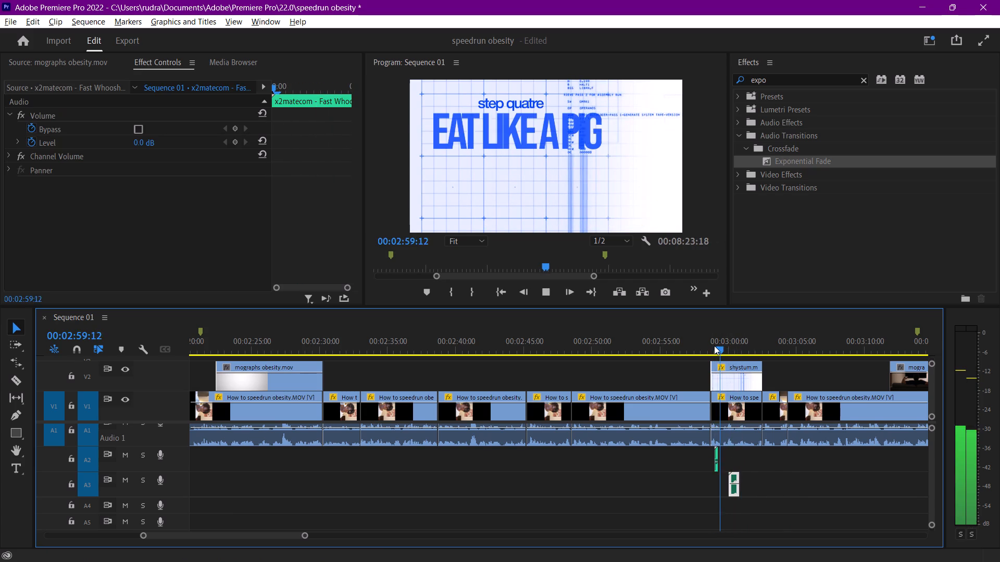
{"action": "key", "text": "space"}
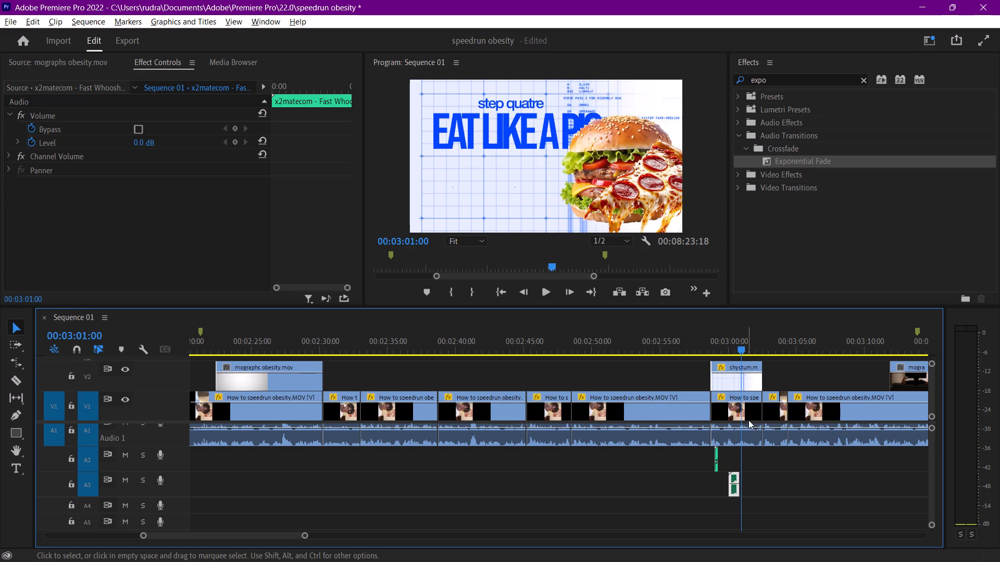
{"action": "key", "text": "ctrl+s"}
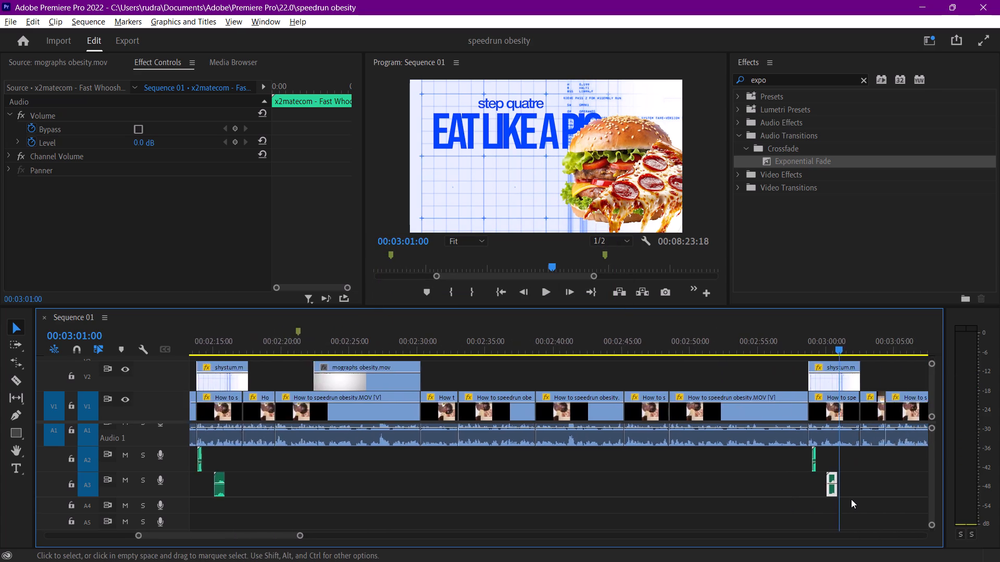
Paste the nikon shutter and Fast Whoosh clips at 00:03:25:16 for the "step cinq" title and play the section.
{"action": "scroll", "coordinate": [851, 499], "scroll_direction": "down", "scroll_amount": 1}
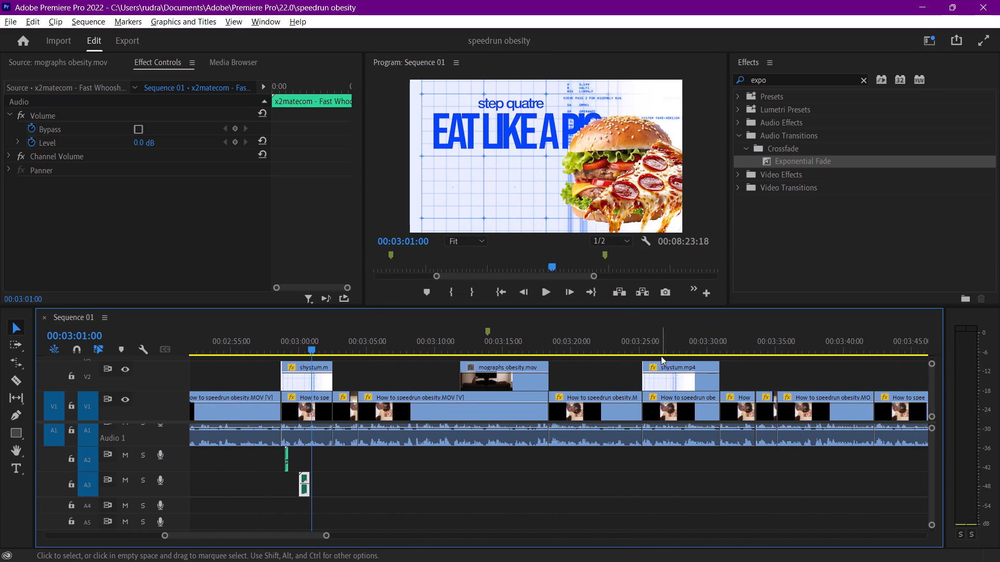
{"action": "left_click", "coordinate": [645, 344]}
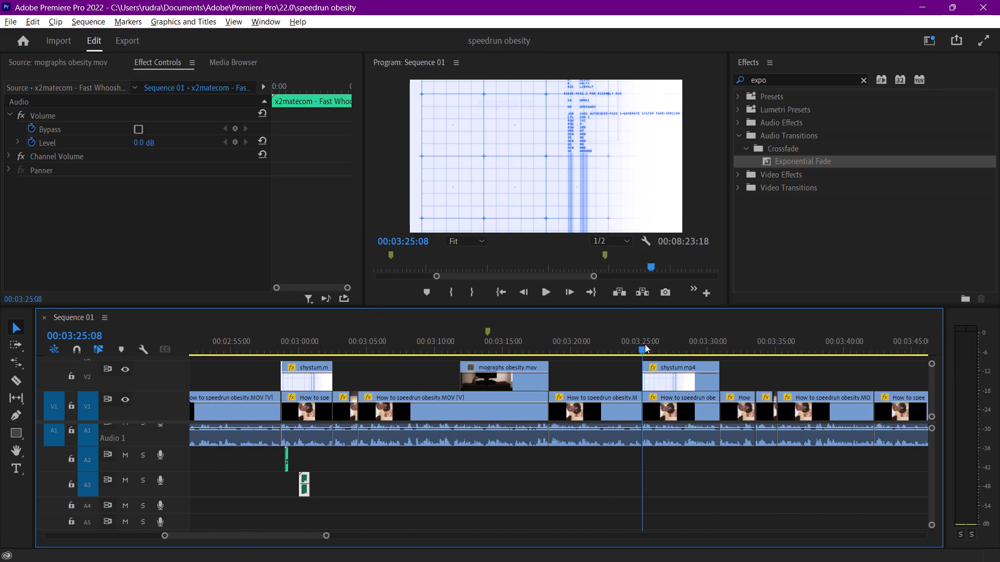
{"action": "left_click", "coordinate": [645, 344]}
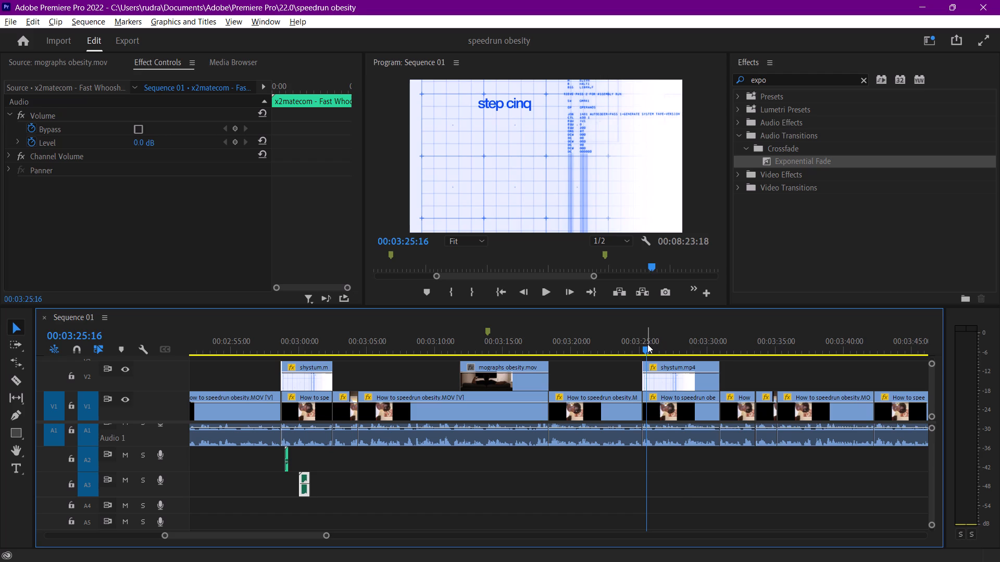
{"action": "key", "text": "ctrl+v"}
{"action": "left_click", "coordinate": [647, 344]}
{"action": "key", "text": "space"}
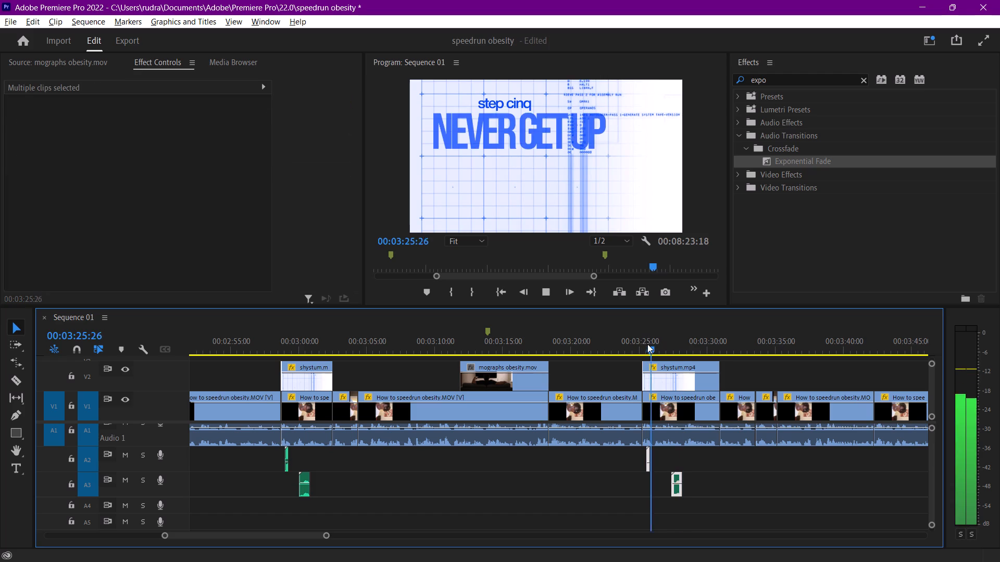
{"action": "key", "text": "space"}
Move the "step cinq" Fast Whoosh clip on A3 to start at about 00:03:26:08, play it against the chair's entrance and save.
{"action": "left_click", "coordinate": [741, 472]}
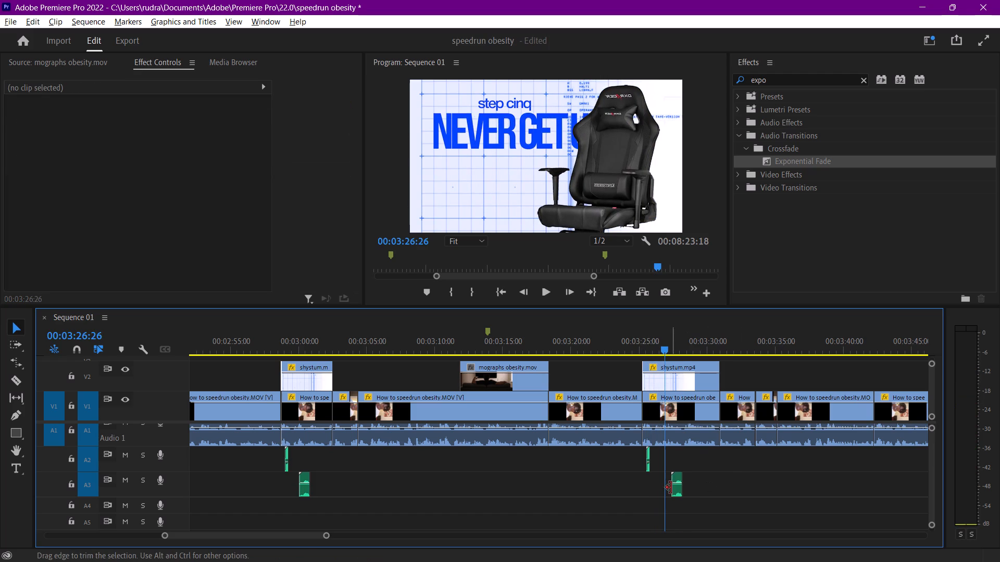
{"action": "left_click_drag", "start_coordinate": [677, 492], "coordinate": [662, 491]}
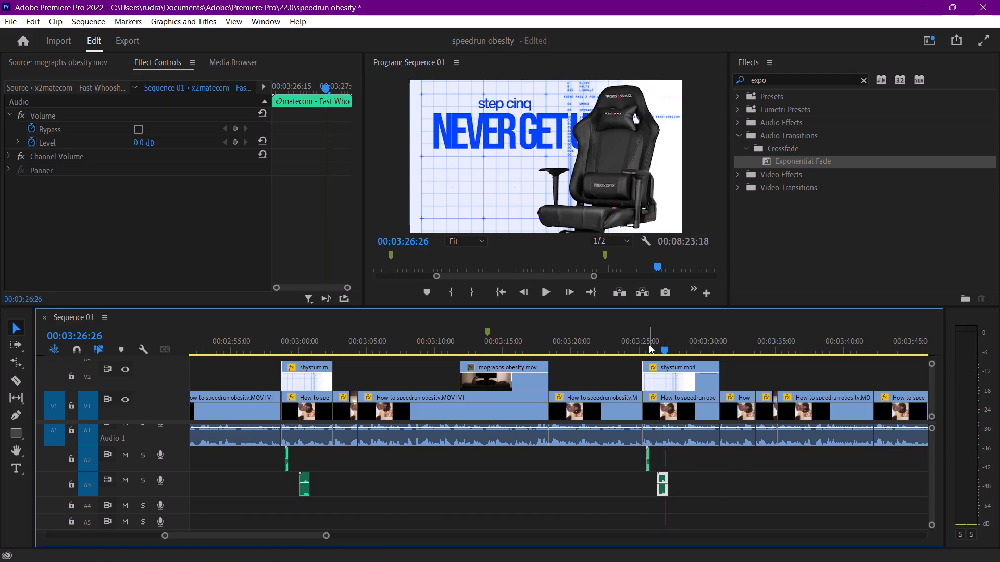
{"action": "left_click", "coordinate": [649, 344]}
{"action": "key", "text": "space"}
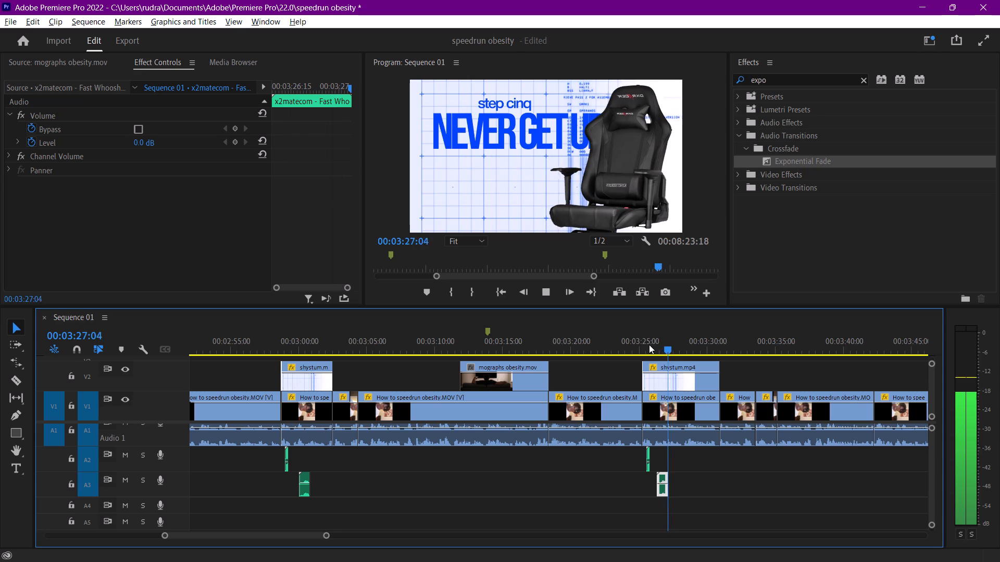
{"action": "key", "text": "space"}
{"action": "key", "text": "ctrl+s"}
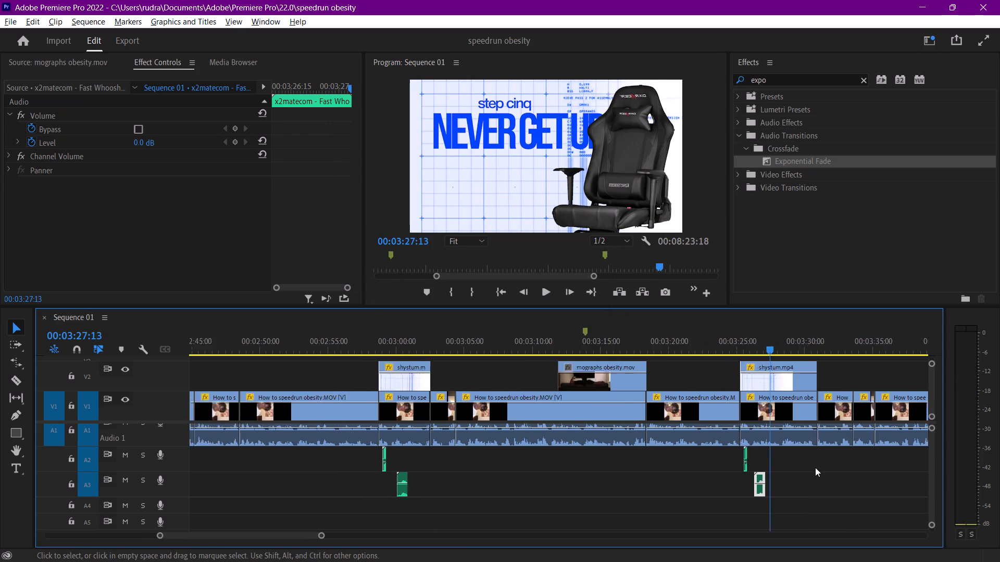
Paste the nikon shutter and Fast Whoosh clips at about 00:04:04:25 for the "step six" title and play the section.
{"action": "left_click", "coordinate": [815, 467]}
{"action": "scroll", "coordinate": [815, 467], "scroll_direction": "down", "scroll_amount": 1}
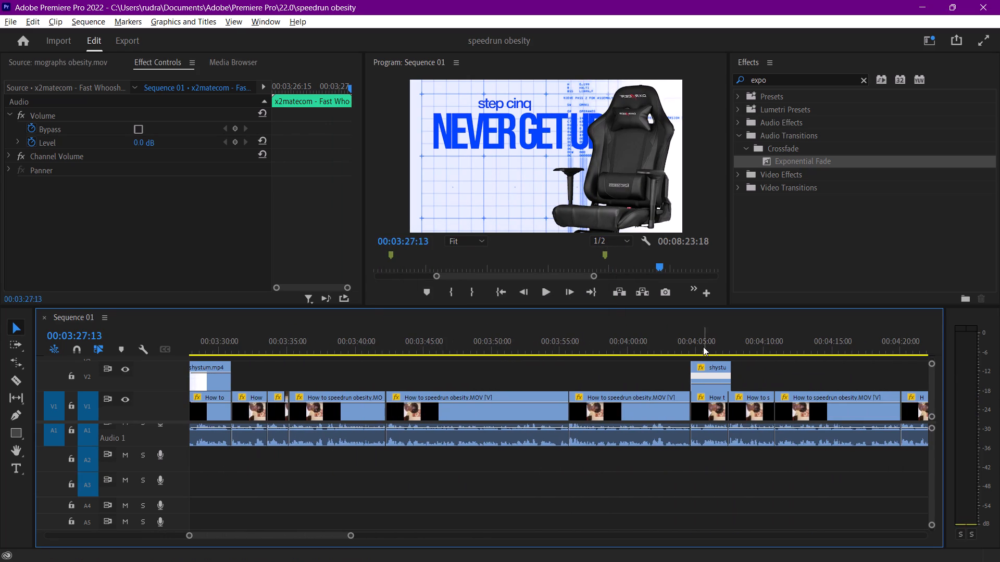
{"action": "left_click_drag", "start_coordinate": [702, 346], "coordinate": [694, 342]}
{"action": "key", "text": "ctrl+v"}
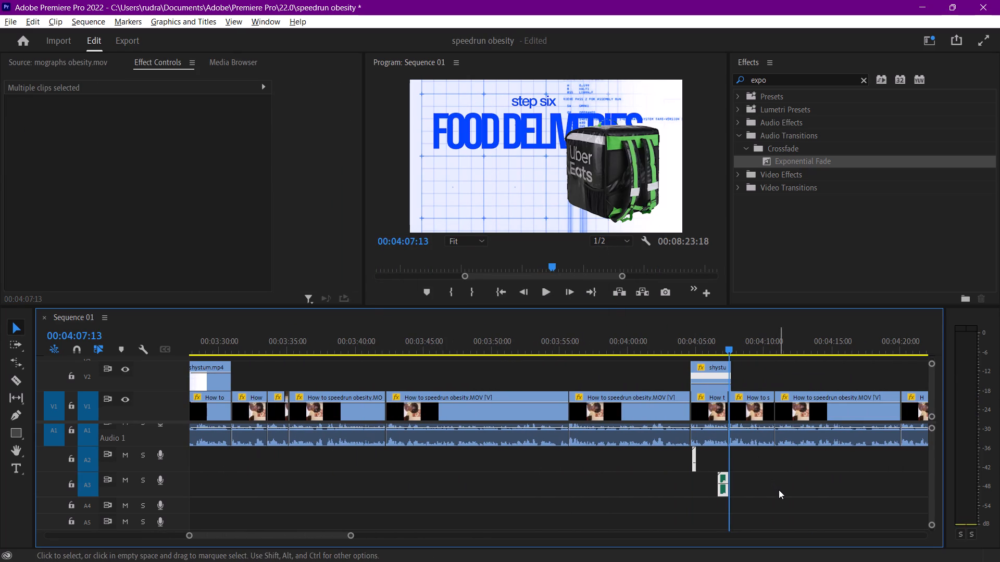
{"action": "left_click", "coordinate": [779, 490]}
{"action": "left_click", "coordinate": [687, 333]}
{"action": "key", "text": "space"}
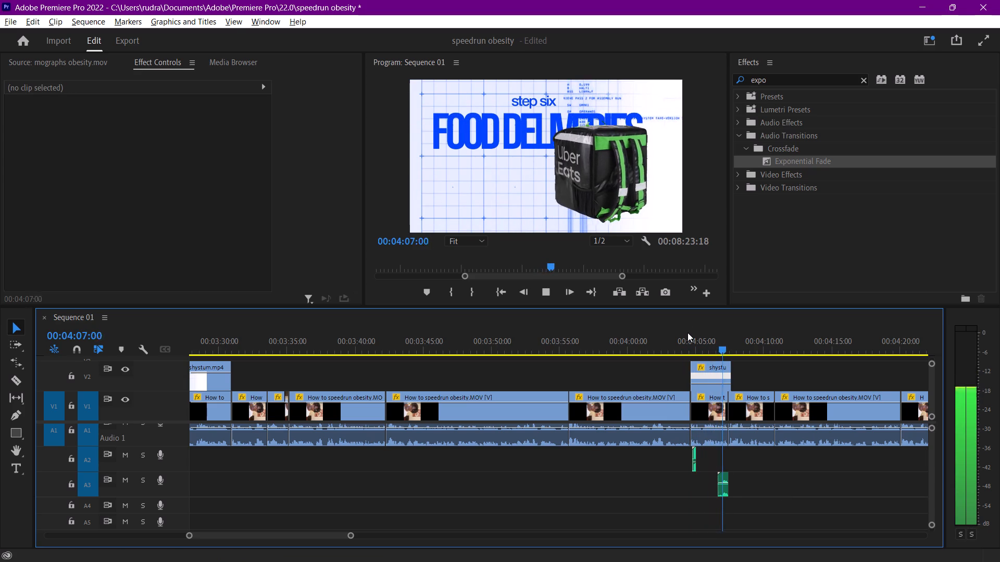
{"action": "key", "text": "space"}
Move the "step six" Fast Whoosh clip on A3 to start at about 00:04:06:08 and play it against the delivery bag's entrance.
{"action": "left_click_drag", "start_coordinate": [722, 489], "coordinate": [721, 489]}
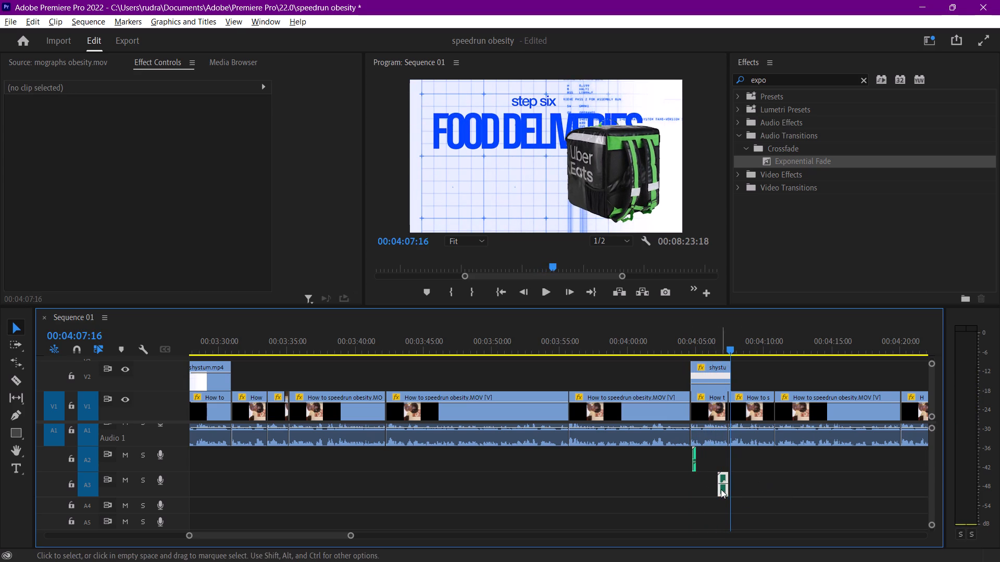
{"action": "left_click_drag", "start_coordinate": [721, 489], "coordinate": [718, 489]}
{"action": "left_click", "coordinate": [699, 351]}
{"action": "key", "text": "space"}
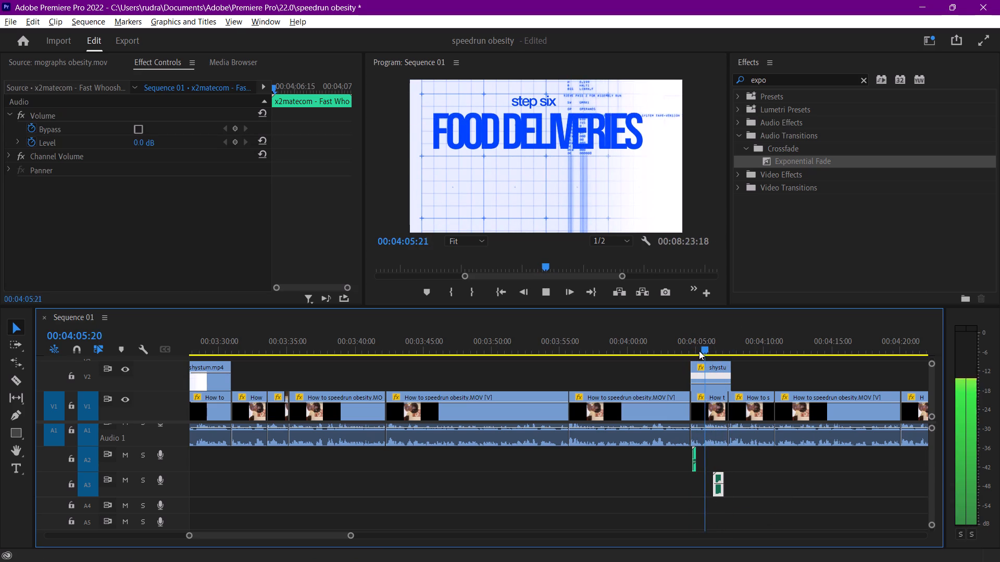
{"action": "key", "text": "space"}
Copy the "step six" nikon shutter and Fast Whoosh clips, paste them at 00:04:44:28 for the "step sept" title and play the section.
{"action": "left_click_drag", "start_coordinate": [671, 455], "coordinate": [701, 461]}
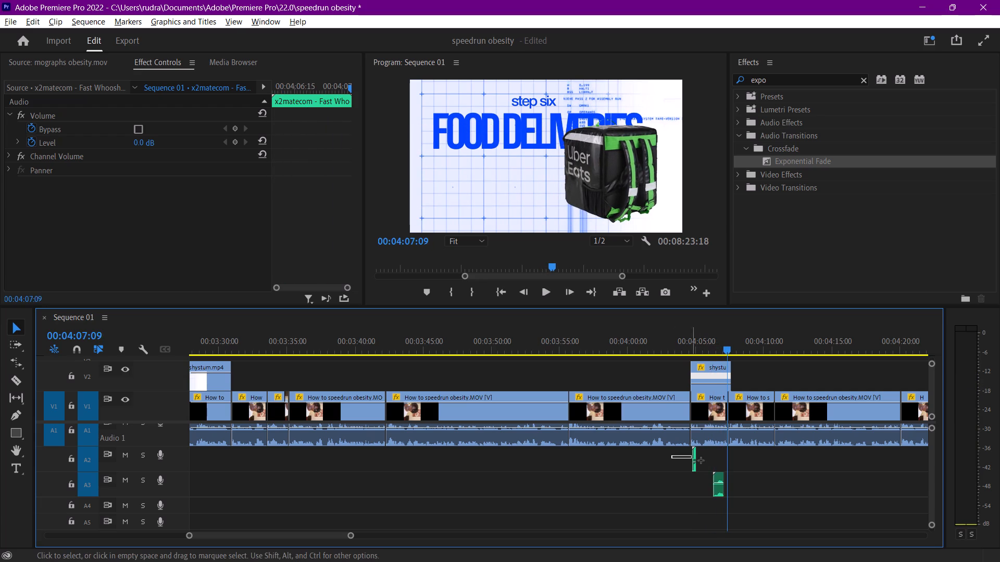
{"action": "left_click_drag", "start_coordinate": [701, 461], "coordinate": [741, 484]}
{"action": "key", "text": "ctrl+c"}
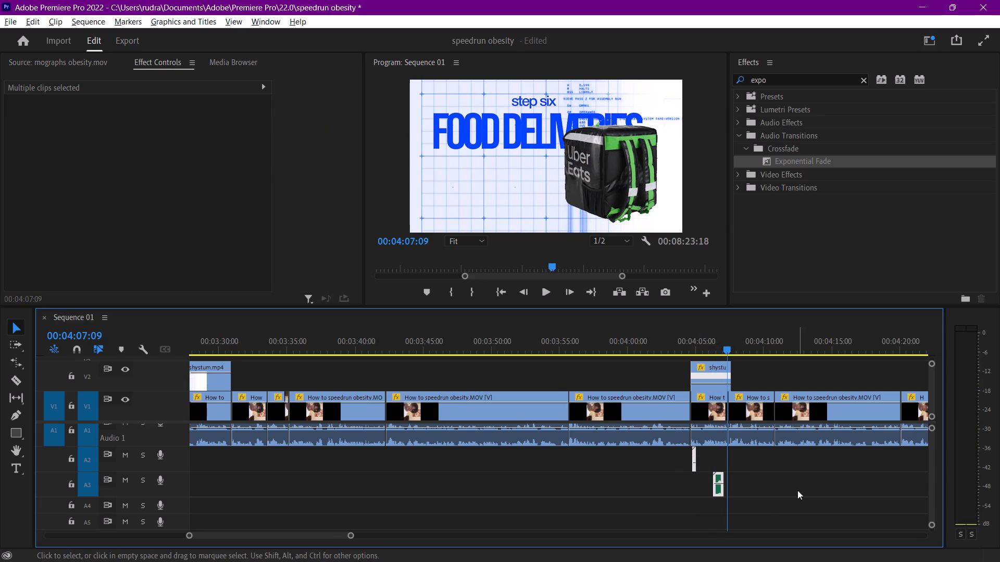
{"action": "scroll", "coordinate": [797, 490], "scroll_direction": "down", "scroll_amount": 2}
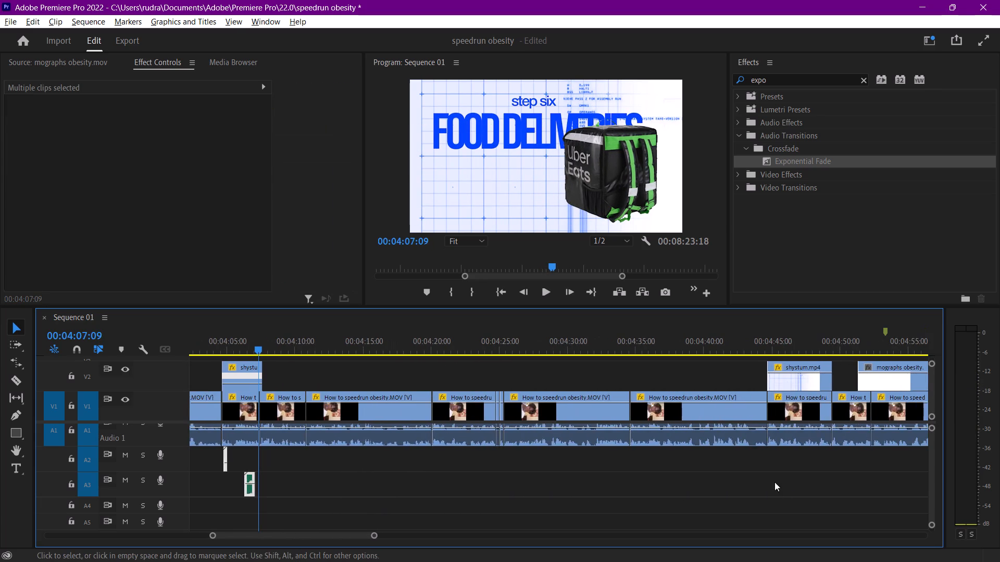
{"action": "scroll", "coordinate": [771, 478], "scroll_direction": "down", "scroll_amount": 1}
{"action": "left_click", "coordinate": [734, 344]}
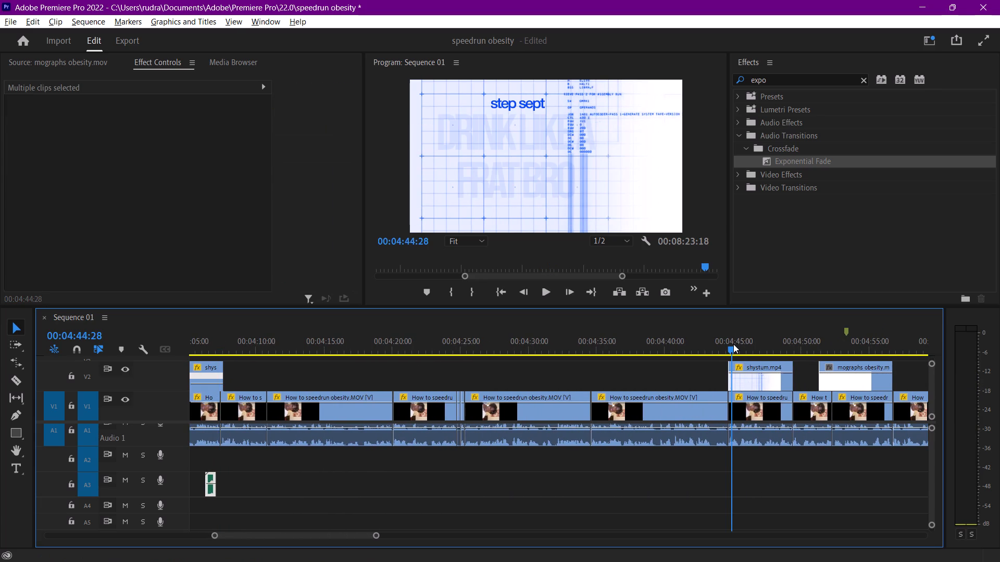
{"action": "key", "text": "ctrl+v"}
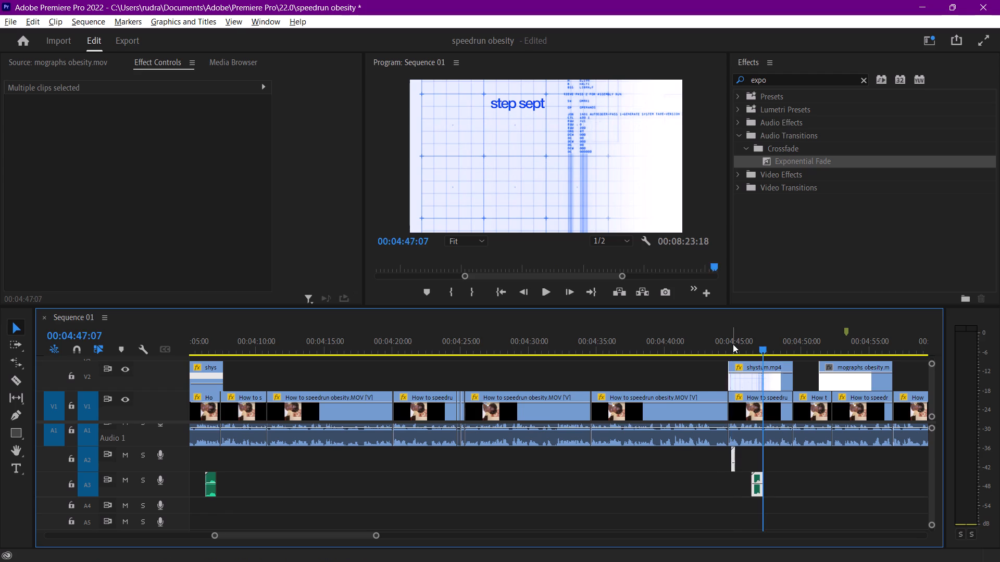
{"action": "left_click", "coordinate": [733, 344]}
{"action": "key", "text": "space"}
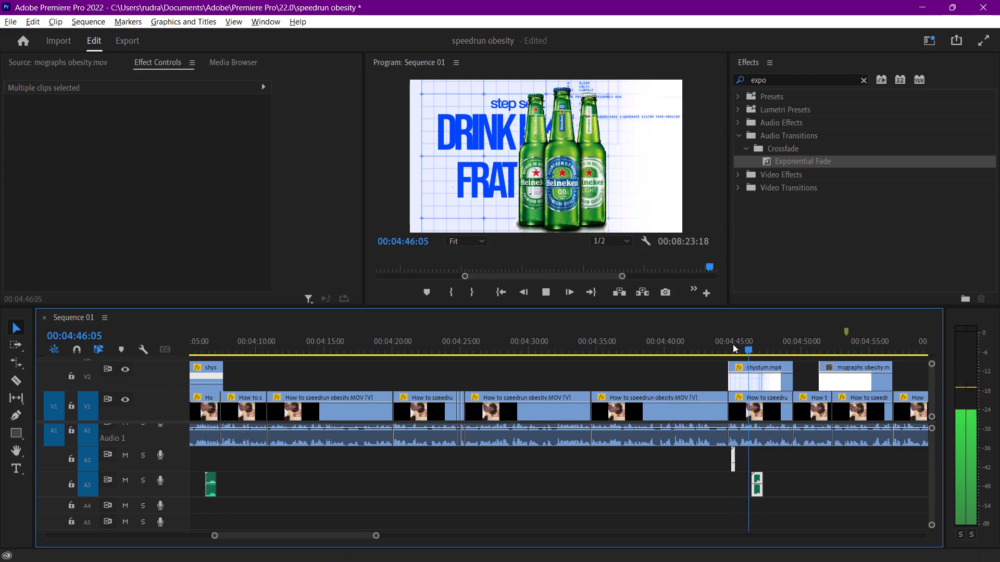
{"action": "key", "text": "space"}
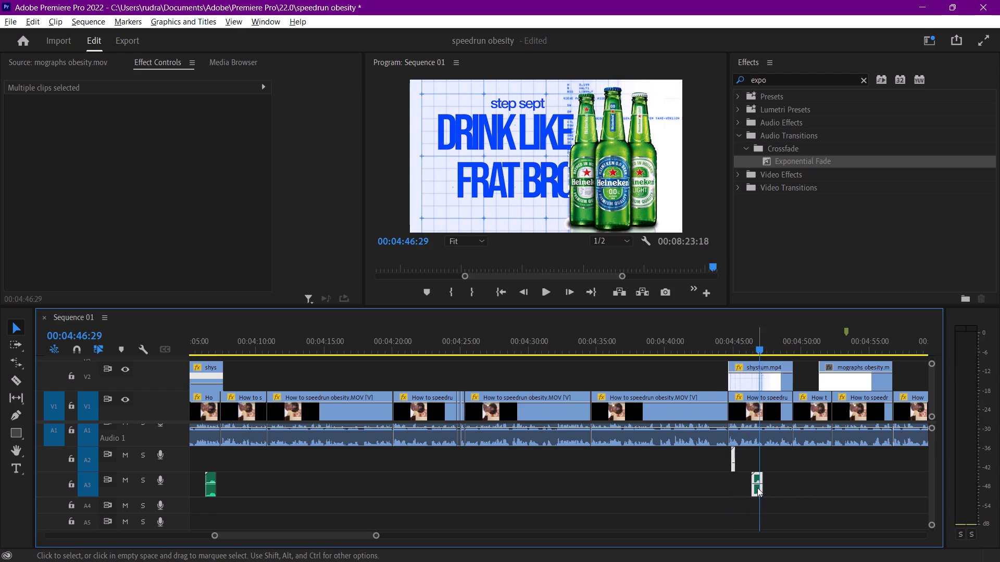
Move only the "step sept" Fast Whoosh clip on A3 to start at about 00:04:45:22, play it against the bottles' entrance and save.
{"action": "left_click_drag", "start_coordinate": [757, 488], "coordinate": [752, 488]}
{"action": "key", "text": "ctrl+z"}
{"action": "left_click", "coordinate": [790, 479]}
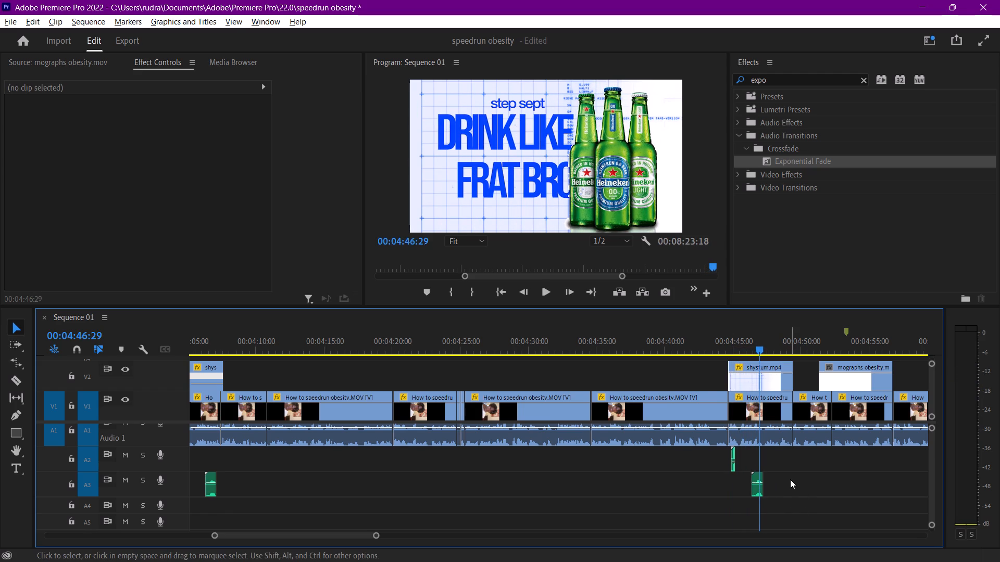
{"action": "left_click_drag", "start_coordinate": [757, 490], "coordinate": [748, 490]}
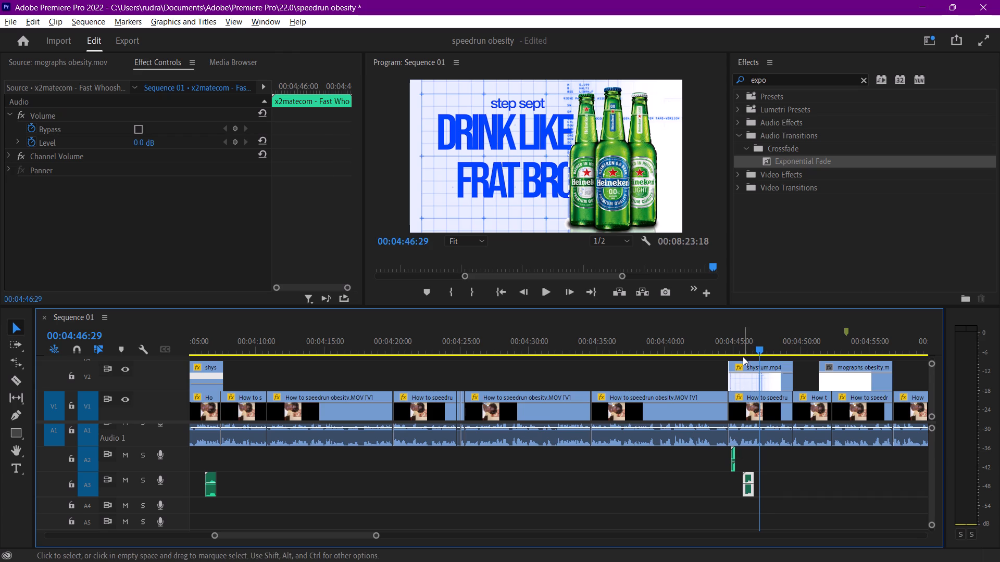
{"action": "left_click", "coordinate": [743, 344]}
{"action": "key", "text": "space"}
{"action": "key", "text": "space"}
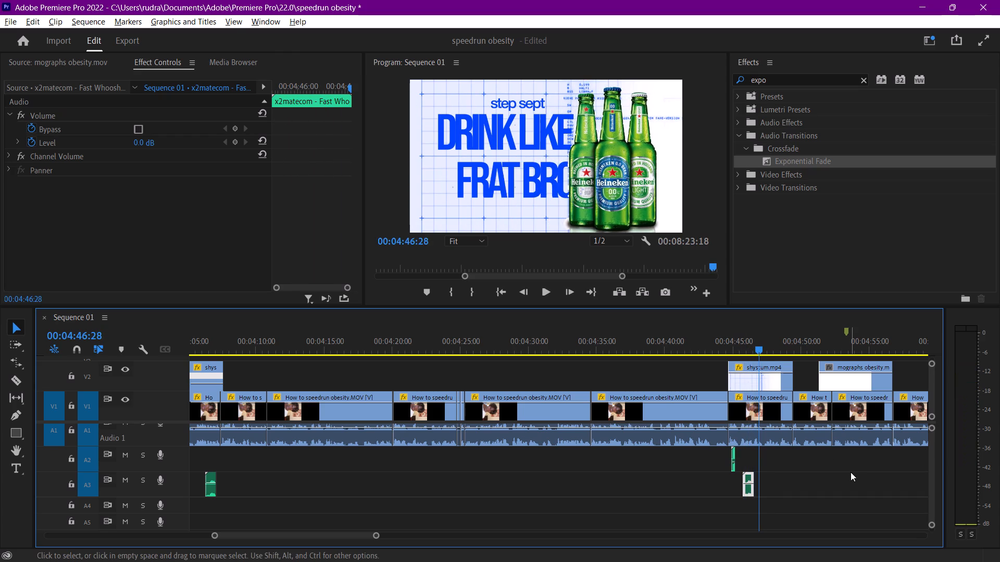
{"action": "key", "text": "ctrl+s"}
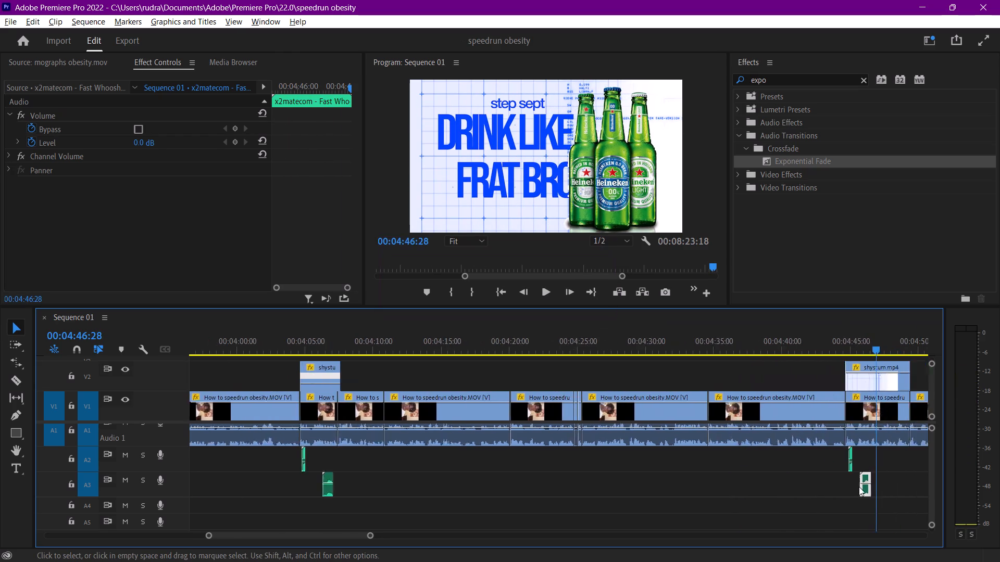
Paste the nikon shutter and Fast Whoosh clips at 00:05:14:23 for the "step huit" title and play the section.
{"action": "scroll", "coordinate": [859, 487], "scroll_direction": "down", "scroll_amount": 1}
{"action": "left_click_drag", "start_coordinate": [658, 341], "coordinate": [651, 341]}
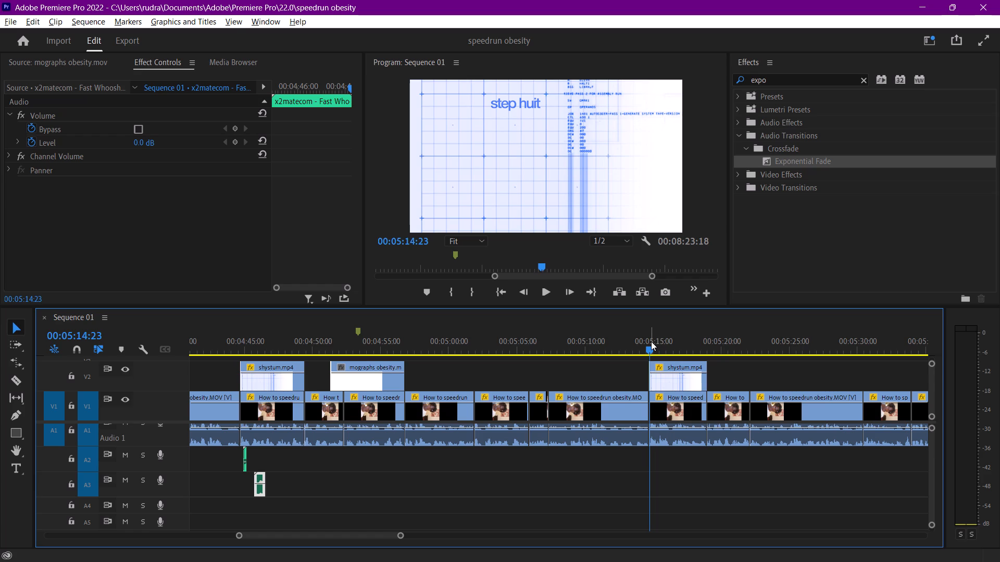
{"action": "key", "text": "ctrl+v"}
{"action": "left_click", "coordinate": [651, 341]}
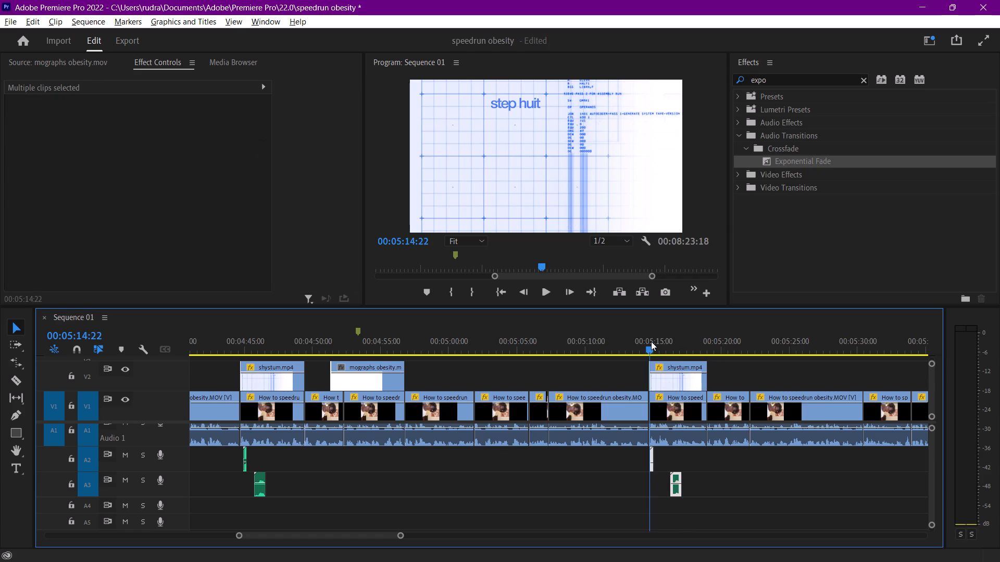
{"action": "key", "text": "space"}
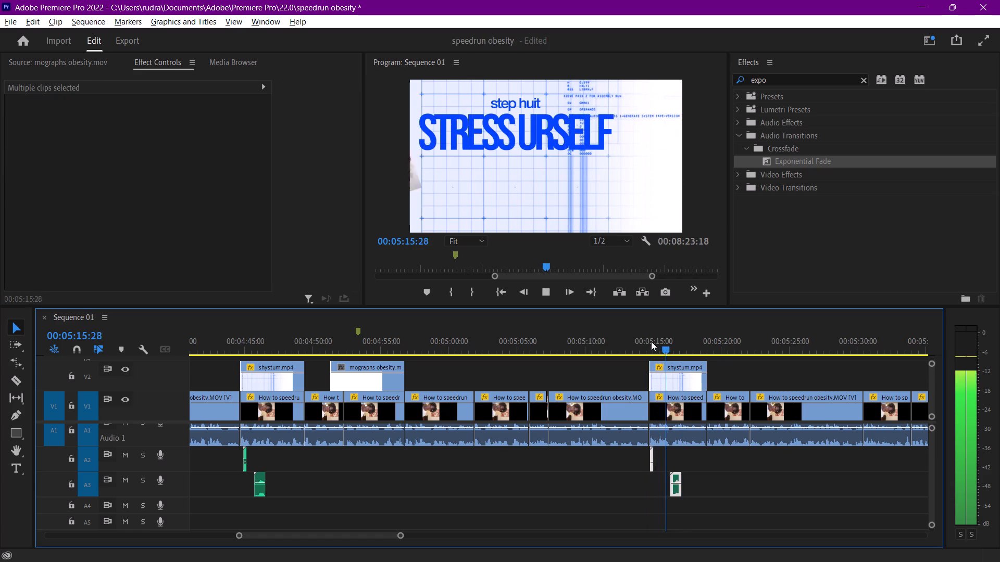
{"action": "key", "text": "space"}
Move the "step huit" Fast Whoosh clip on A3 to start at about 00:05:16:00, play it against the cortisol image's entrance and save.
{"action": "left_click", "coordinate": [734, 490]}
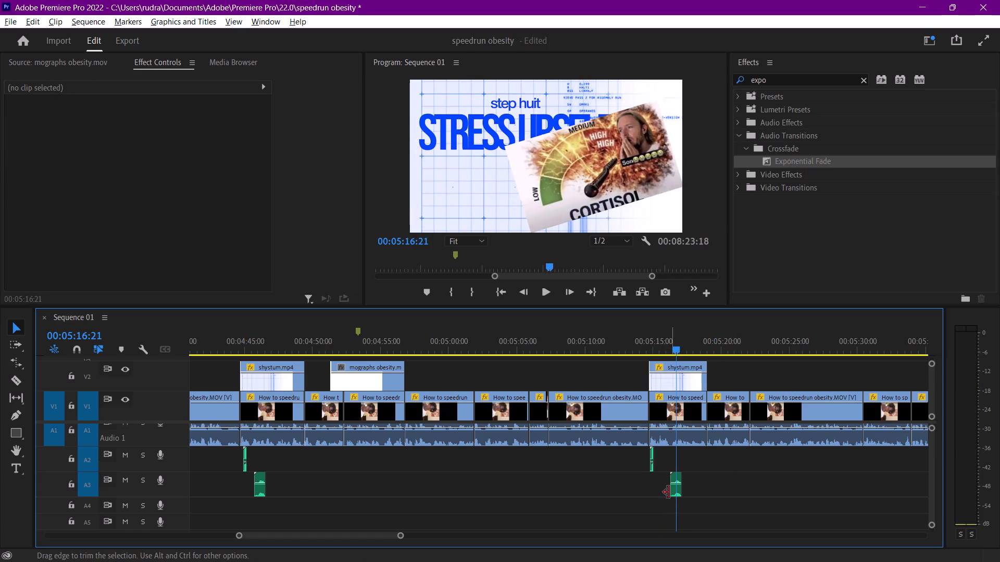
{"action": "left_click", "coordinate": [676, 491]}
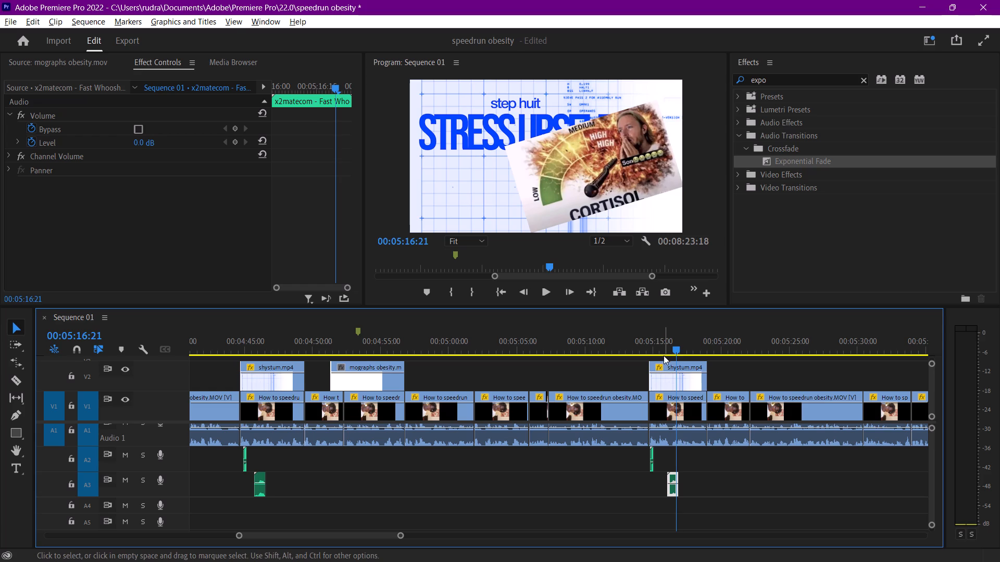
{"action": "left_click", "coordinate": [664, 354]}
{"action": "key", "text": "space"}
{"action": "left_click", "coordinate": [662, 350]}
{"action": "key", "text": "space"}
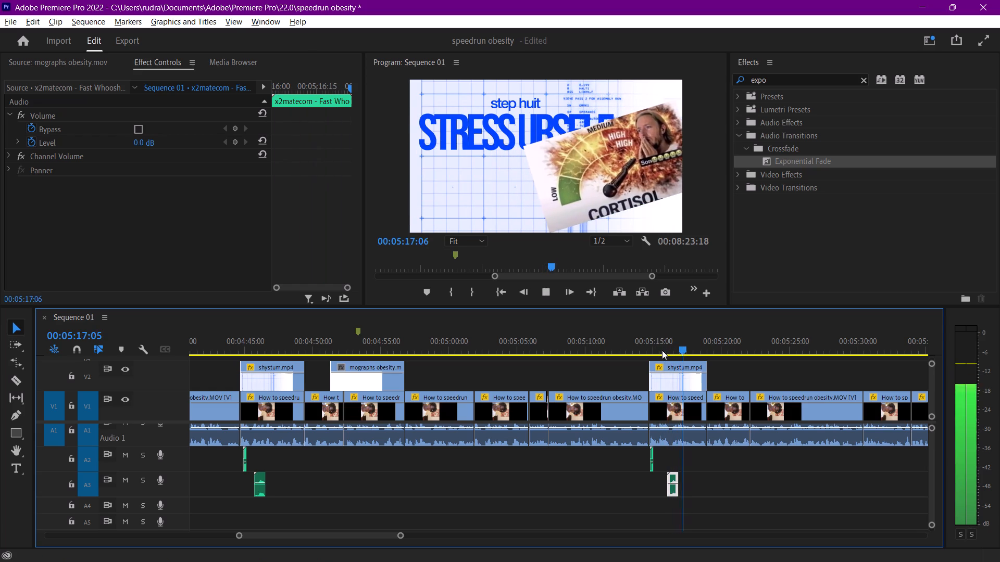
{"action": "key", "text": "space"}
{"action": "key", "text": "ctrl+s"}
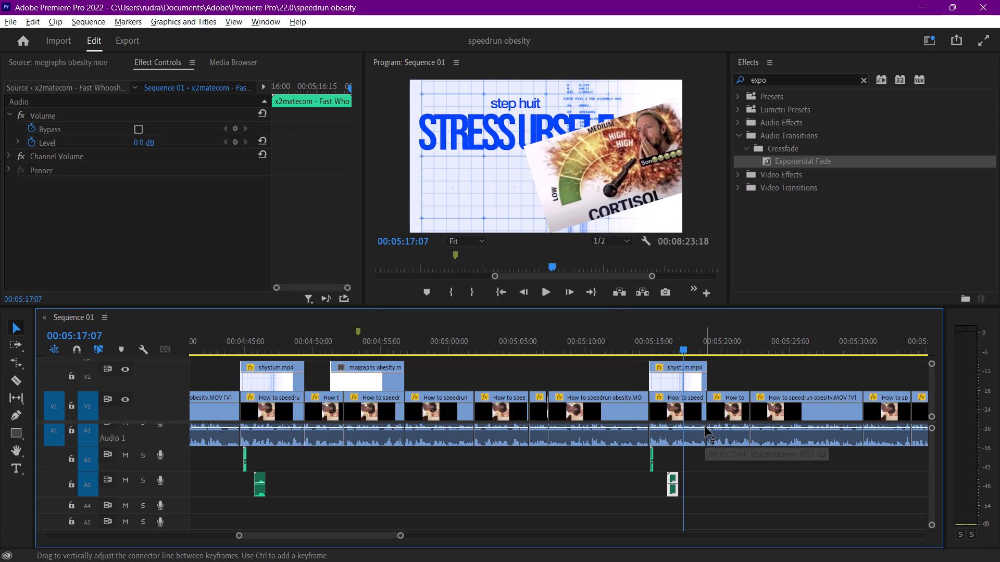
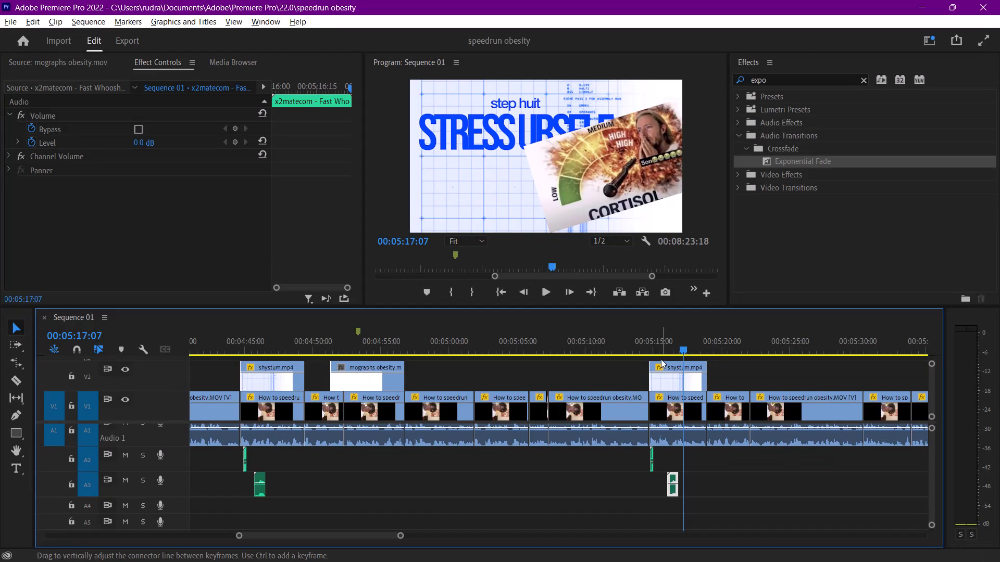
Play the "step huit" section again from just before the title through the cortisol image's entrance.
{"action": "left_click_drag", "start_coordinate": [654, 342], "coordinate": [643, 337]}
{"action": "key", "text": "space"}
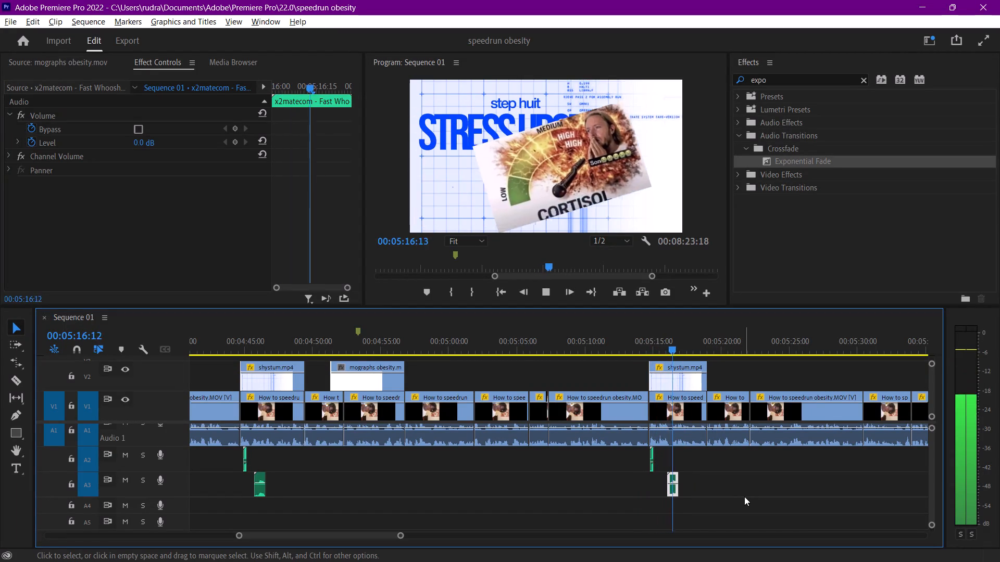
{"action": "key", "text": "space"}
Paste the nikon shutter and Fast Whoosh clips at 00:05:43:03 for the "step neuf" title and play the section.
{"action": "scroll", "coordinate": [774, 470], "scroll_direction": "down", "scroll_amount": 20}
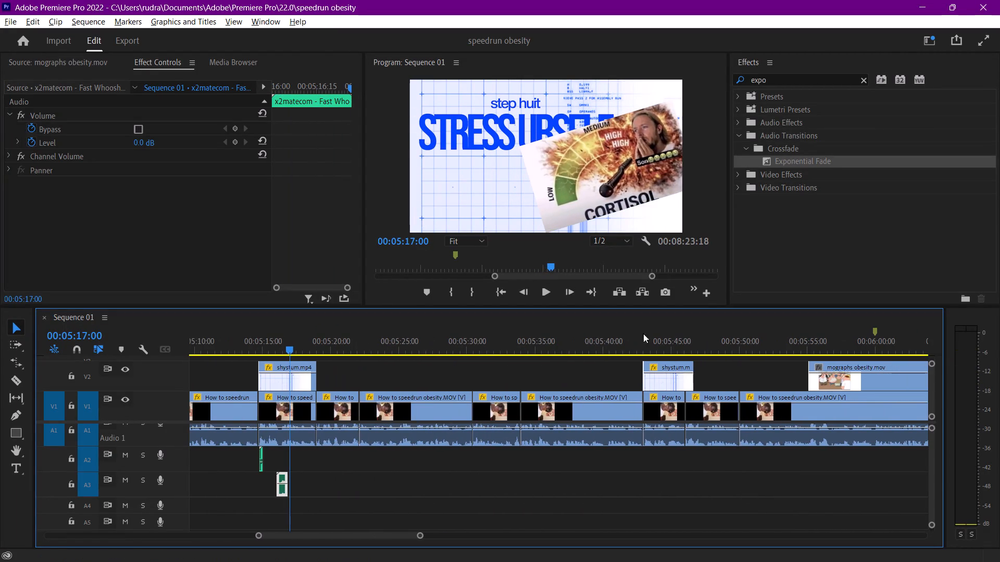
{"action": "left_click", "coordinate": [649, 337]}
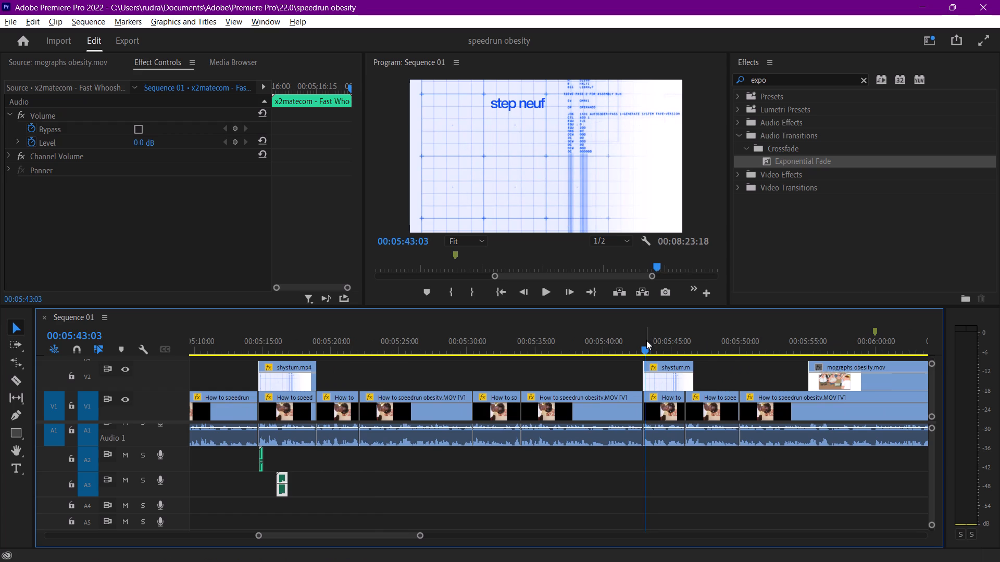
{"action": "key", "text": "ctrl+v"}
{"action": "left_click", "coordinate": [646, 340]}
{"action": "key", "text": "space"}
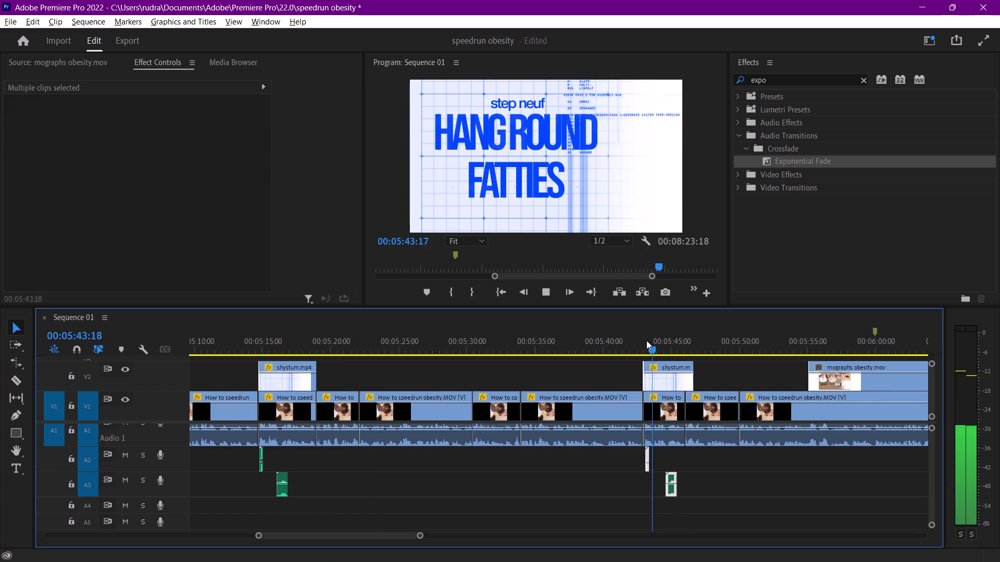
{"action": "key", "text": "space"}
Move the "step neuf" Fast Whoosh clip on A3 to start at about 00:05:44:04, play it against the crowd image's entrance and save.
{"action": "left_click_drag", "start_coordinate": [743, 494], "coordinate": [737, 492]}
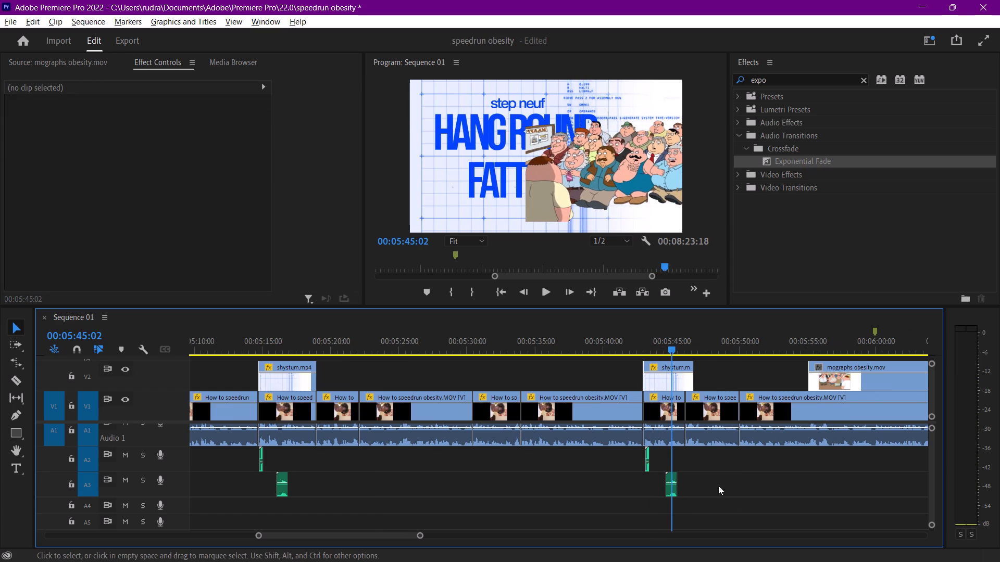
{"action": "left_click_drag", "start_coordinate": [670, 491], "coordinate": [664, 488]}
{"action": "left_click", "coordinate": [647, 345]}
{"action": "key", "text": "space"}
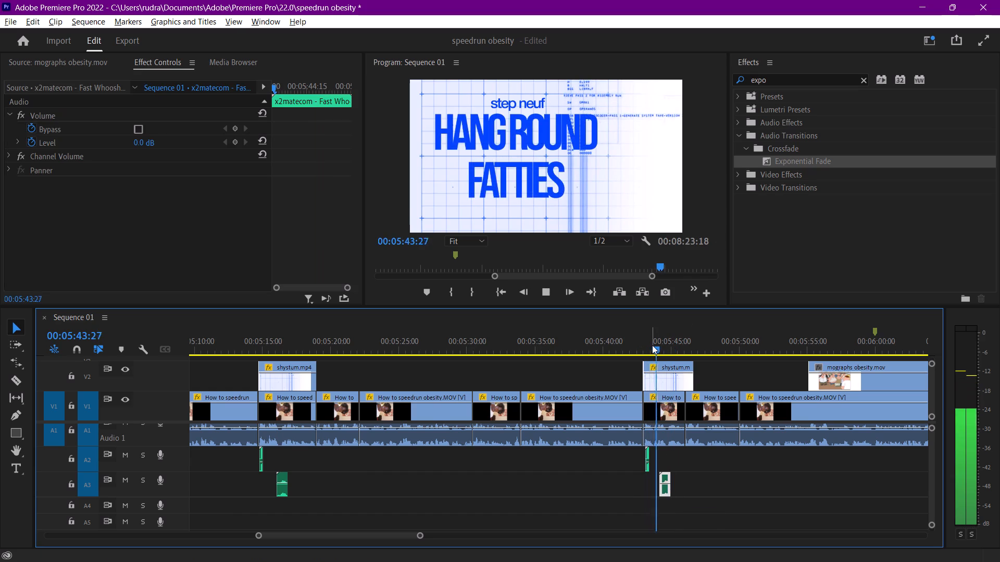
{"action": "key", "text": "space"}
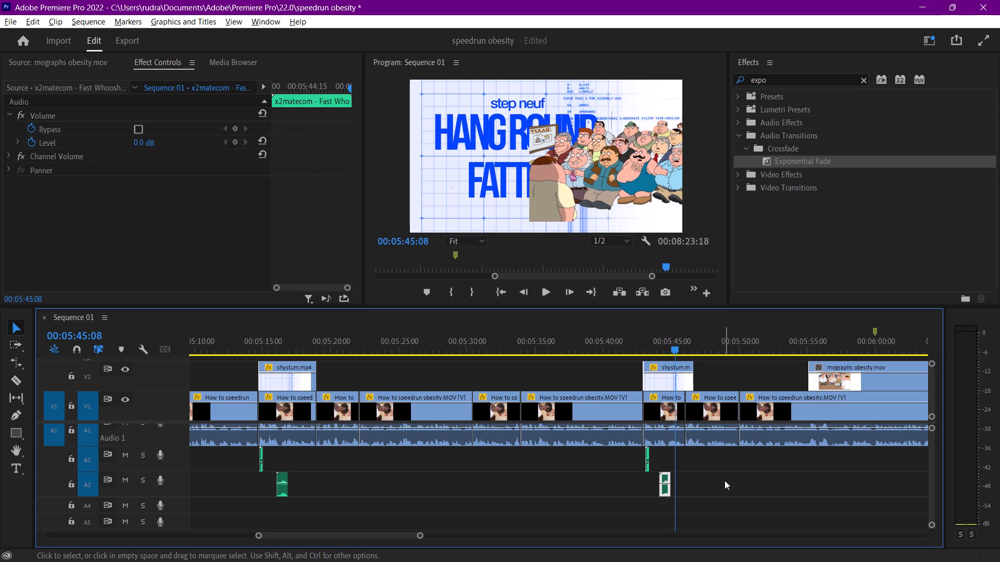
{"action": "key", "text": "ctrl+s"}
Look through the remaining timeline to its end, and return to the "step uno" area near 00:00:57.
{"action": "scroll", "coordinate": [806, 518], "scroll_direction": "down", "scroll_amount": 20}
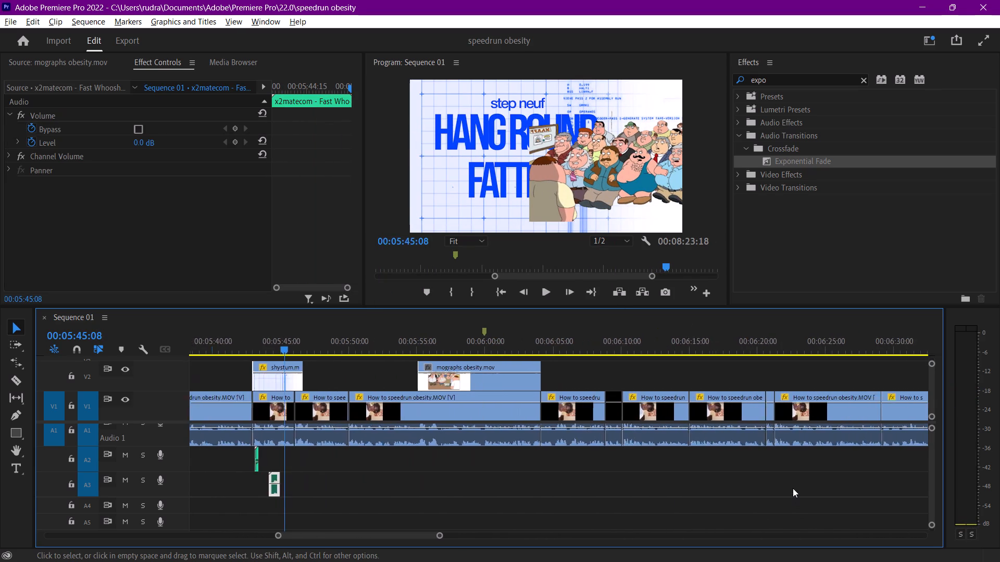
{"action": "scroll", "coordinate": [793, 488], "scroll_direction": "down", "scroll_amount": 20}
{"action": "scroll", "coordinate": [793, 488], "scroll_direction": "down", "scroll_amount": 4}
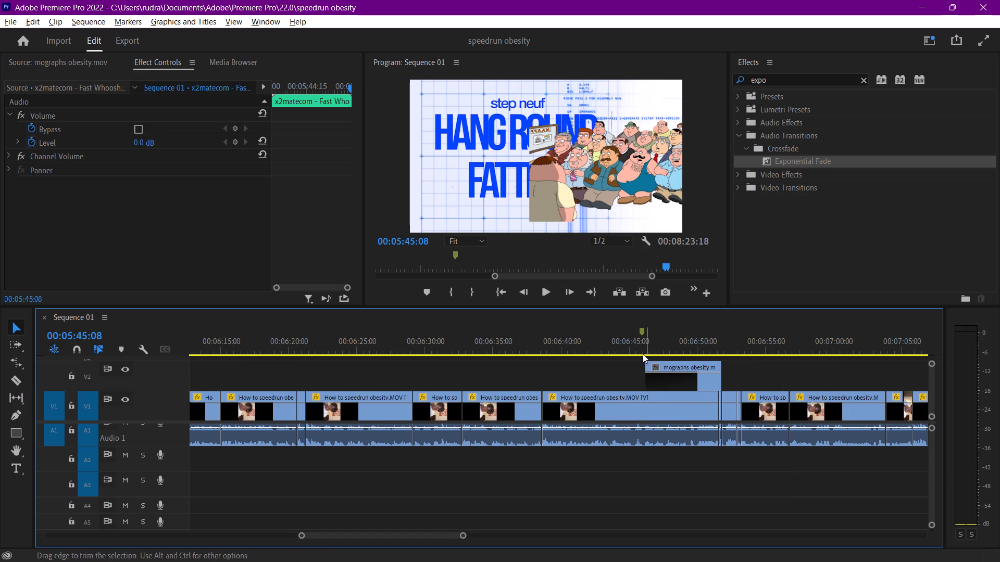
{"action": "left_click_drag", "start_coordinate": [643, 339], "coordinate": [775, 351]}
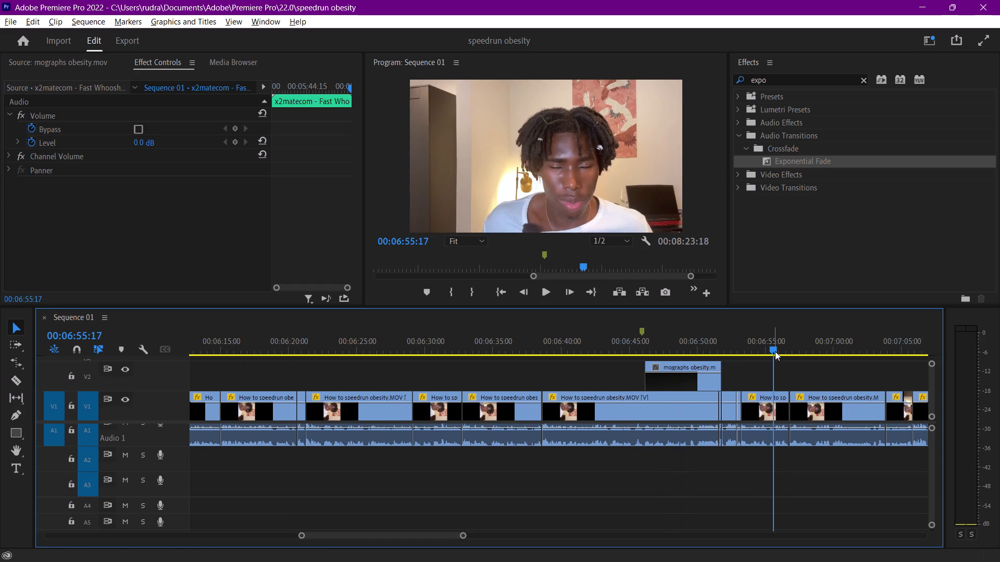
{"action": "scroll", "coordinate": [783, 362], "scroll_direction": "down", "scroll_amount": 18}
{"action": "scroll", "coordinate": [779, 361], "scroll_direction": "down", "scroll_amount": 6}
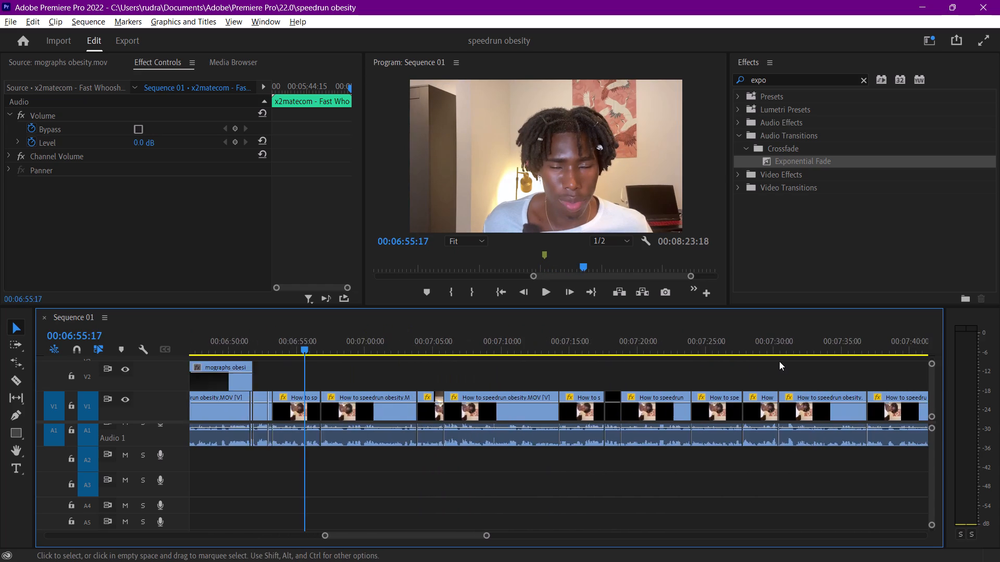
{"action": "scroll", "coordinate": [779, 361], "scroll_direction": "down", "scroll_amount": 20}
{"action": "scroll", "coordinate": [779, 361], "scroll_direction": "down", "scroll_amount": 14}
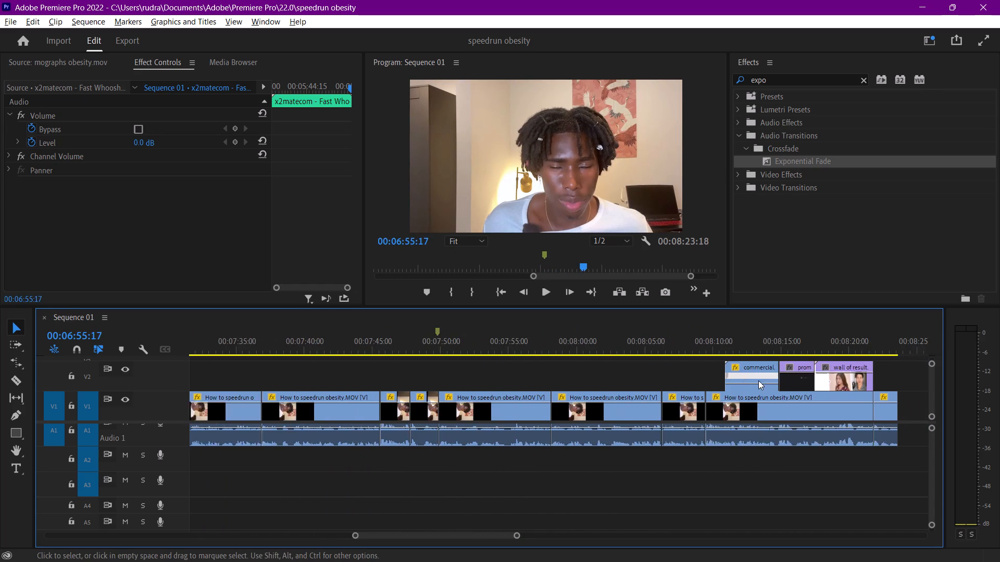
{"action": "scroll", "coordinate": [758, 380], "scroll_direction": "down", "scroll_amount": 2}
{"action": "scroll", "coordinate": [480, 389], "scroll_direction": "up", "scroll_amount": 10}
{"action": "scroll", "coordinate": [457, 345], "scroll_direction": "up", "scroll_amount": 9}
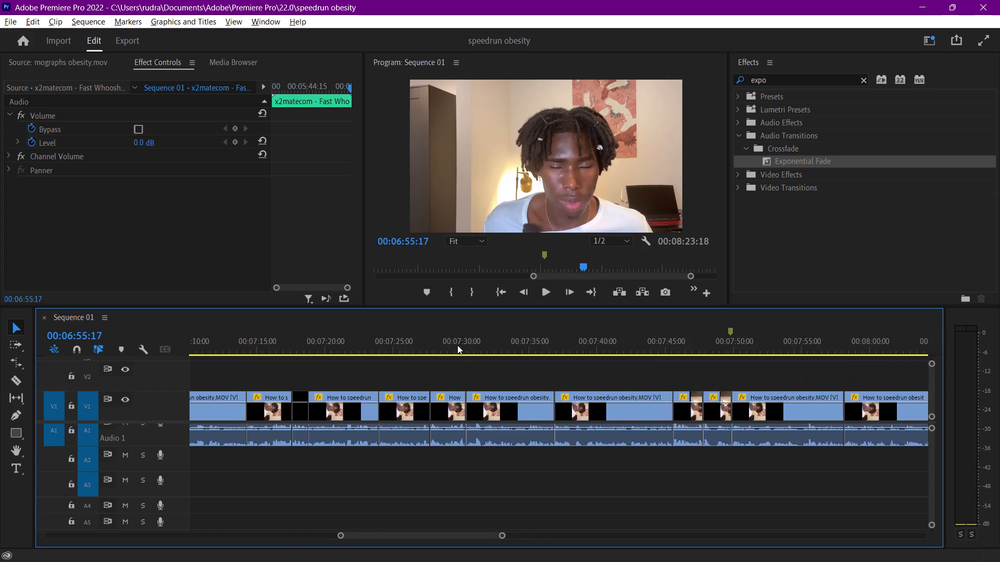
{"action": "scroll", "coordinate": [457, 345], "scroll_direction": "up", "scroll_amount": 20}
{"action": "scroll", "coordinate": [457, 345], "scroll_direction": "up", "scroll_amount": 10}
{"action": "left_click_drag", "start_coordinate": [366, 533], "coordinate": [296, 514]}
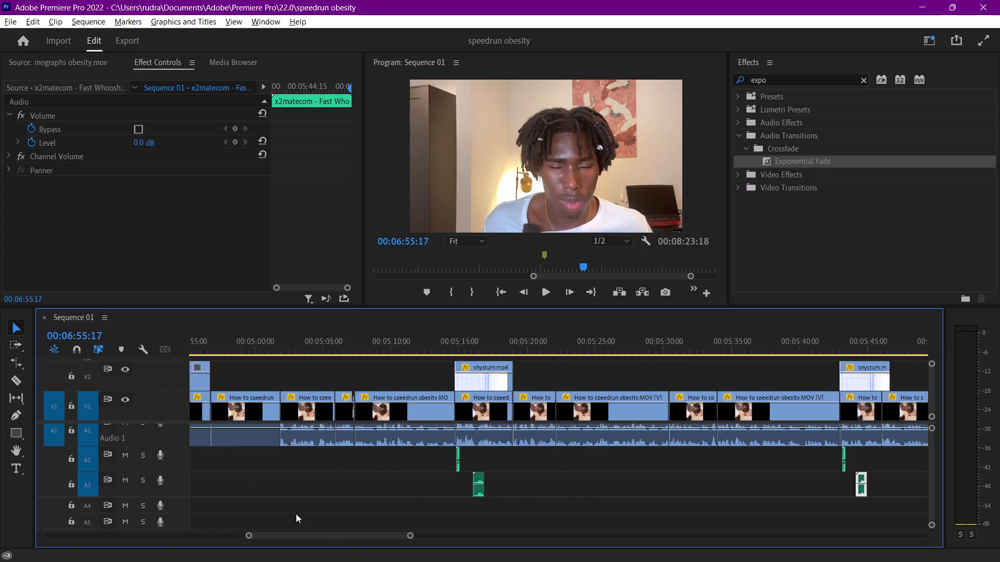
{"action": "left_click_drag", "start_coordinate": [296, 514], "coordinate": [216, 491]}
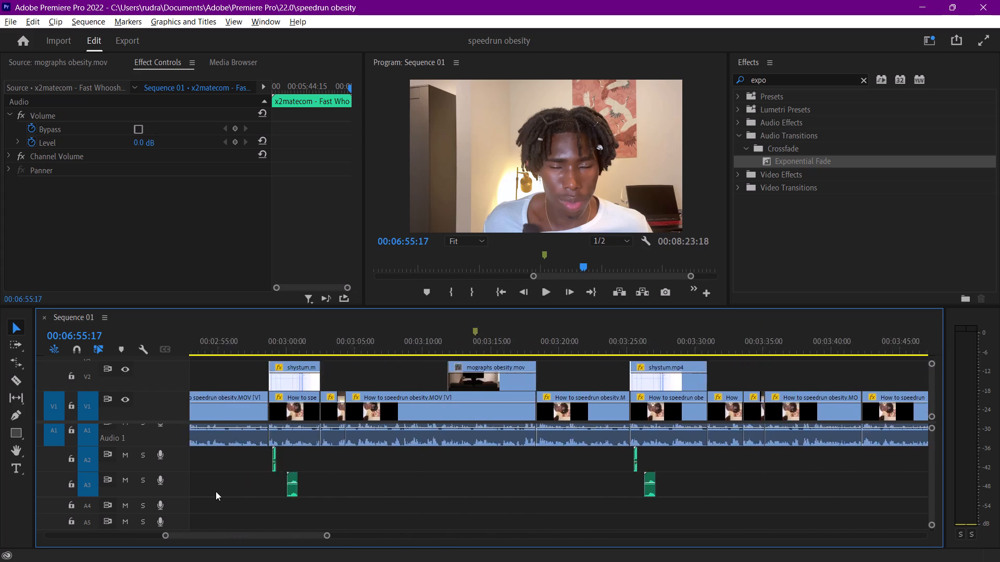
{"action": "left_click_drag", "start_coordinate": [216, 491], "coordinate": [171, 479]}
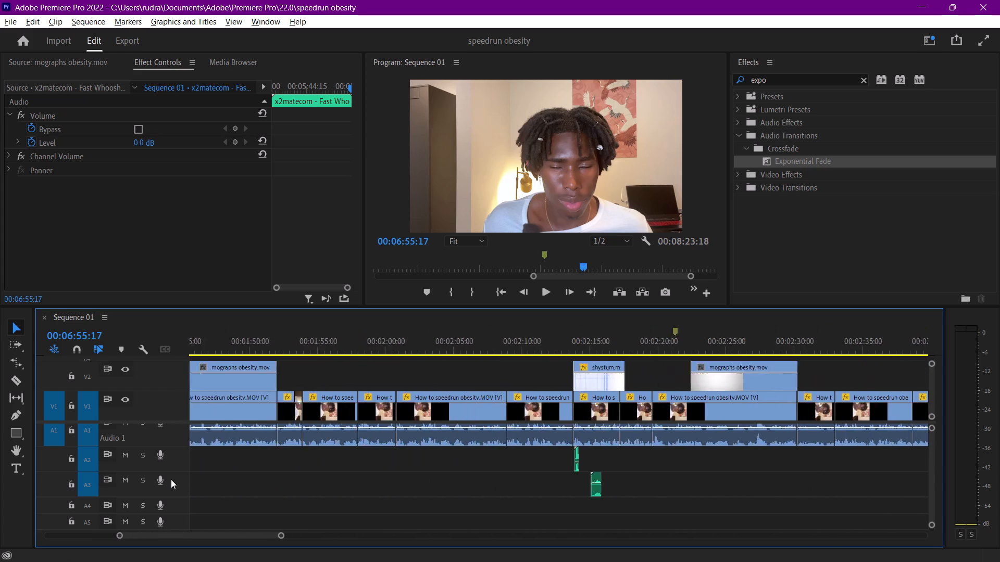
{"action": "left_click_drag", "start_coordinate": [171, 479], "coordinate": [126, 471]}
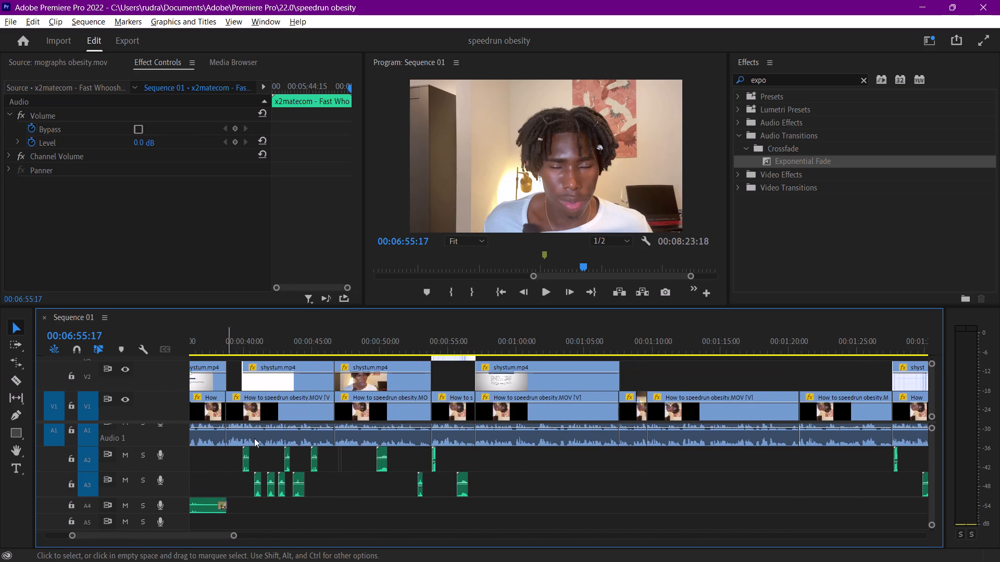
Play the NIH Clinical Center article clip after "step uno" from 00:00:57:02 and save the project.
{"action": "left_click", "coordinate": [479, 339]}
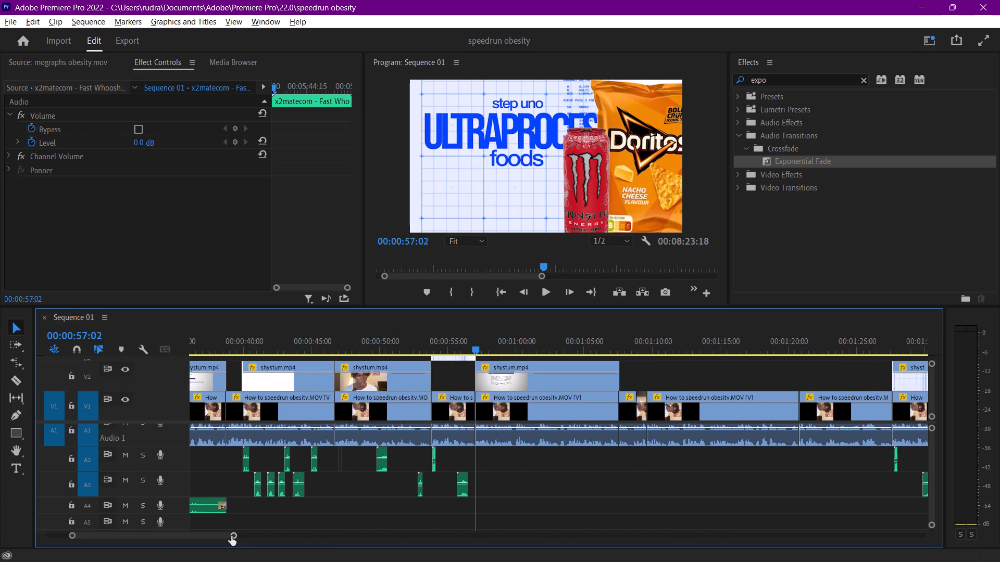
{"action": "left_click_drag", "start_coordinate": [231, 536], "coordinate": [180, 521]}
{"action": "key", "text": "space"}
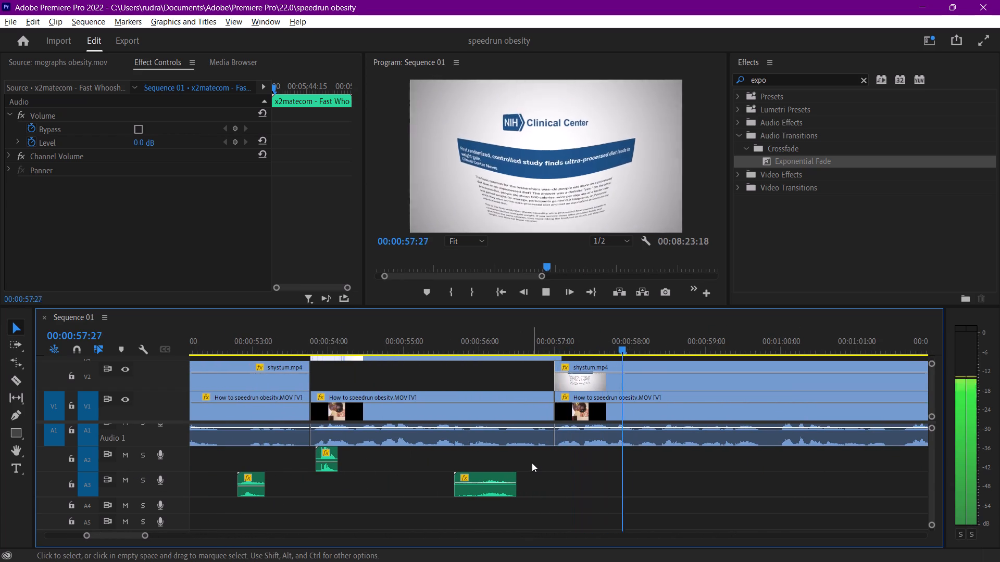
{"action": "key", "text": "space"}
{"action": "key", "text": "ctrl+s"}
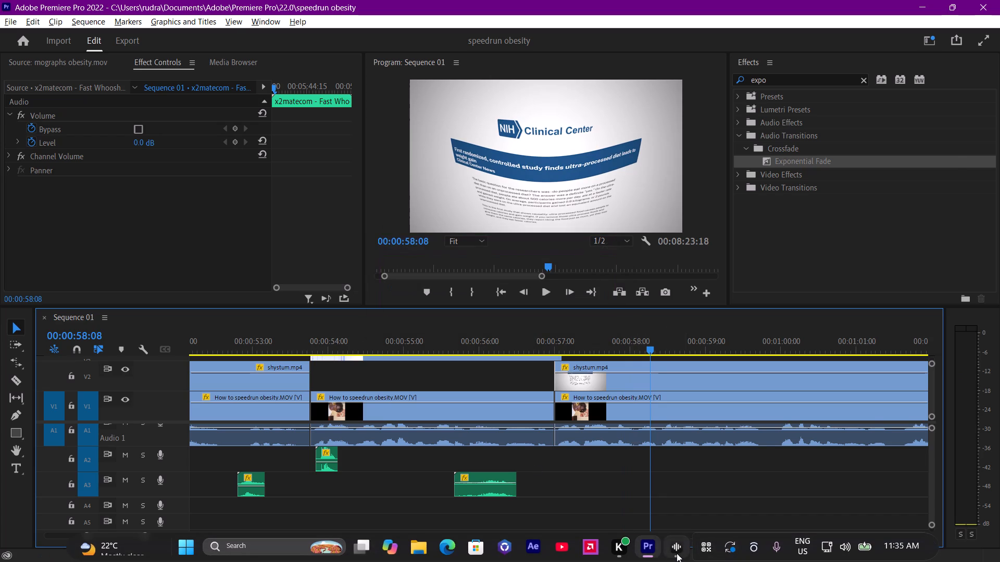
Switch to Soundly, search for "zoom" and audition ButtonPush_S011FO.84.
{"action": "left_click", "coordinate": [677, 553]}
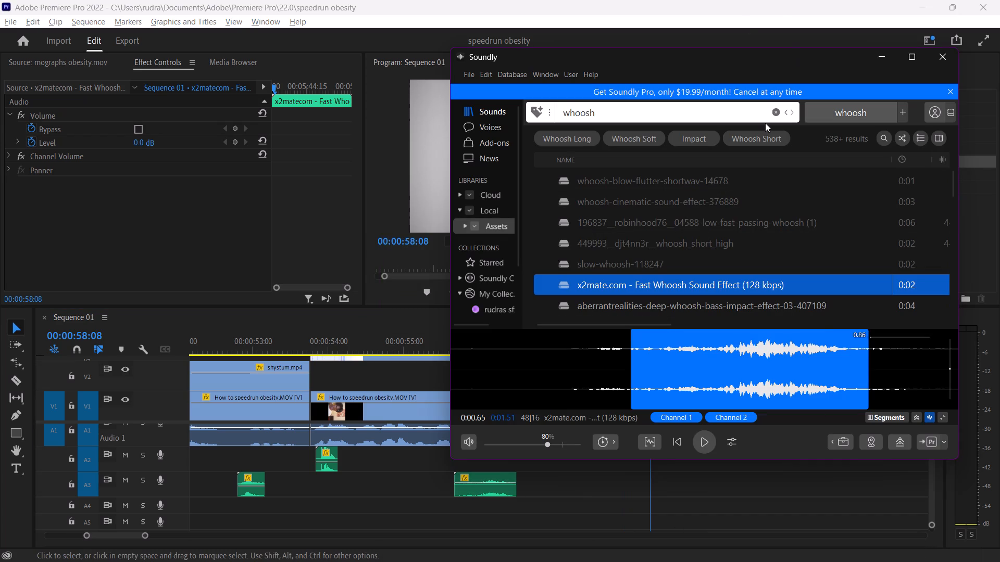
{"action": "left_click", "coordinate": [778, 111]}
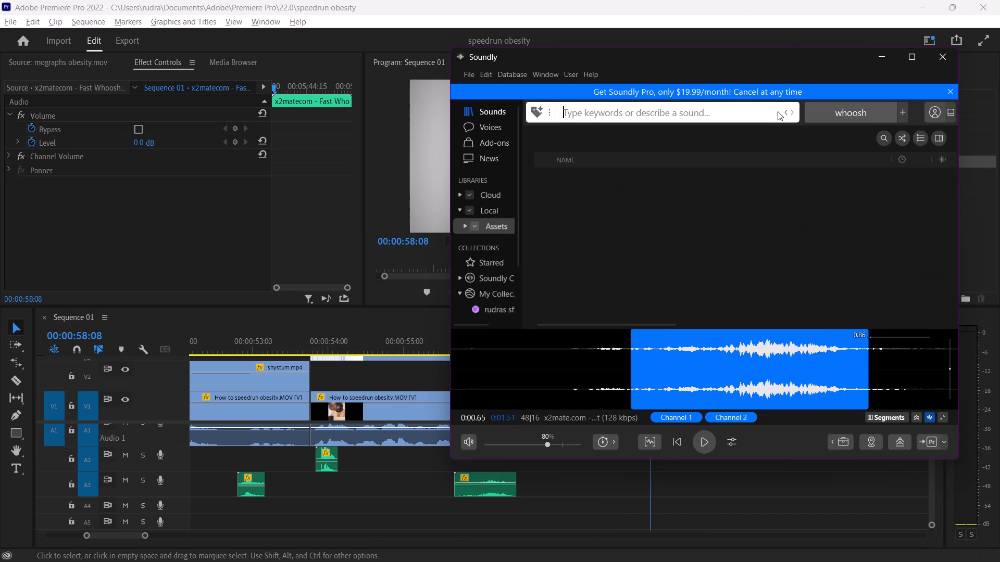
{"action": "type", "text": "zoom"}
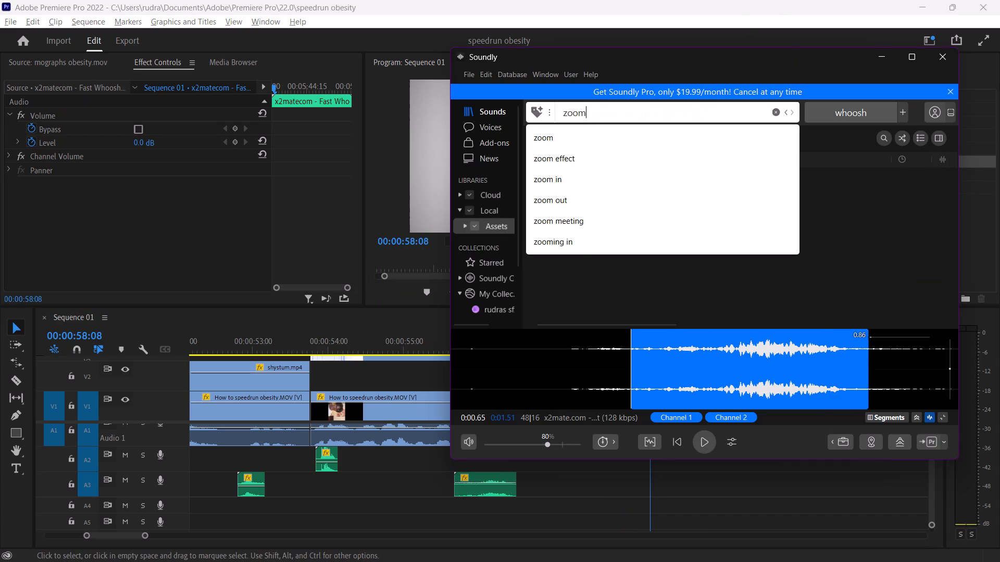
{"action": "key", "text": "Return"}
{"action": "left_click", "coordinate": [692, 184]}
{"action": "key", "text": "space"}
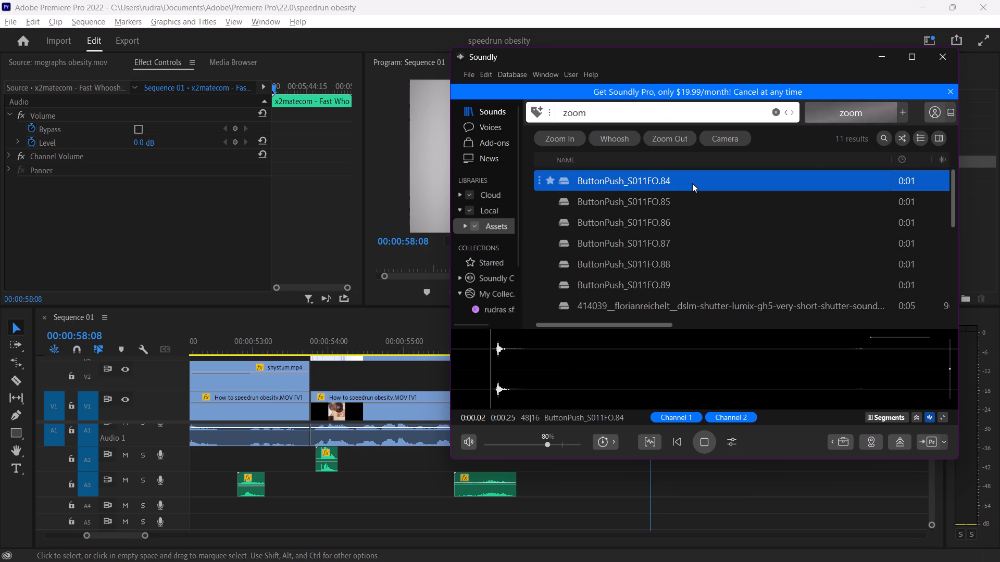
{"action": "key", "text": "space"}
Search Soundly for "swoosh" and audition several swooshes, including swoosh-07-351043 and air-swoosh-352049.
{"action": "left_click_drag", "start_coordinate": [665, 106], "coordinate": [516, 108]}
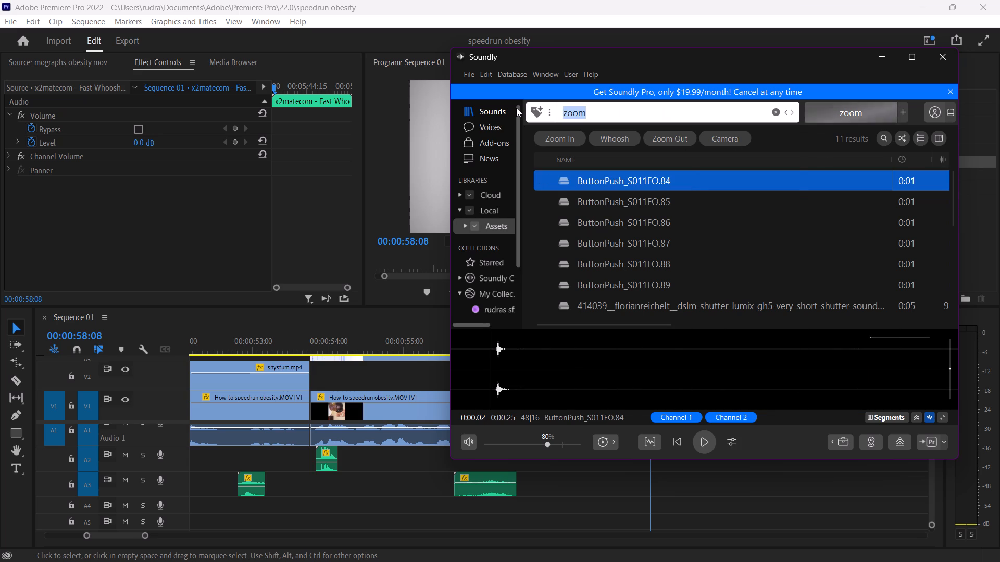
{"action": "type", "text": "swoosh"}
{"action": "key", "text": "Return"}
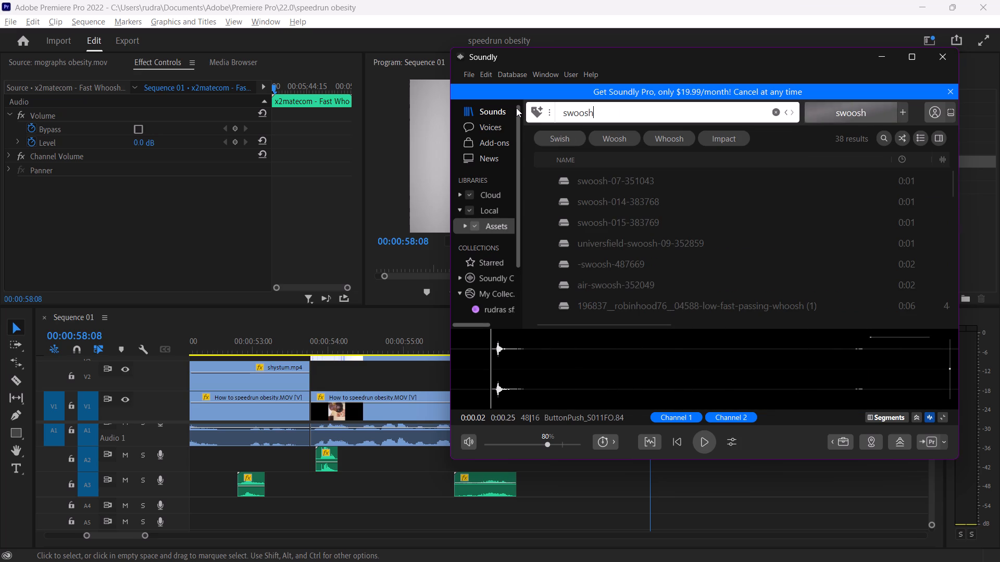
{"action": "left_click", "coordinate": [559, 191]}
{"action": "key", "text": "space"}
{"action": "left_click", "coordinate": [583, 184]}
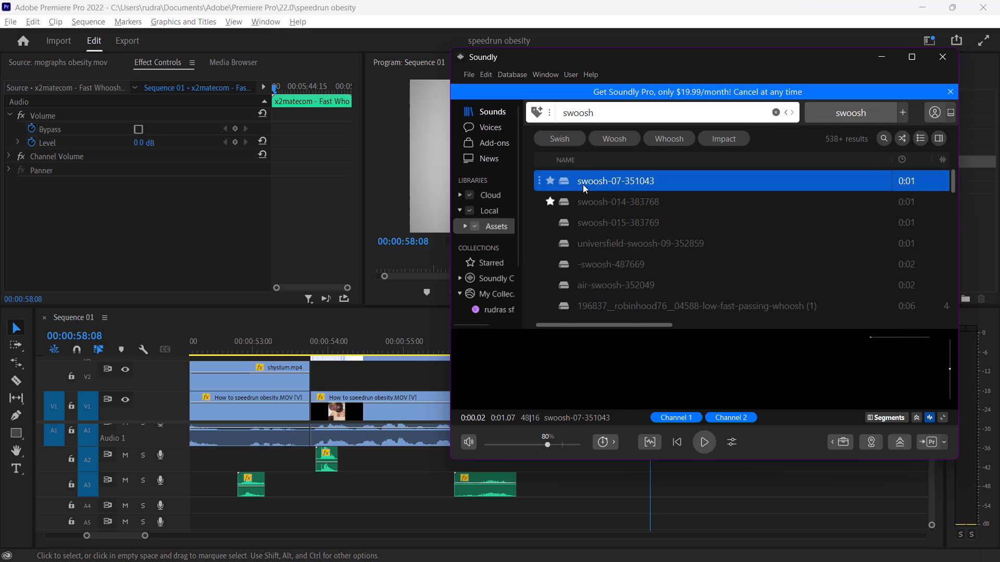
{"action": "key", "text": "space"}
{"action": "key", "text": "space"}
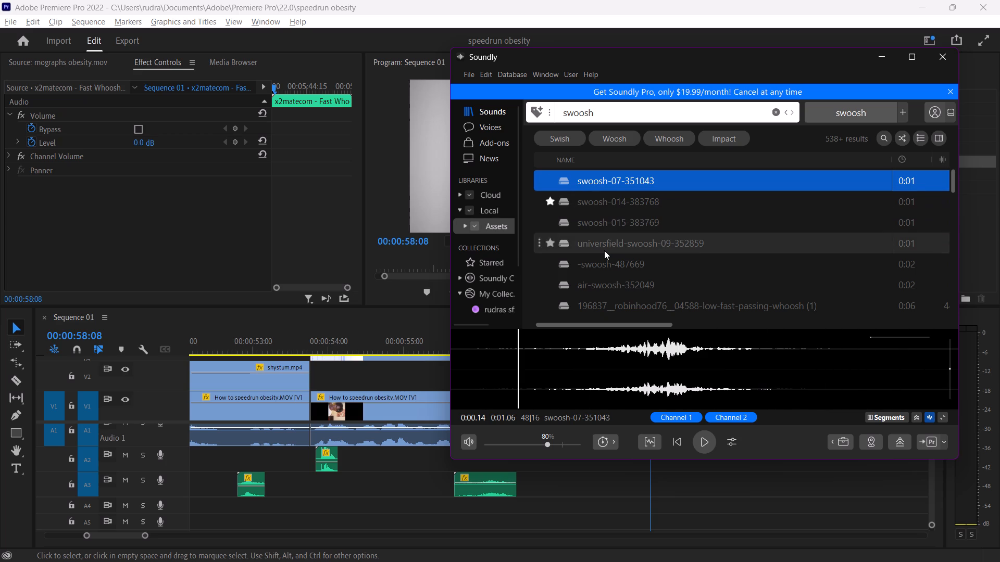
{"action": "left_click", "coordinate": [604, 250]}
{"action": "key", "text": "space"}
{"action": "left_click", "coordinate": [609, 275]}
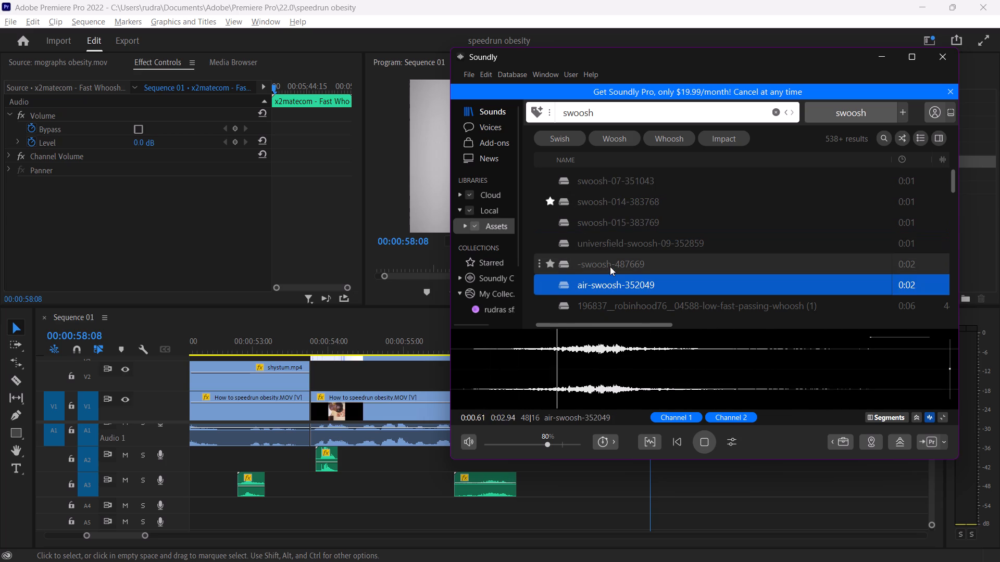
Place the loud section of -swoosh-487669 on A2 at about 00:00:57:06 under the NIH article clip and play it.
{"action": "left_click", "coordinate": [610, 266]}
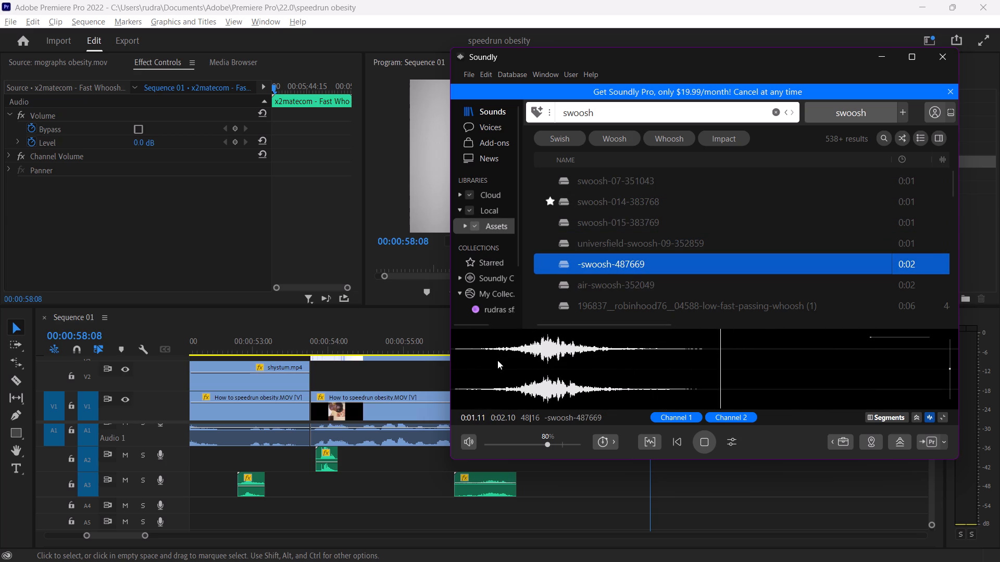
{"action": "left_click_drag", "start_coordinate": [496, 361], "coordinate": [614, 361]}
{"action": "left_click_drag", "start_coordinate": [565, 360], "coordinate": [593, 462]}
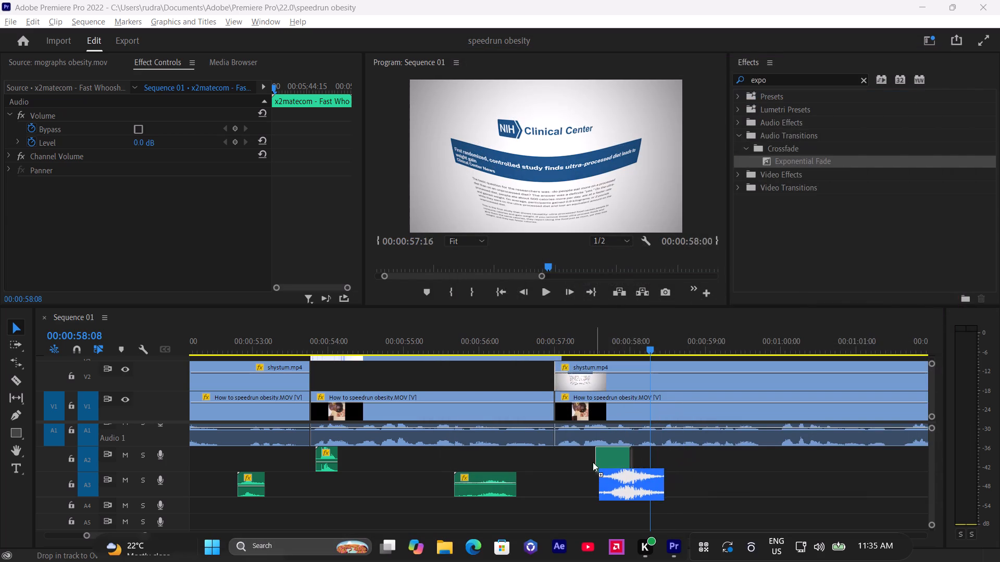
{"action": "left_click_drag", "start_coordinate": [593, 462], "coordinate": [570, 466]}
{"action": "left_click", "coordinate": [559, 492]}
{"action": "left_click_drag", "start_coordinate": [575, 345], "coordinate": [565, 343]}
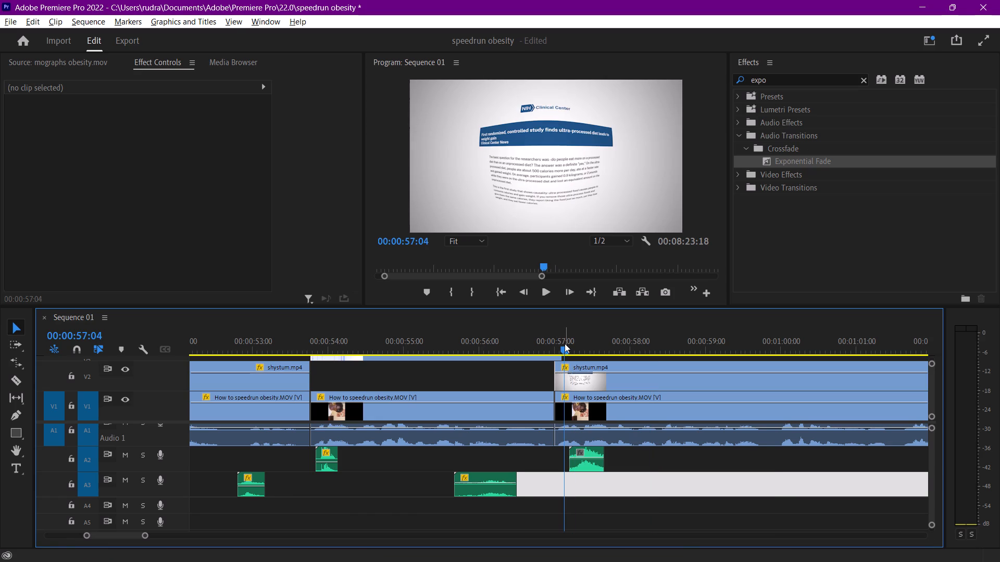
{"action": "key", "text": "space"}
{"action": "key", "text": "space"}
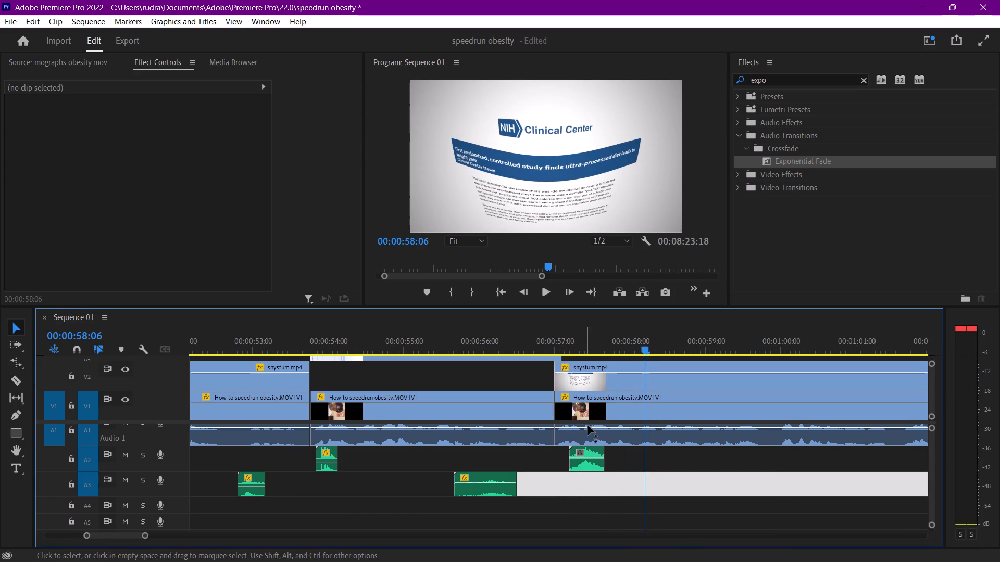
Lower the -swoosh-487669 clip's level on A2 to -15.8 dB and play it from 00:00:57:06.
{"action": "left_click_drag", "start_coordinate": [585, 457], "coordinate": [590, 462]}
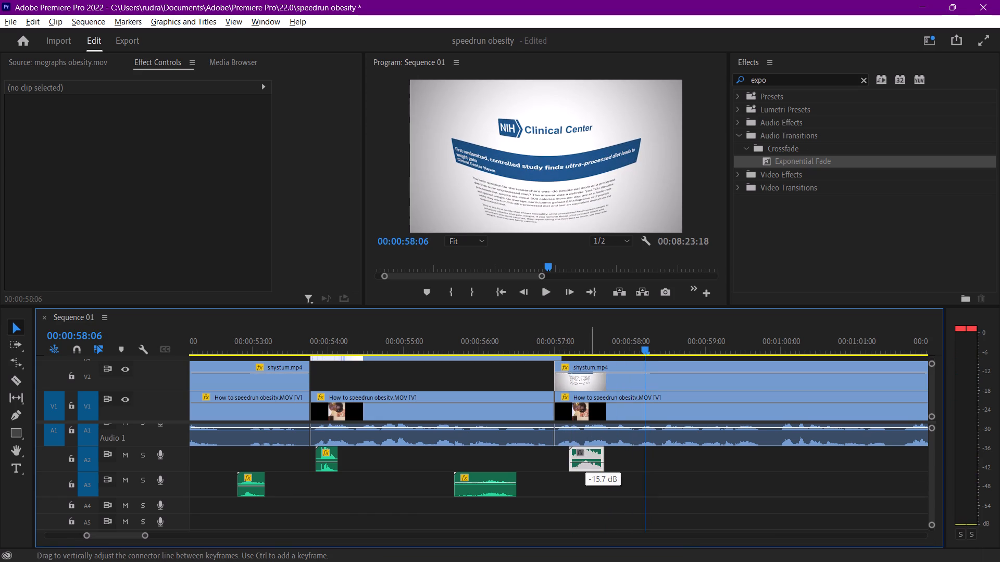
{"action": "left_click_drag", "start_coordinate": [590, 462], "coordinate": [591, 462]}
{"action": "left_click", "coordinate": [570, 342]}
{"action": "key", "text": "space"}
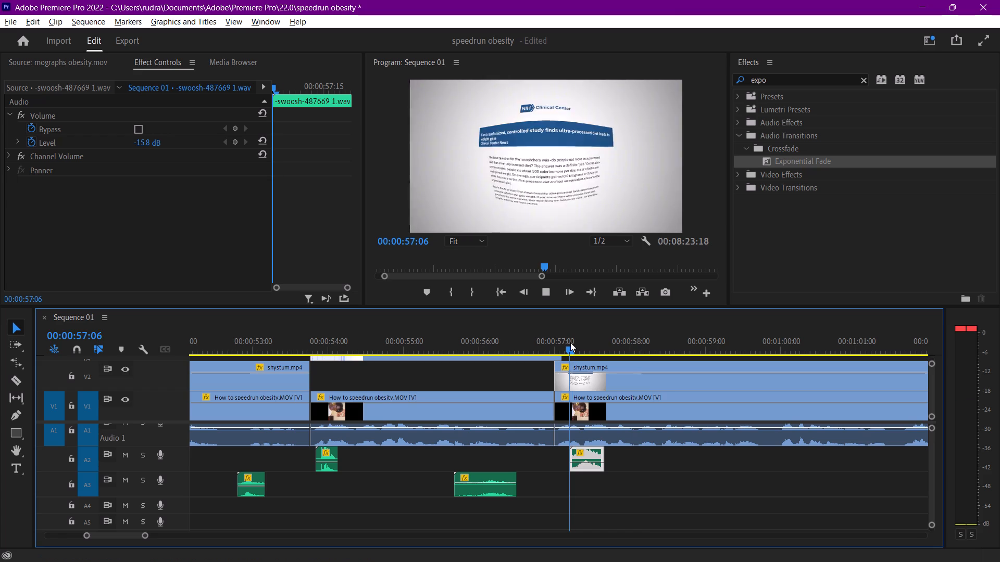
Shift the -swoosh-487669 clip on A2 later to about 00:00:57:14, play it, and save the project.
{"action": "key", "text": "space"}
{"action": "left_click_drag", "start_coordinate": [585, 452], "coordinate": [605, 456]}
{"action": "left_click", "coordinate": [571, 342]}
{"action": "key", "text": "space"}
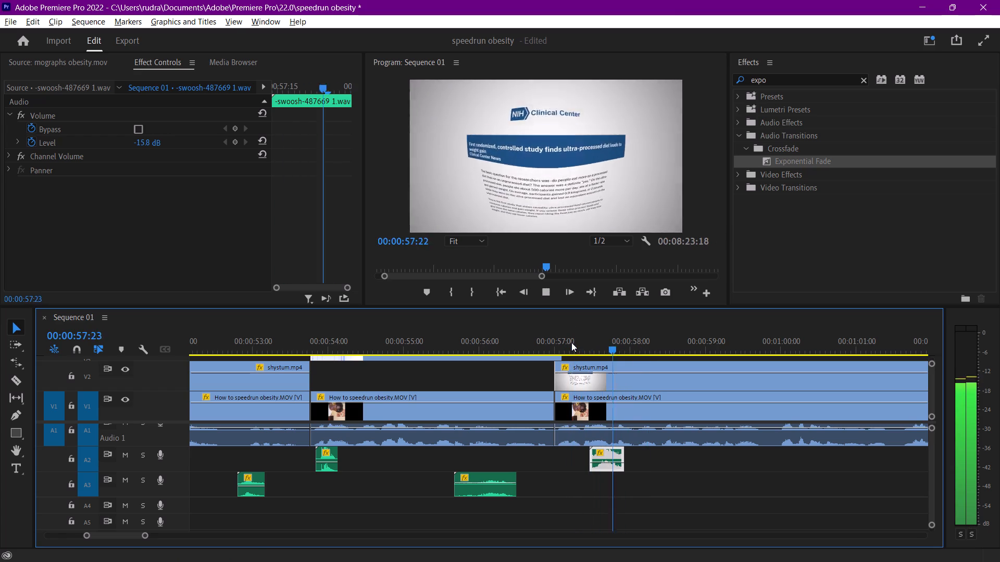
{"action": "key", "text": "space"}
{"action": "key", "text": "ctrl+s"}
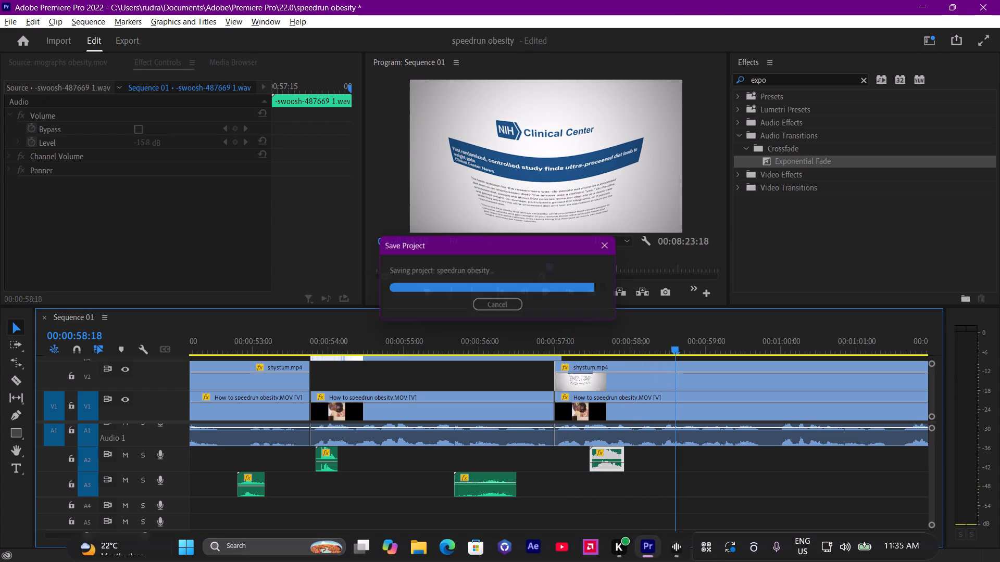
Play the NIH article section onward to 00:01:01:05 to check the next on-screen movement.
{"action": "key", "text": "space"}
{"action": "scroll", "coordinate": [768, 471], "scroll_direction": "down", "scroll_amount": 10}
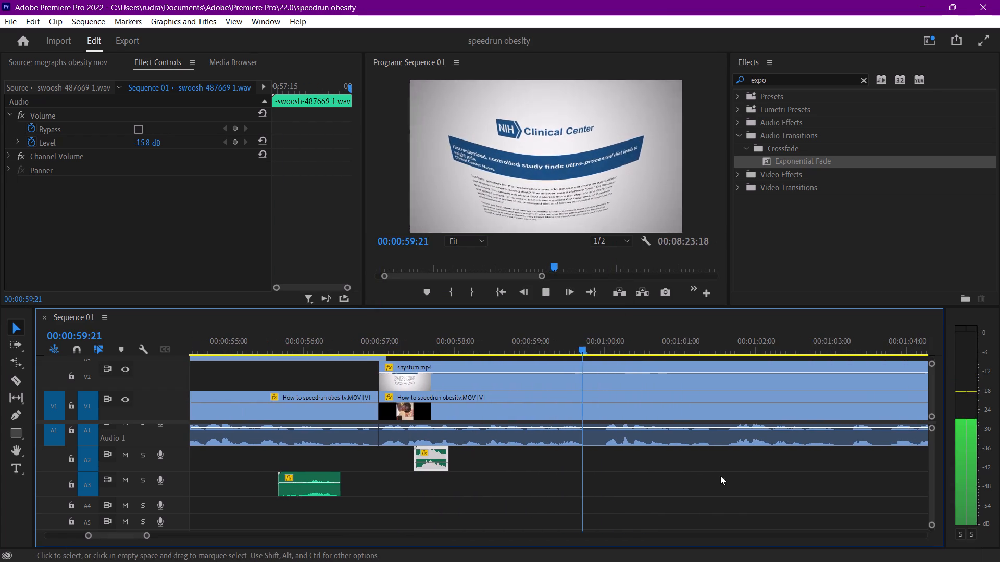
{"action": "key", "text": "space"}
{"action": "key", "text": "space"}
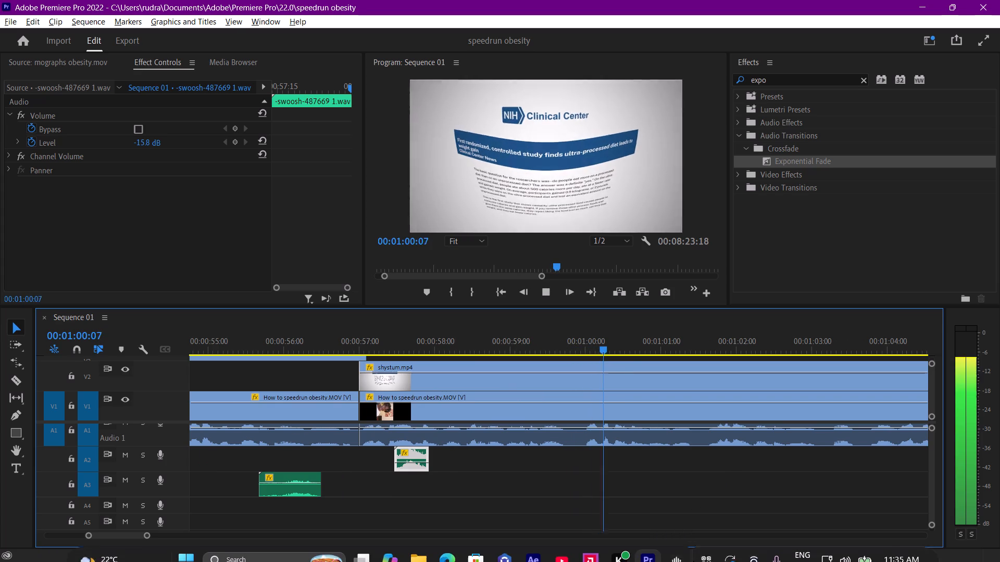
{"action": "key", "text": "space"}
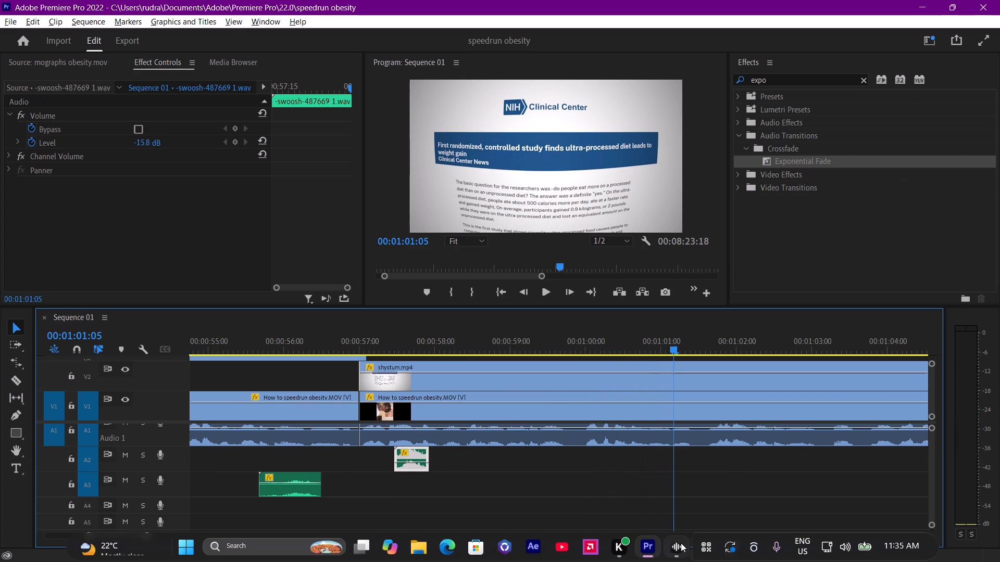
Switch to Soundly and audition universfield-swoosh-09-352859, air-swoosh-352049 and the low-fast-passing-whoosh sound.
{"action": "left_click", "coordinate": [681, 543]}
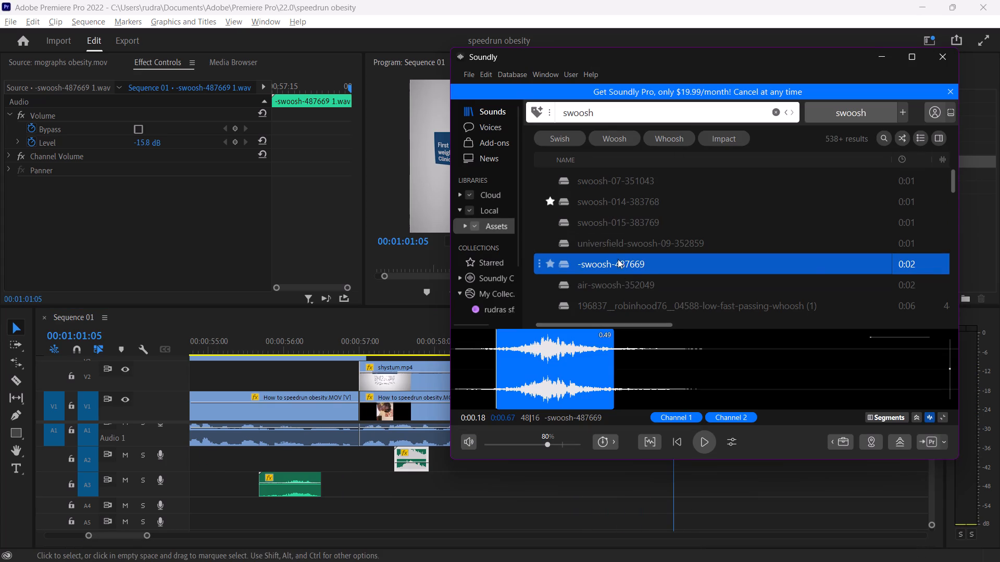
{"action": "left_click", "coordinate": [631, 245]}
{"action": "key", "text": "space"}
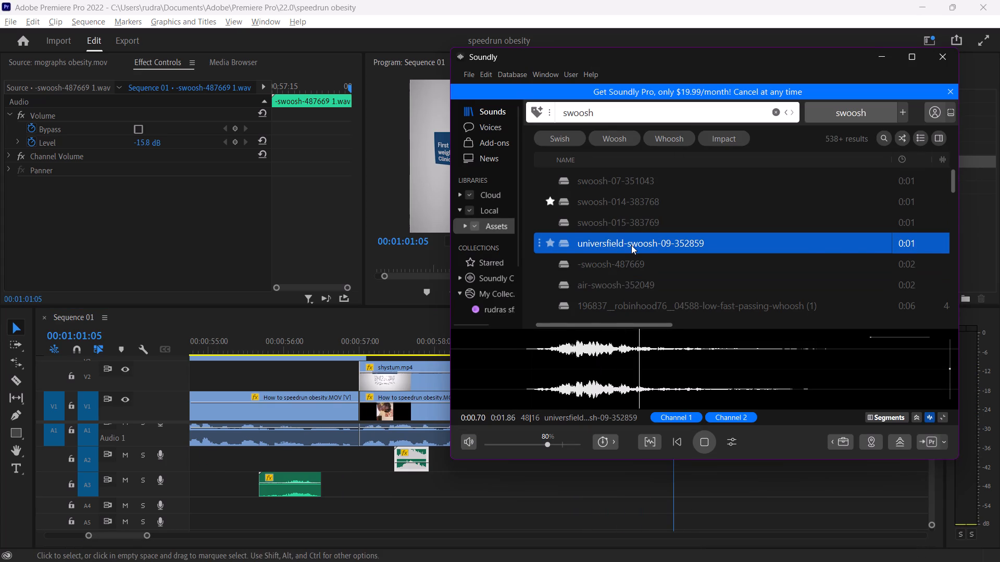
{"action": "left_click", "coordinate": [617, 285]}
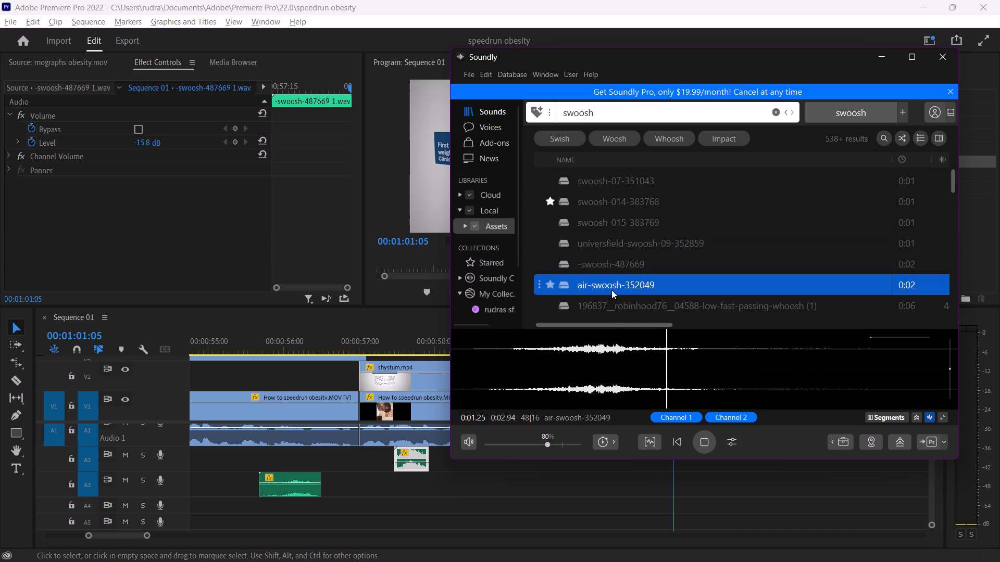
{"action": "left_click", "coordinate": [612, 311]}
{"action": "key", "text": "space"}
Search Soundly for "whoosh", place the main section of whoosh-blow-flutter-shortwav-14678 on A3 at about 00:01:00:10, and play it.
{"action": "left_click_drag", "start_coordinate": [629, 113], "coordinate": [568, 111]}
{"action": "key", "text": "BackSpace"}
{"action": "key", "text": "BackSpace"}
{"action": "key", "text": "BackSpace"}
{"action": "type", "text": "whoosh"}
{"action": "key", "text": "Return"}
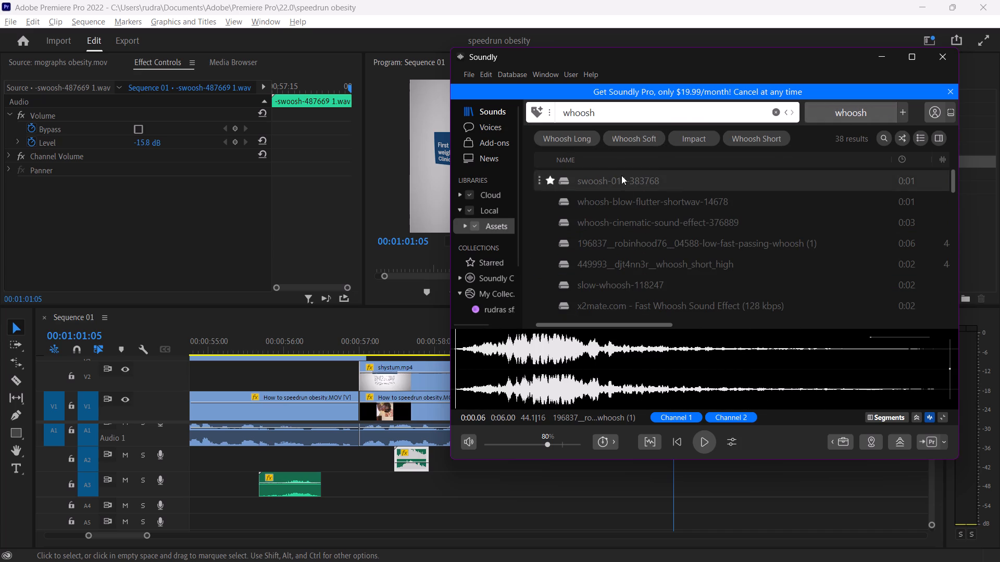
{"action": "left_click", "coordinate": [629, 204]}
{"action": "left_click_drag", "start_coordinate": [514, 365], "coordinate": [740, 361]}
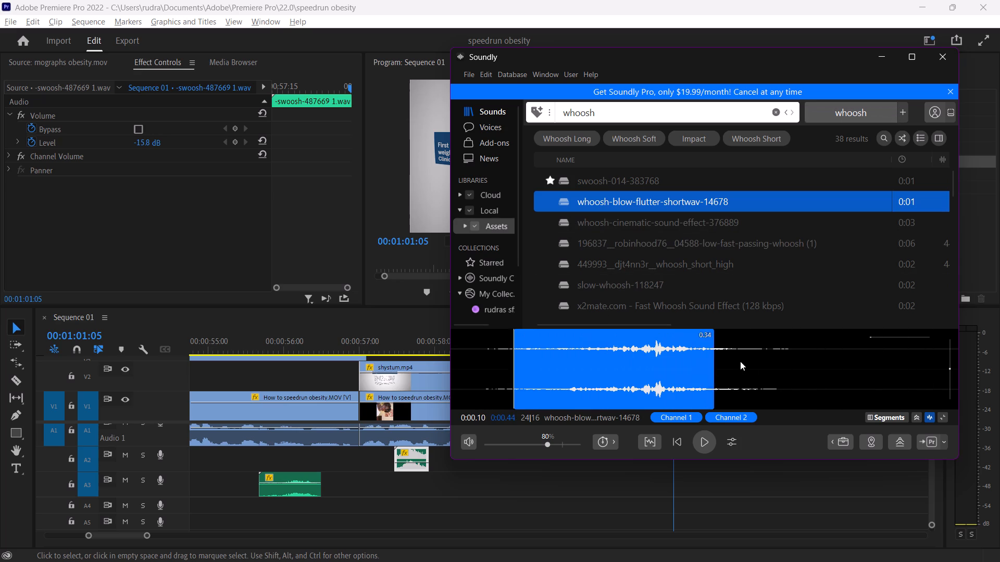
{"action": "left_click_drag", "start_coordinate": [740, 361], "coordinate": [746, 355]}
{"action": "left_click_drag", "start_coordinate": [640, 361], "coordinate": [519, 480]}
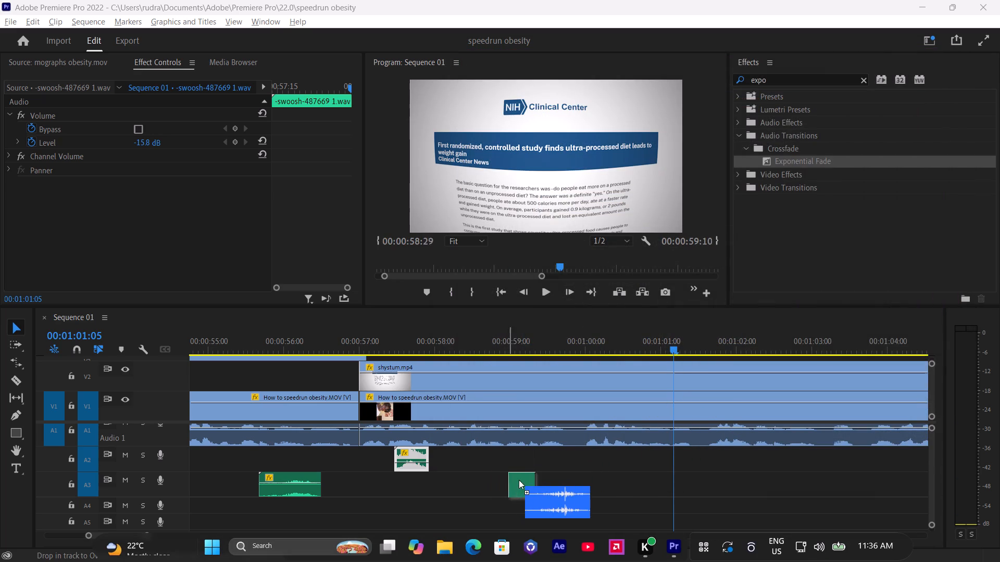
{"action": "left_click_drag", "start_coordinate": [519, 480], "coordinate": [611, 486]}
{"action": "left_click", "coordinate": [584, 505]}
{"action": "left_click", "coordinate": [615, 341]}
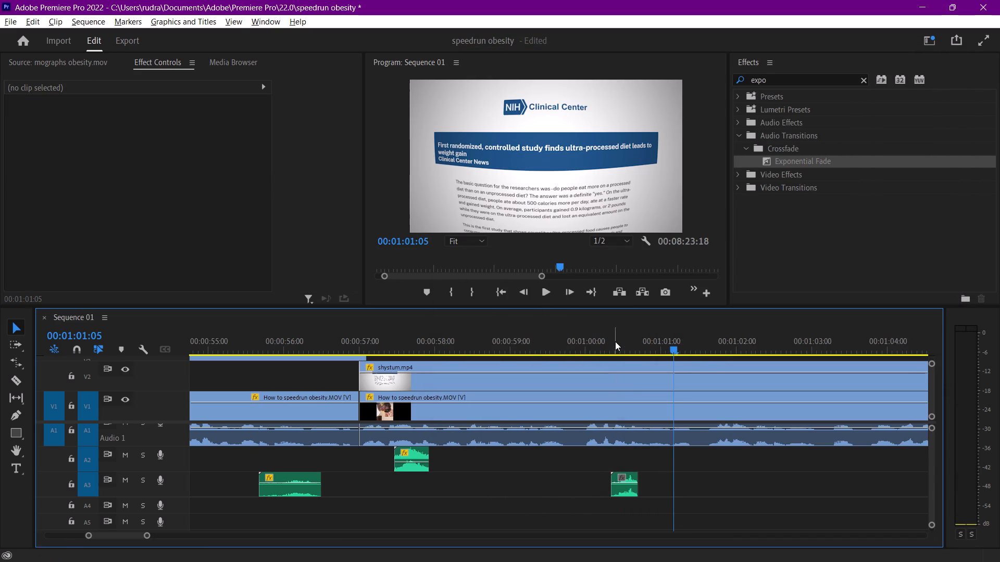
{"action": "key", "text": "space"}
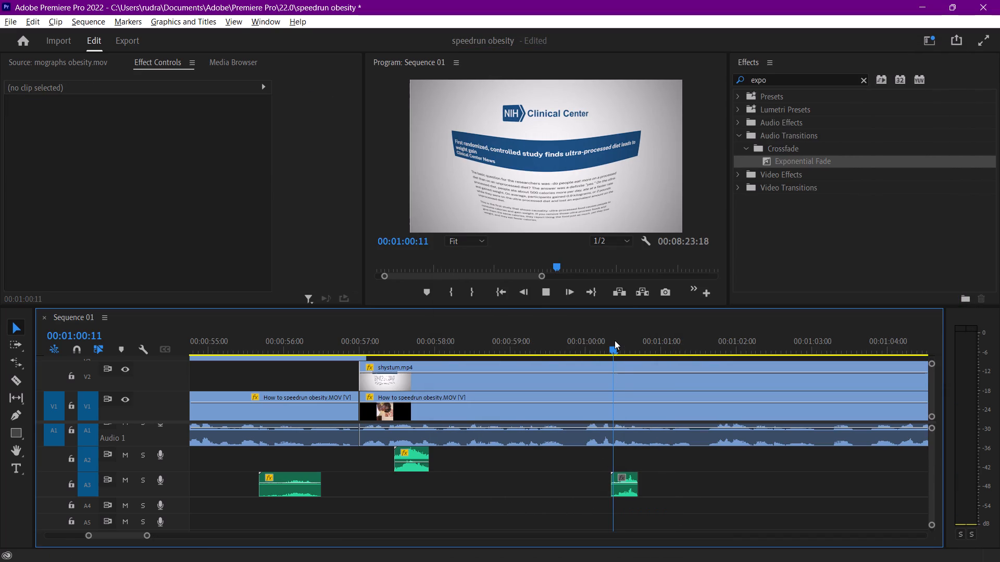
{"action": "key", "text": "space"}
Set the whoosh-blow-flutter clip's level to -8.0 dB, shift it to about 00:01:00:13 on A3, and play it.
{"action": "left_click_drag", "start_coordinate": [622, 481], "coordinate": [625, 484]}
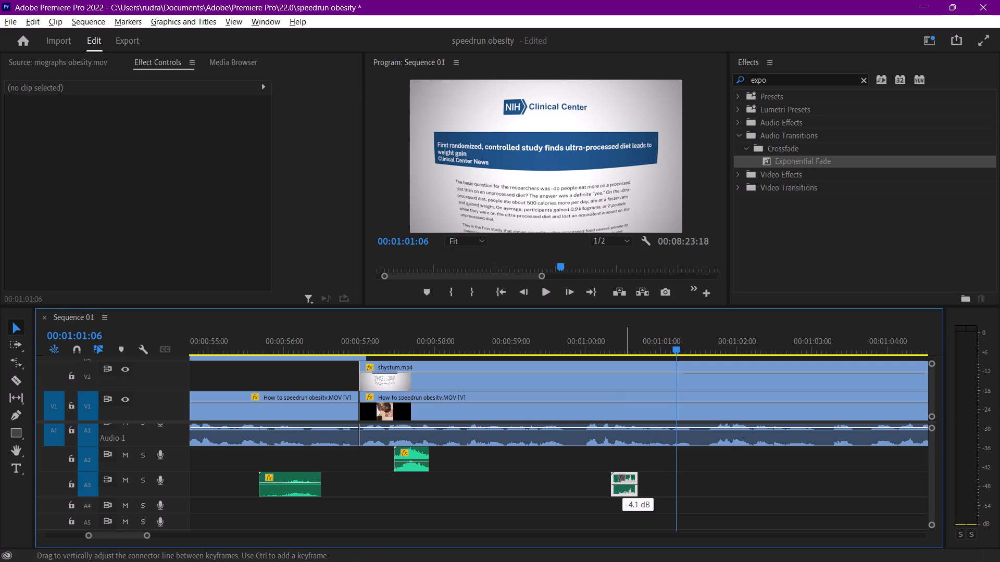
{"action": "left_click_drag", "start_coordinate": [625, 484], "coordinate": [626, 489]}
{"action": "left_click", "coordinate": [622, 489]}
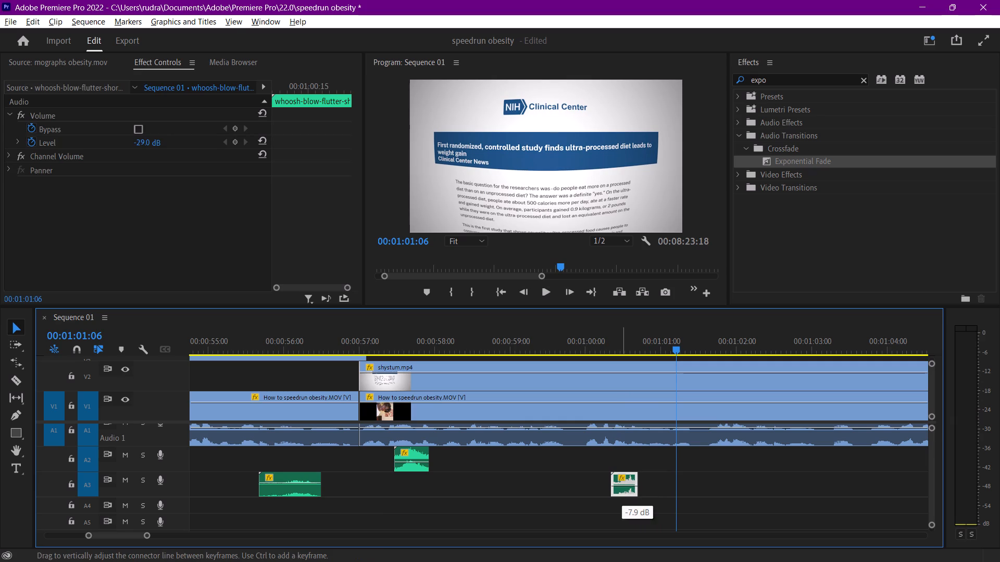
{"action": "left_click_drag", "start_coordinate": [624, 478], "coordinate": [631, 478]}
{"action": "left_click", "coordinate": [611, 341]}
{"action": "key", "text": "space"}
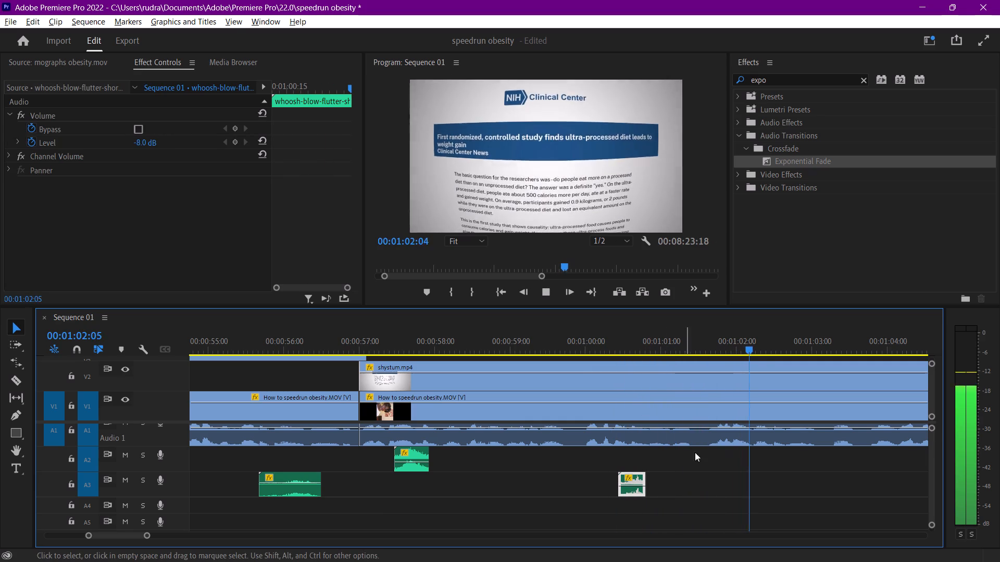
{"action": "key", "text": "space"}
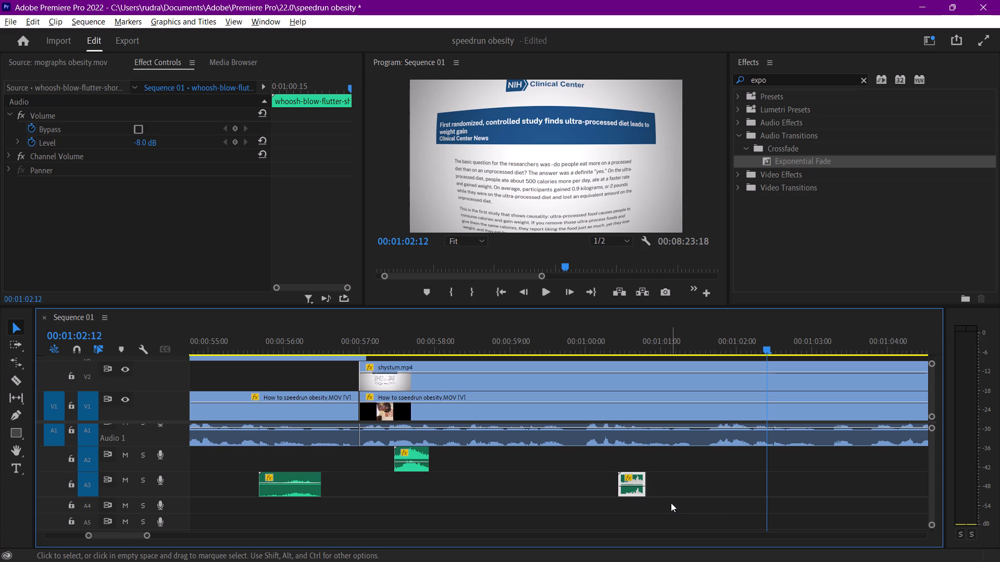
Copy the whoosh-blow-flutter clip to A3 at 00:01:02:12, play it, and shift the copy to about 00:01:02:21.
{"action": "key", "text": "ctrl+c"}
{"action": "key", "text": "ctrl+v"}
{"action": "left_click", "coordinate": [771, 347]}
{"action": "key", "text": "space"}
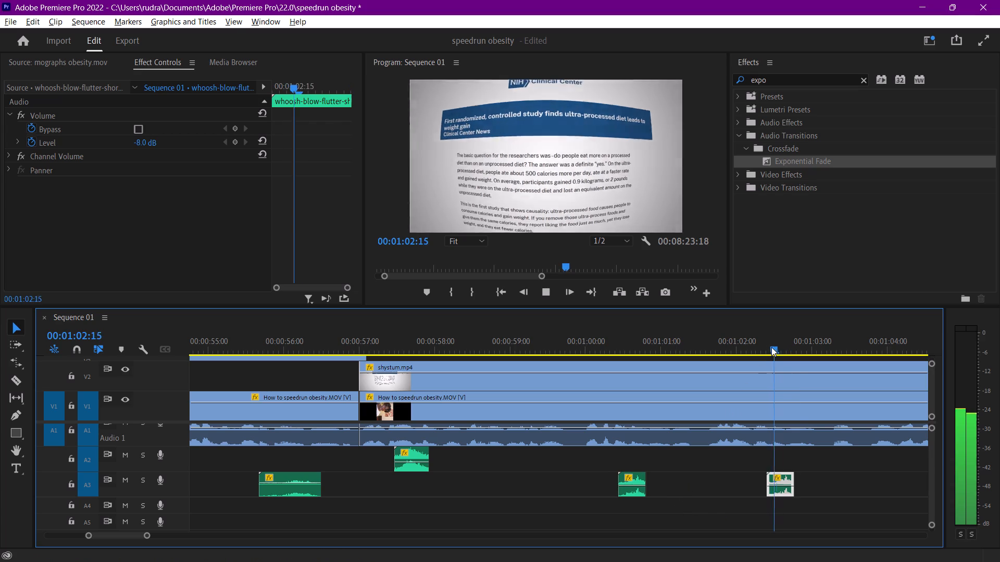
{"action": "key", "text": "space"}
{"action": "left_click_drag", "start_coordinate": [784, 477], "coordinate": [806, 476]}
Play the NIH article section from about 00:00:57:00 to 00:01:07:06 to review its sounds.
{"action": "left_click", "coordinate": [352, 337]}
{"action": "key", "text": "space"}
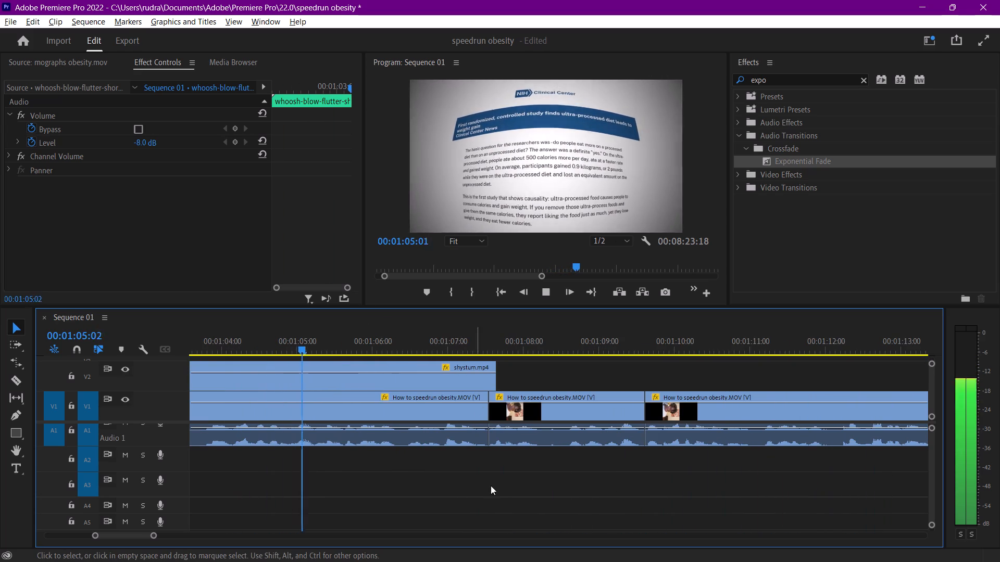
{"action": "scroll", "coordinate": [521, 477], "scroll_direction": "down", "scroll_amount": 3}
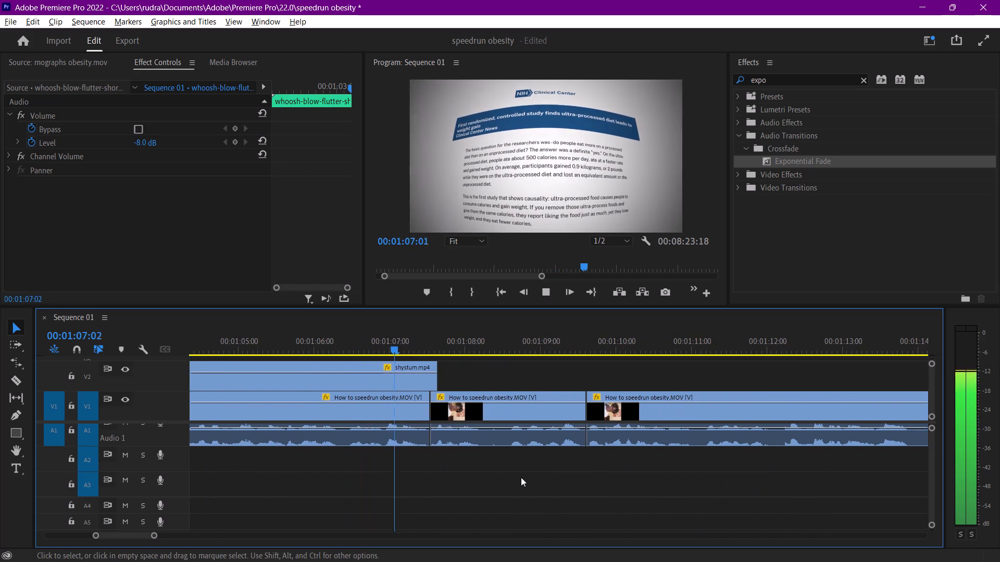
{"action": "key", "text": "space"}
Copy the long A4 sound with Exponential Fades that starts near 00:00:34 and paste it at 00:01:07:06.
{"action": "left_click_drag", "start_coordinate": [118, 537], "coordinate": [100, 532]}
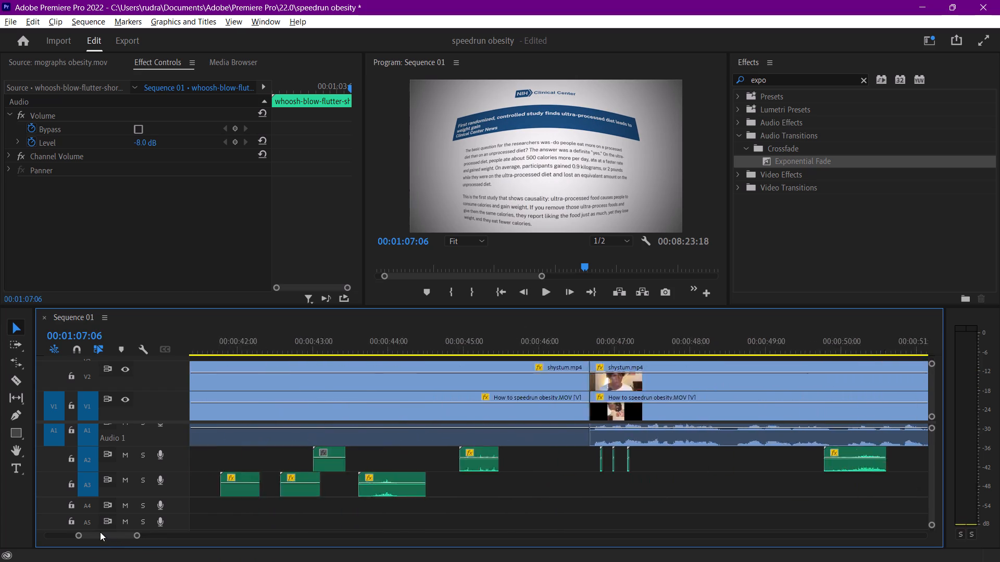
{"action": "left_click_drag", "start_coordinate": [100, 532], "coordinate": [89, 527]}
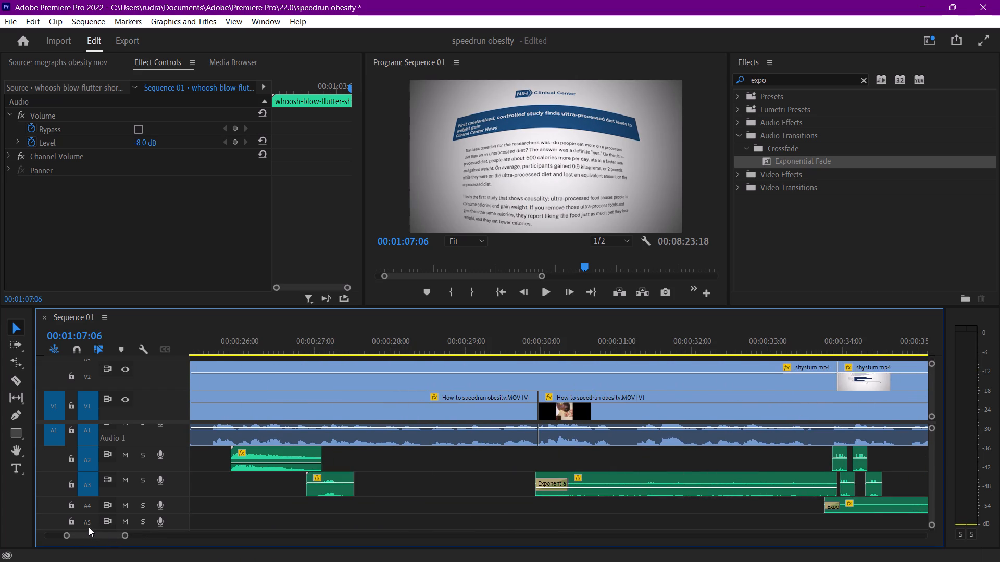
{"action": "left_click_drag", "start_coordinate": [89, 527], "coordinate": [90, 528]}
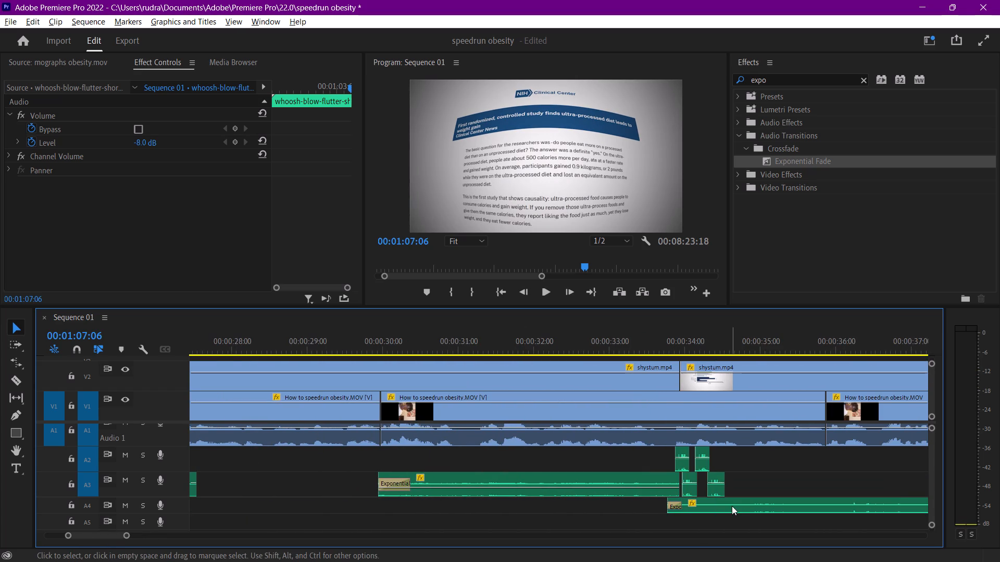
{"action": "left_click", "coordinate": [732, 506]}
{"action": "key", "text": "ctrl+c"}
{"action": "key", "text": "ctrl+v"}
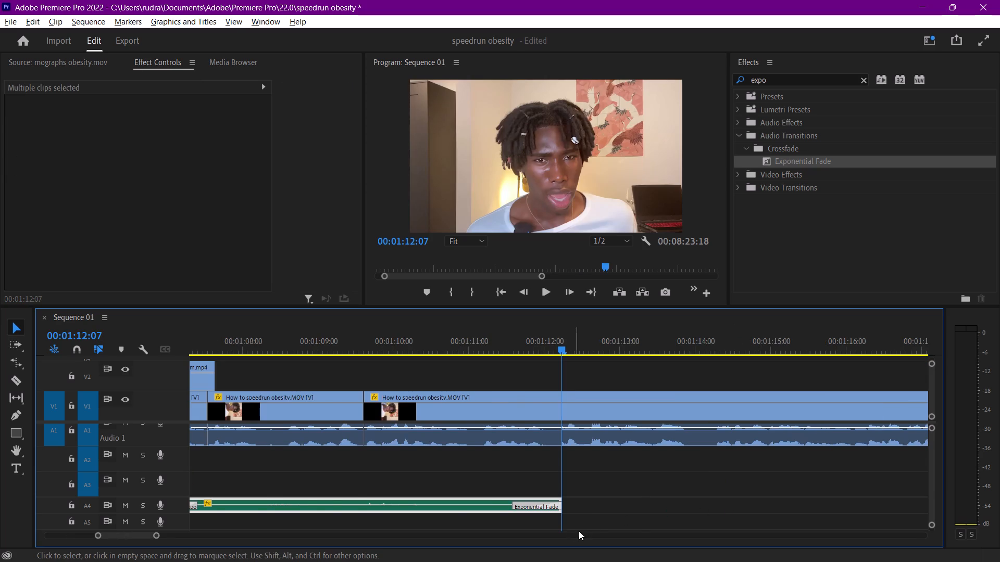
Move the pasted long sound back along A4 to start with the NIH article clip at about 00:00:57:00.
{"action": "scroll", "coordinate": [591, 513], "scroll_direction": "up", "scroll_amount": 20}
{"action": "scroll", "coordinate": [591, 513], "scroll_direction": "up", "scroll_amount": 4}
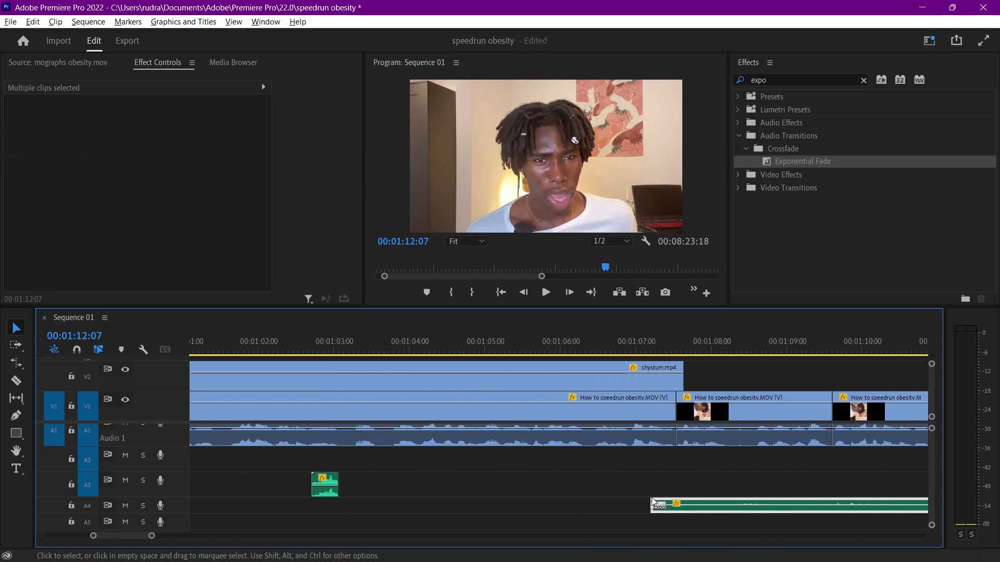
{"action": "left_click_drag", "start_coordinate": [709, 502], "coordinate": [275, 505]}
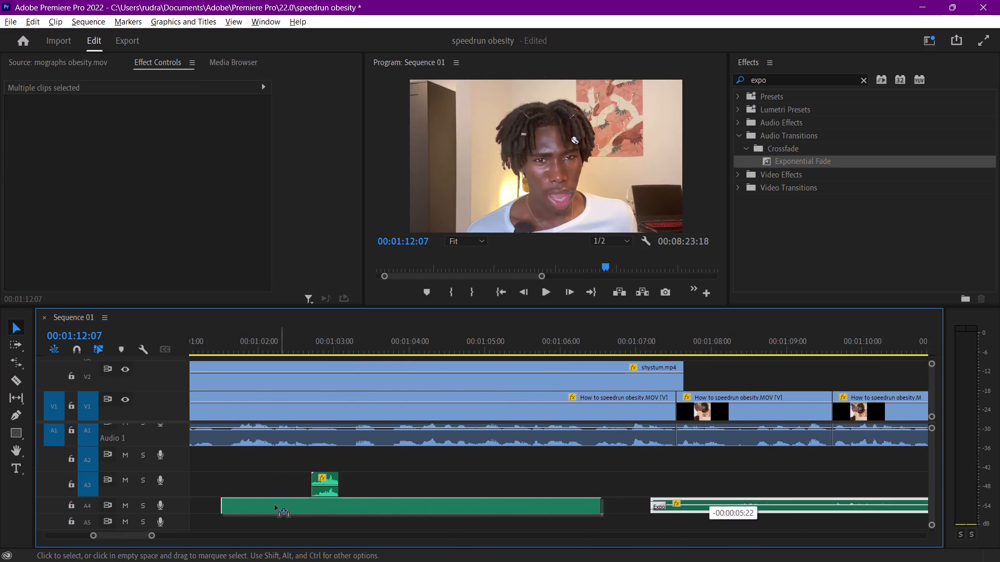
{"action": "left_click_drag", "start_coordinate": [275, 505], "coordinate": [272, 506]}
{"action": "scroll", "coordinate": [273, 515], "scroll_direction": "up", "scroll_amount": 20}
{"action": "scroll", "coordinate": [407, 470], "scroll_direction": "up", "scroll_amount": 5}
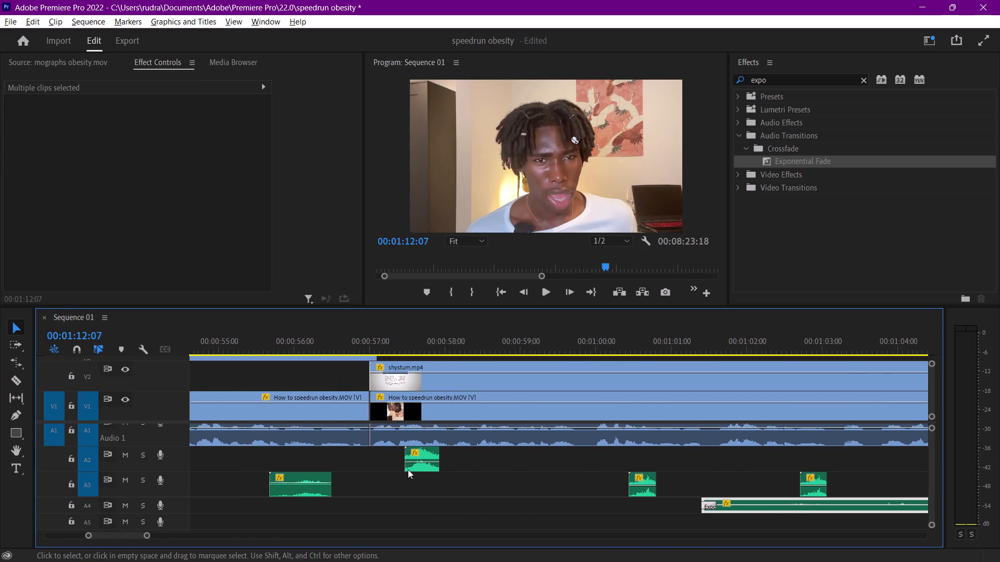
{"action": "left_click_drag", "start_coordinate": [749, 509], "coordinate": [411, 482]}
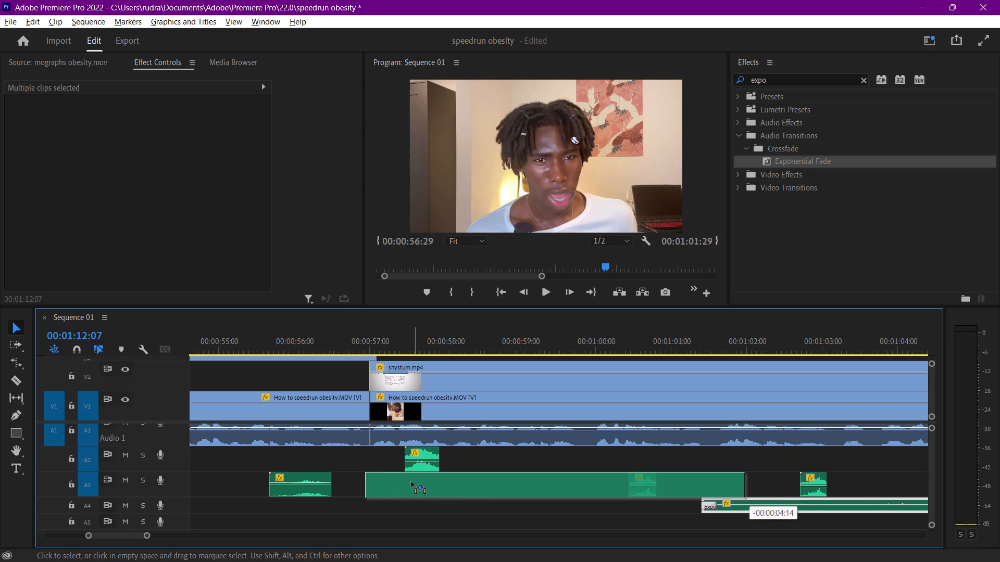
{"action": "left_click_drag", "start_coordinate": [411, 482], "coordinate": [420, 499]}
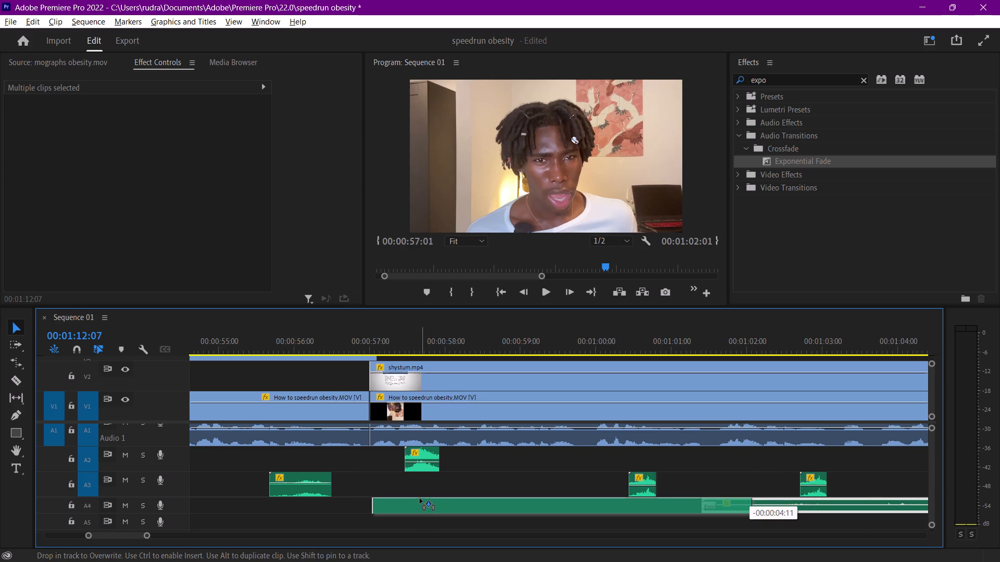
{"action": "left_click_drag", "start_coordinate": [420, 499], "coordinate": [417, 500]}
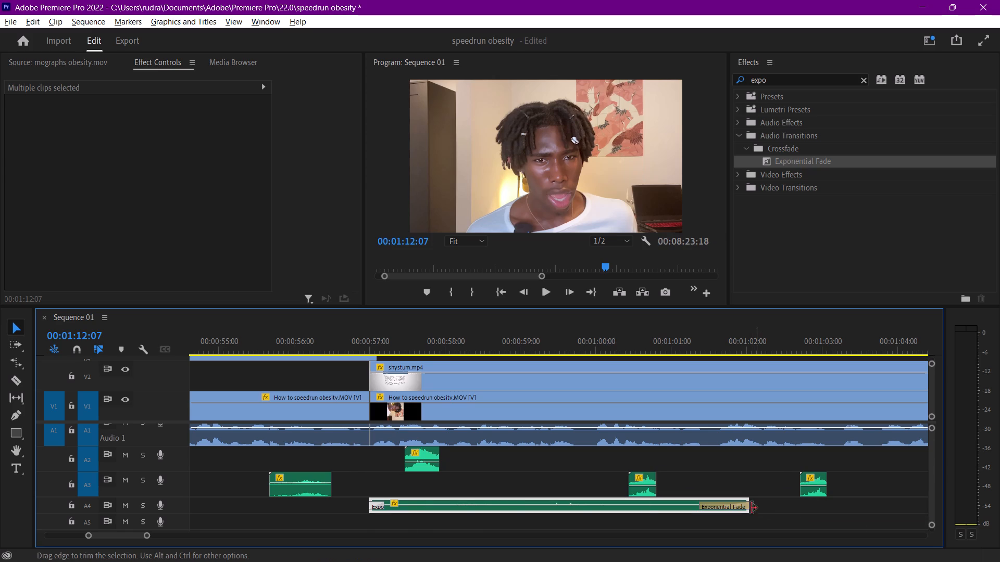
Extend the long A4 sound's end to about 00:01:07:19, just past the end of the NIH article clip.
{"action": "left_click_drag", "start_coordinate": [744, 506], "coordinate": [889, 508]}
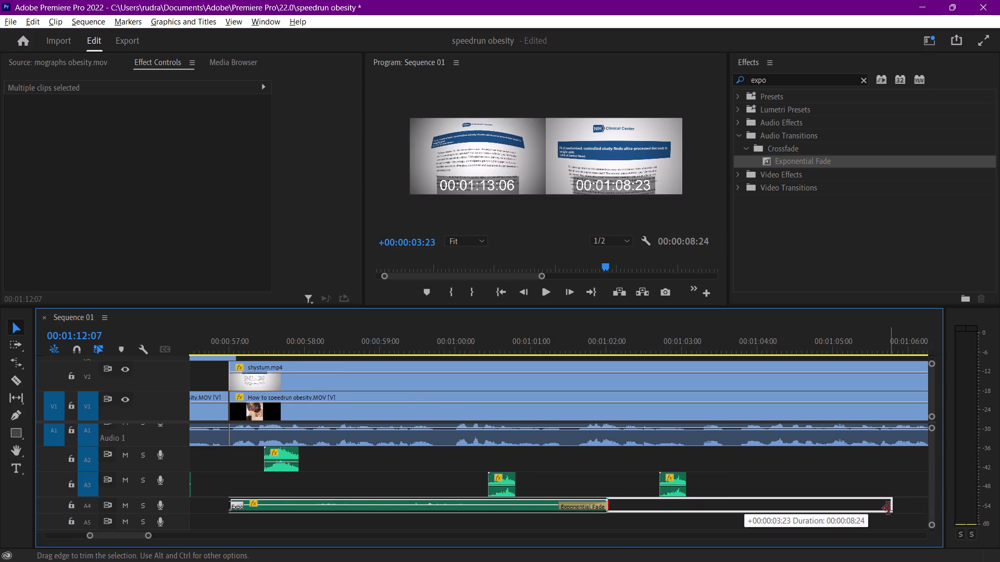
{"action": "left_click_drag", "start_coordinate": [889, 508], "coordinate": [843, 508]}
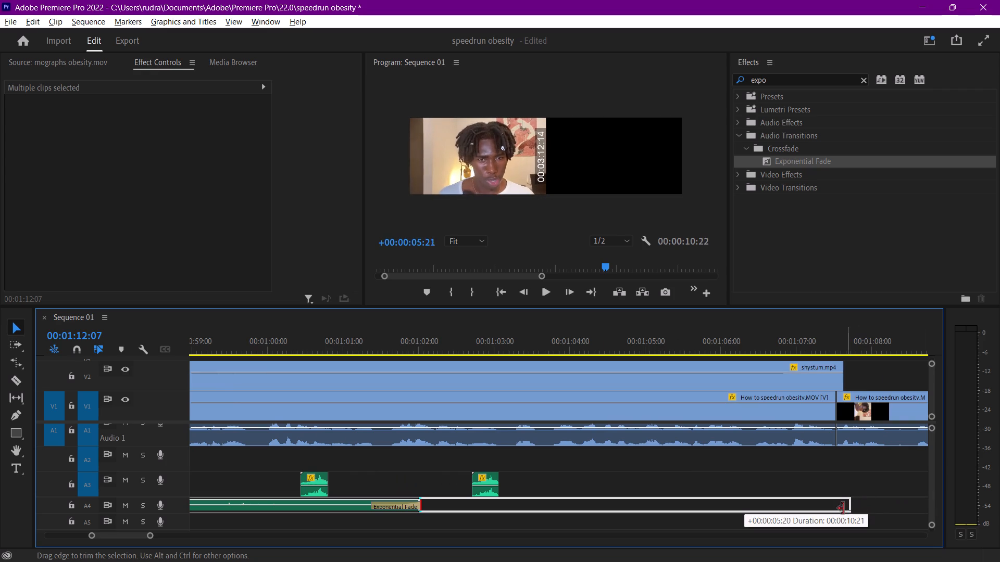
{"action": "left_click_drag", "start_coordinate": [843, 508], "coordinate": [841, 508]}
Play the NIH article section from about 00:00:57:00 to 00:01:07:08 to review the extended long A4 sound.
{"action": "scroll", "coordinate": [677, 517], "scroll_direction": "up", "scroll_amount": 2}
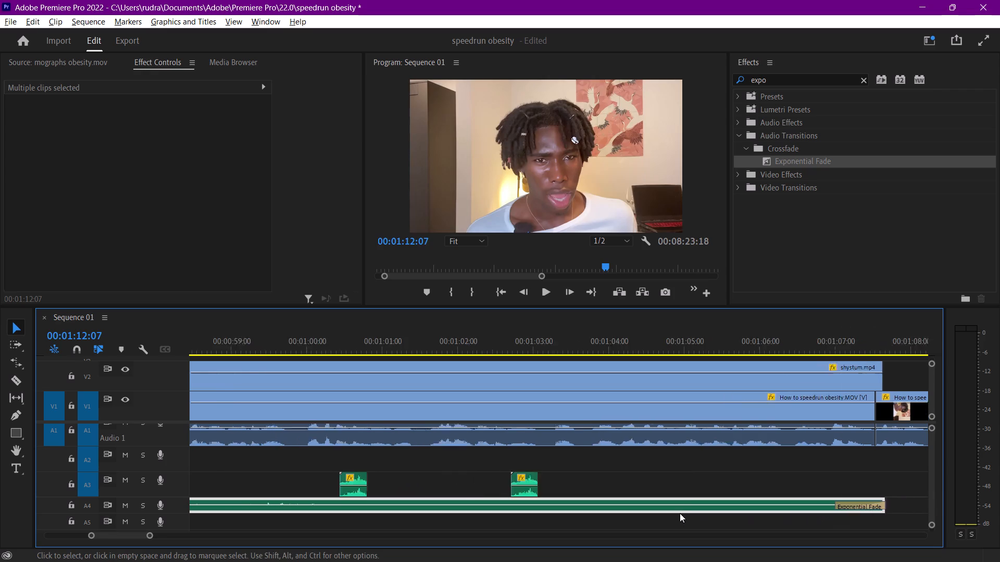
{"action": "scroll", "coordinate": [680, 513], "scroll_direction": "up", "scroll_amount": 12}
{"action": "left_click_drag", "start_coordinate": [317, 342], "coordinate": [309, 339]}
{"action": "key", "text": "space"}
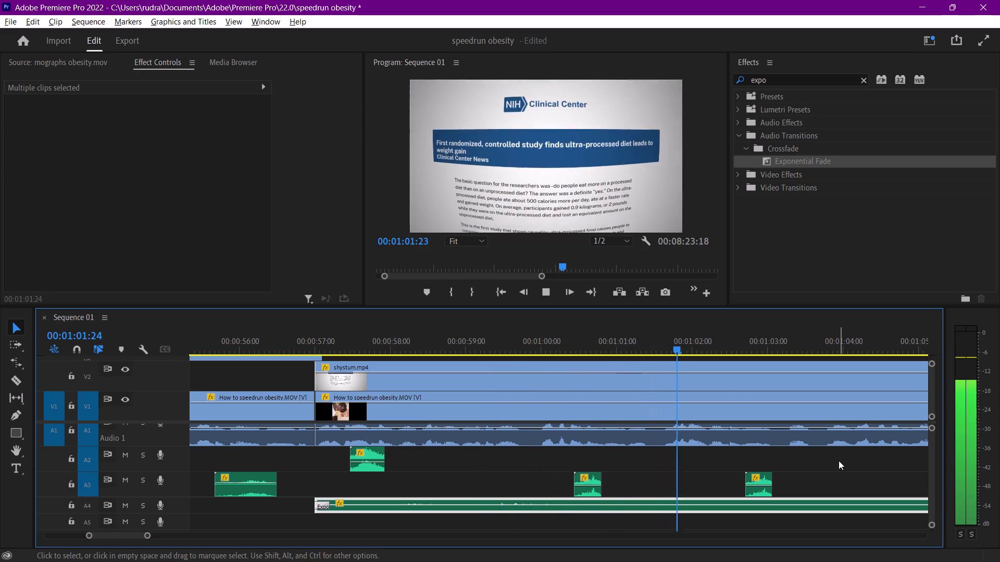
{"action": "scroll", "coordinate": [839, 461], "scroll_direction": "down", "scroll_amount": 5}
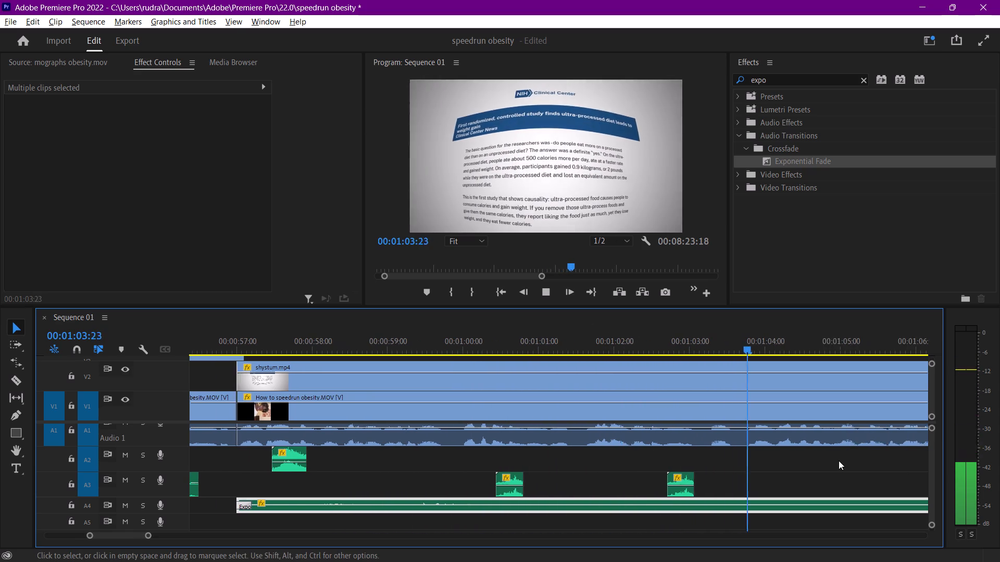
{"action": "scroll", "coordinate": [839, 461], "scroll_direction": "down", "scroll_amount": 7}
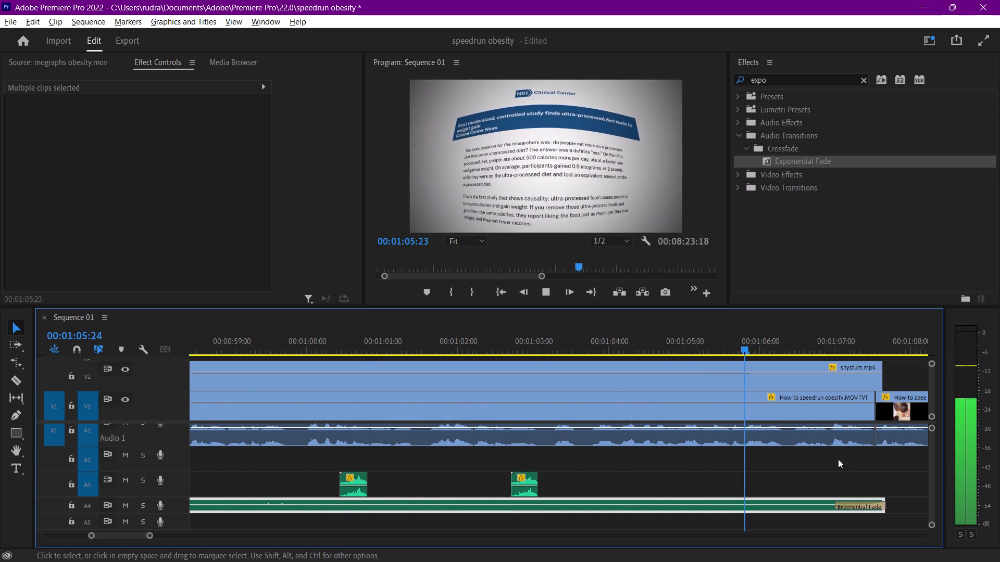
{"action": "key", "text": "space"}
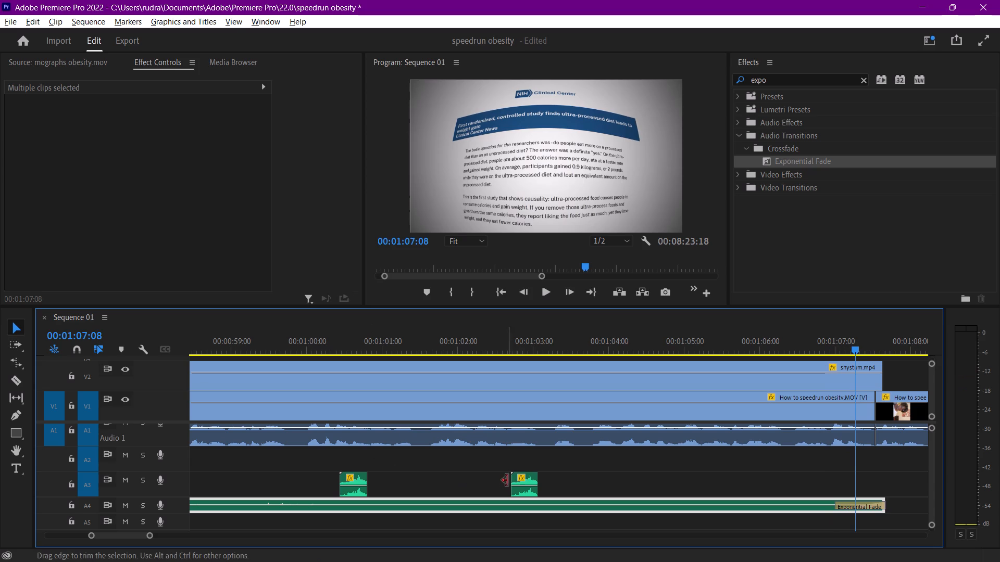
Save the project.
{"action": "key", "text": "ctrl+s"}
Switch to Soundly, search the library for "gear", and audition the sound named gear.
{"action": "scroll", "coordinate": [309, 379], "scroll_direction": "up", "scroll_amount": 11}
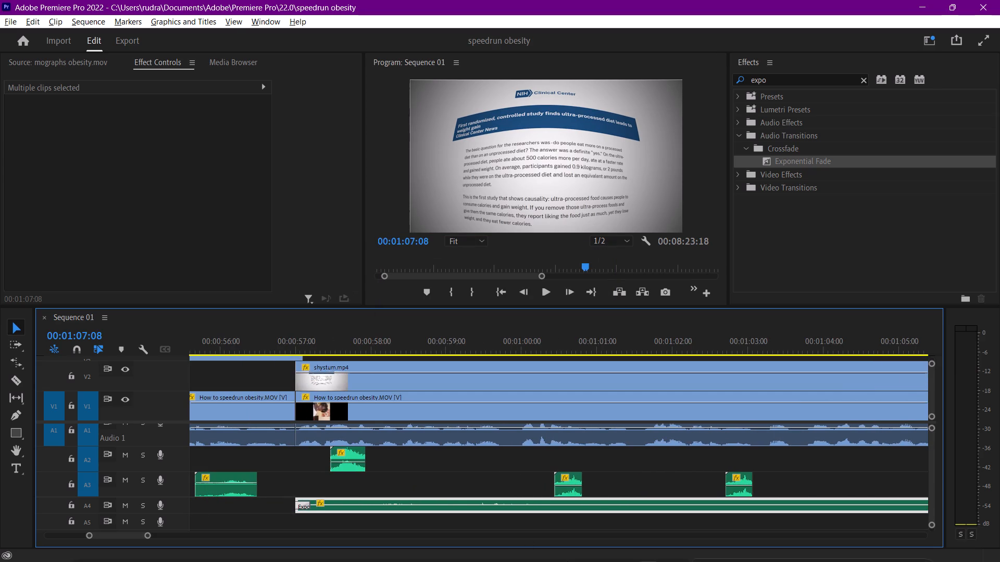
{"action": "left_click", "coordinate": [670, 542]}
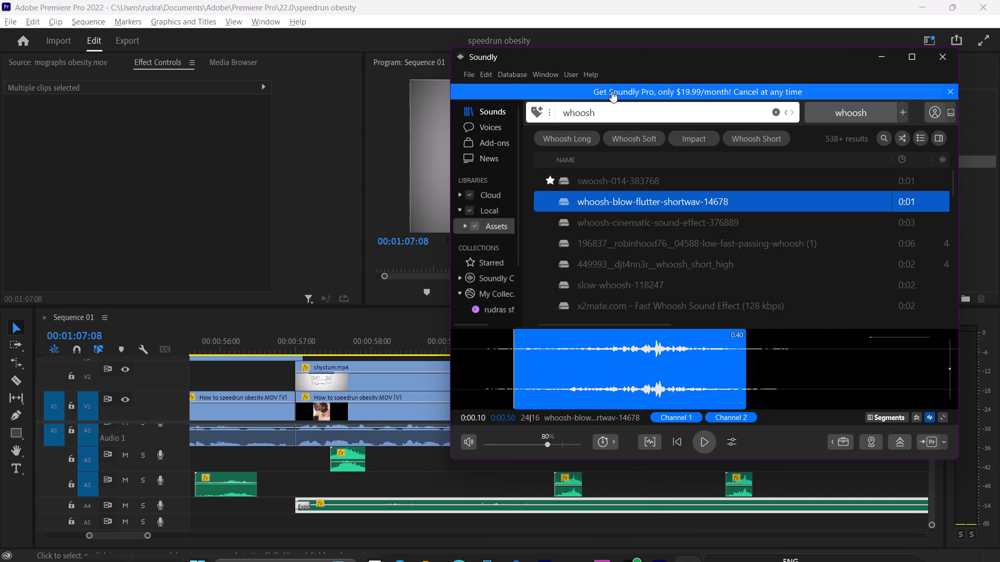
{"action": "left_click_drag", "start_coordinate": [609, 110], "coordinate": [536, 105]}
{"action": "type", "text": "gear"}
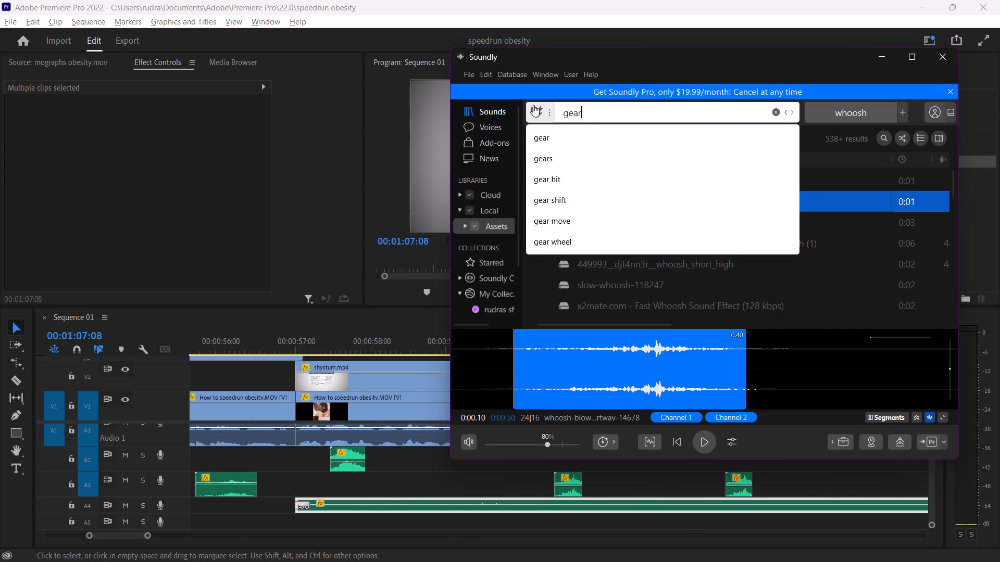
{"action": "key", "text": "Return"}
{"action": "left_click", "coordinate": [596, 178]}
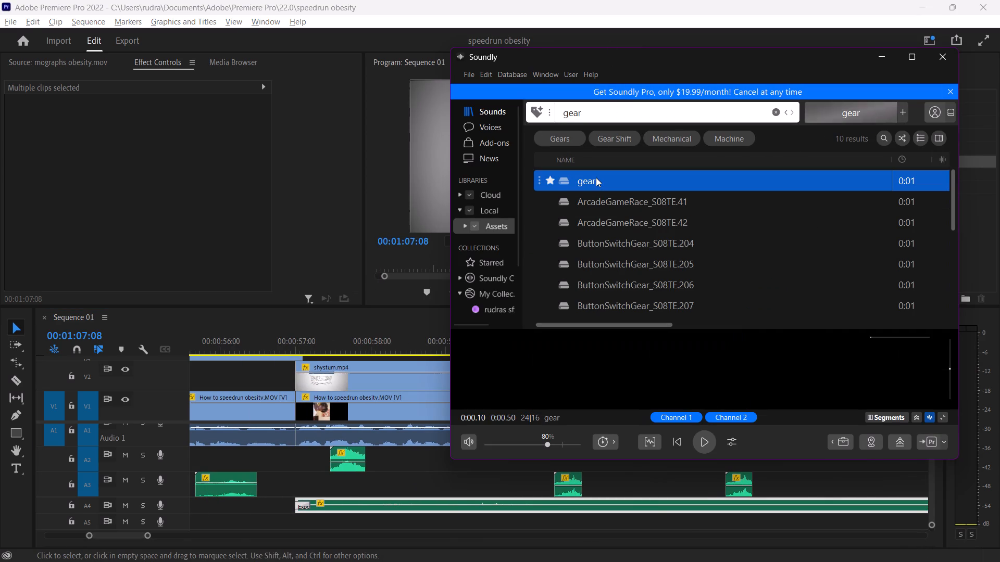
{"action": "key", "text": "space"}
Select nearly the whole gear waveform and place it on A3 at about 00:00:57:13, beneath the swoosh sound.
{"action": "left_click_drag", "start_coordinate": [480, 367], "coordinate": [841, 387]}
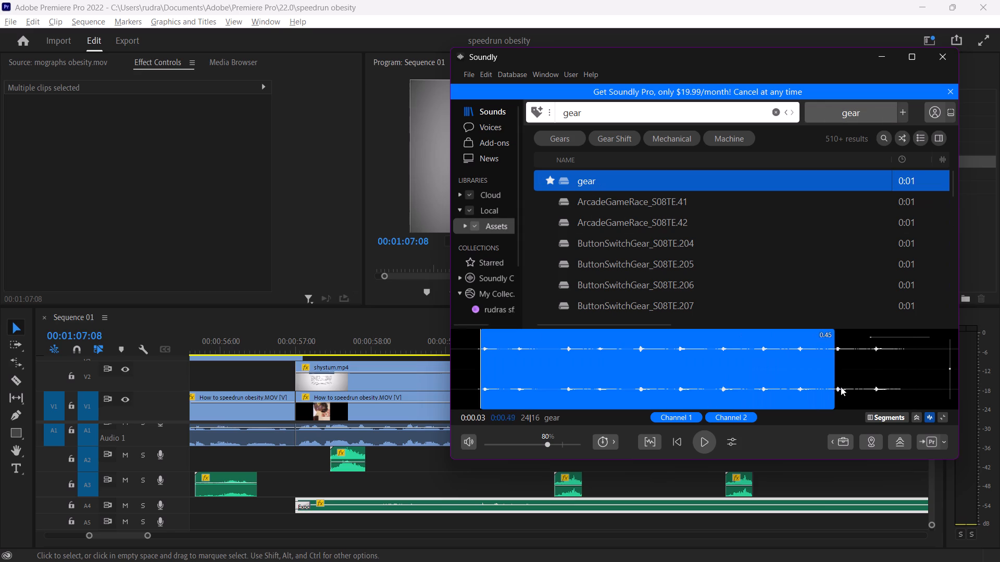
{"action": "left_click_drag", "start_coordinate": [841, 387], "coordinate": [899, 374]}
{"action": "left_click_drag", "start_coordinate": [807, 375], "coordinate": [329, 484]}
{"action": "left_click", "coordinate": [390, 478]}
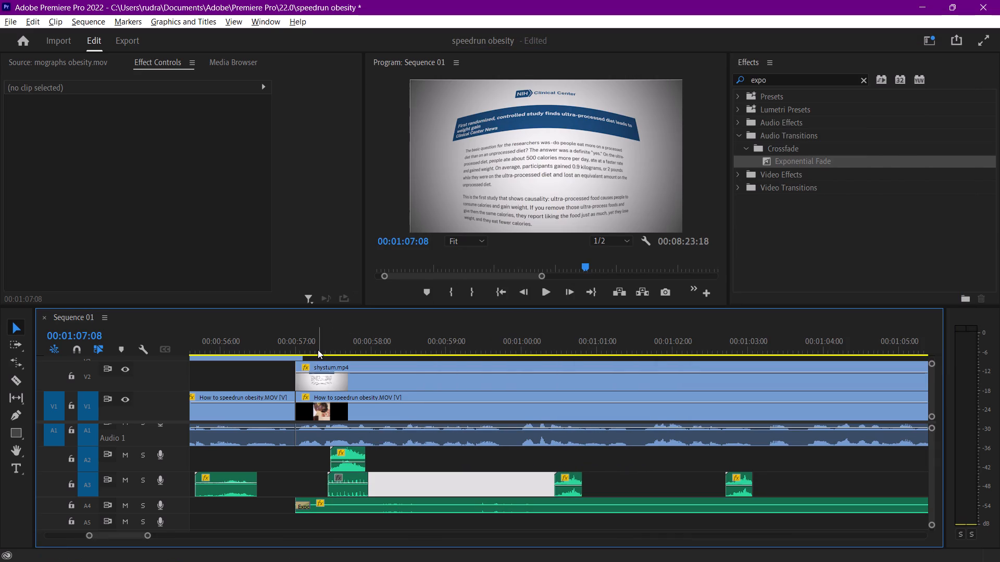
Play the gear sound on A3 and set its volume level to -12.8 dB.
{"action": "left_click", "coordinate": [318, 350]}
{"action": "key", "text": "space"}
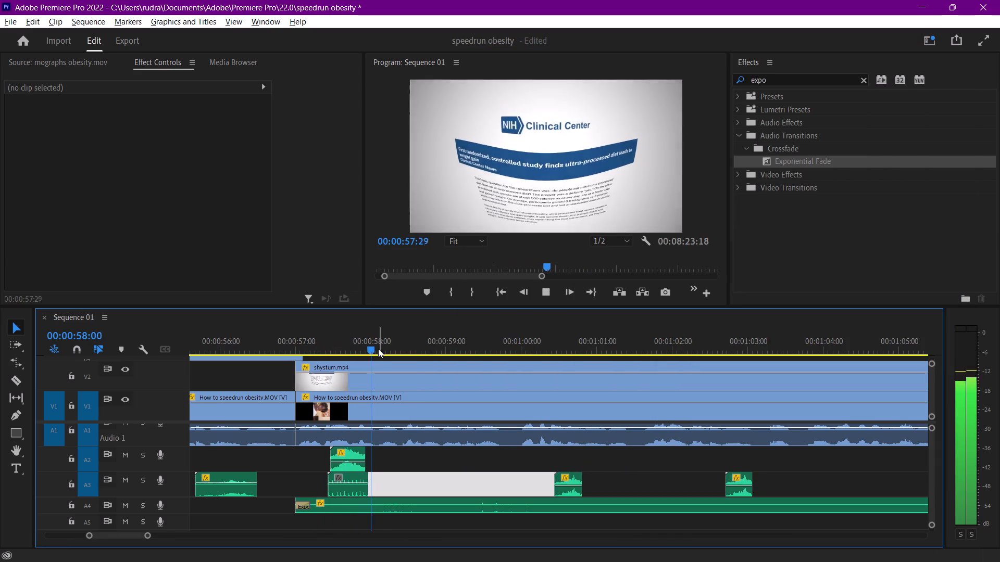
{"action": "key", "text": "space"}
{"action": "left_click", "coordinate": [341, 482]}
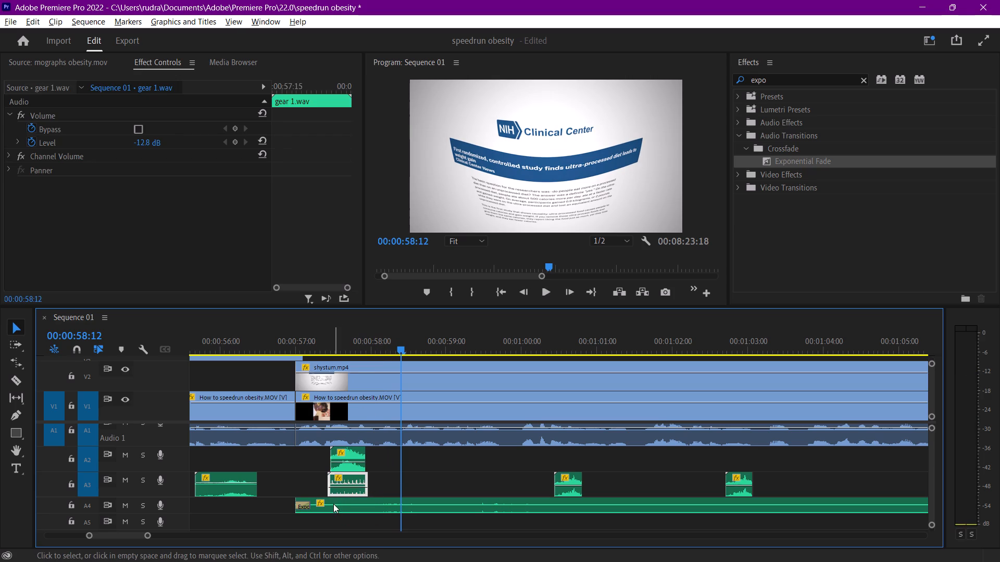
Delete the long A4 sound that runs under the NIH article clip.
{"action": "left_click", "coordinate": [333, 506]}
{"action": "key", "text": "Delete"}
Play the gear sound on A3 near 00:00:57:13, set its level to -19.3 dB, and replay it.
{"action": "left_click", "coordinate": [320, 347]}
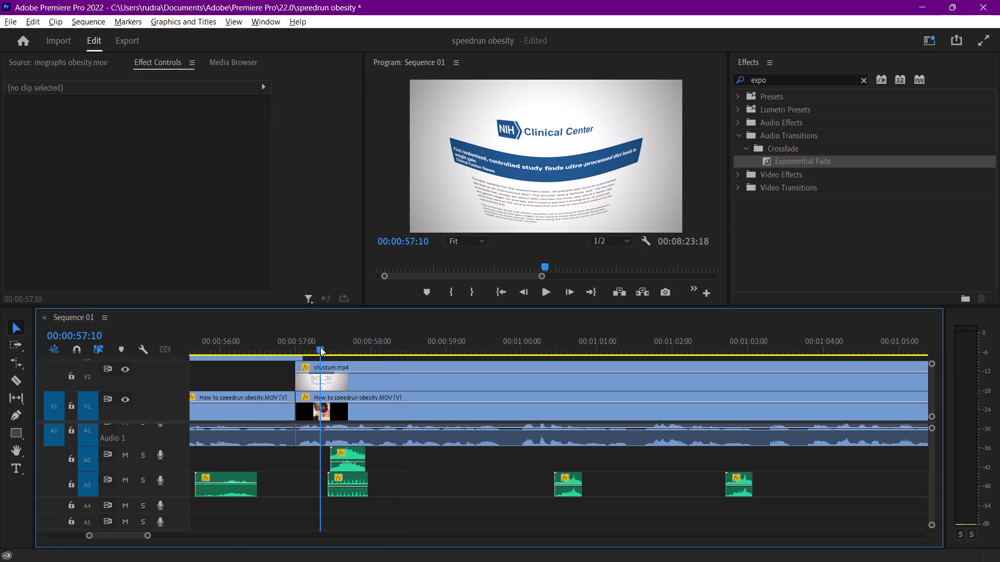
{"action": "key", "text": "space"}
{"action": "key", "text": "space"}
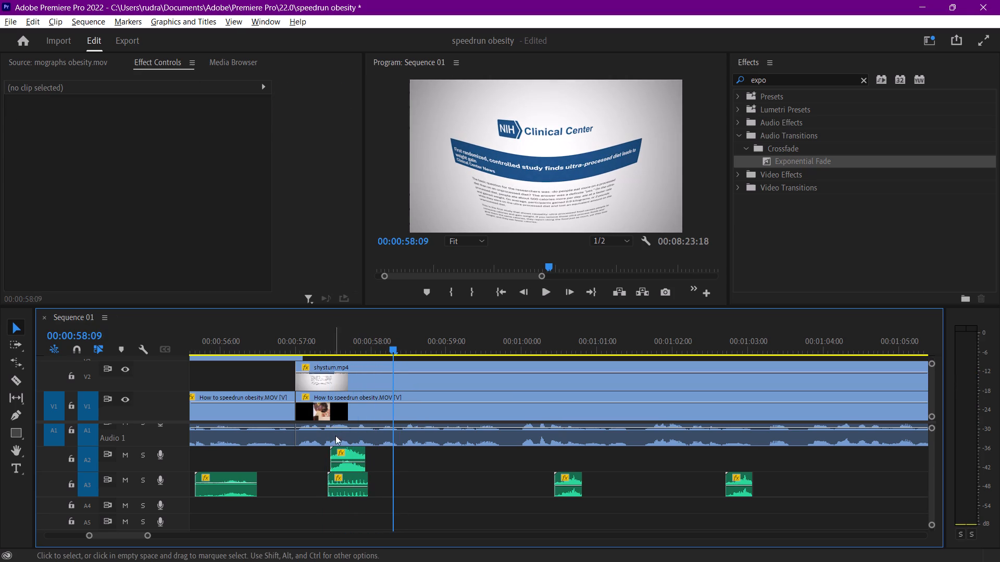
{"action": "left_click", "coordinate": [348, 487]}
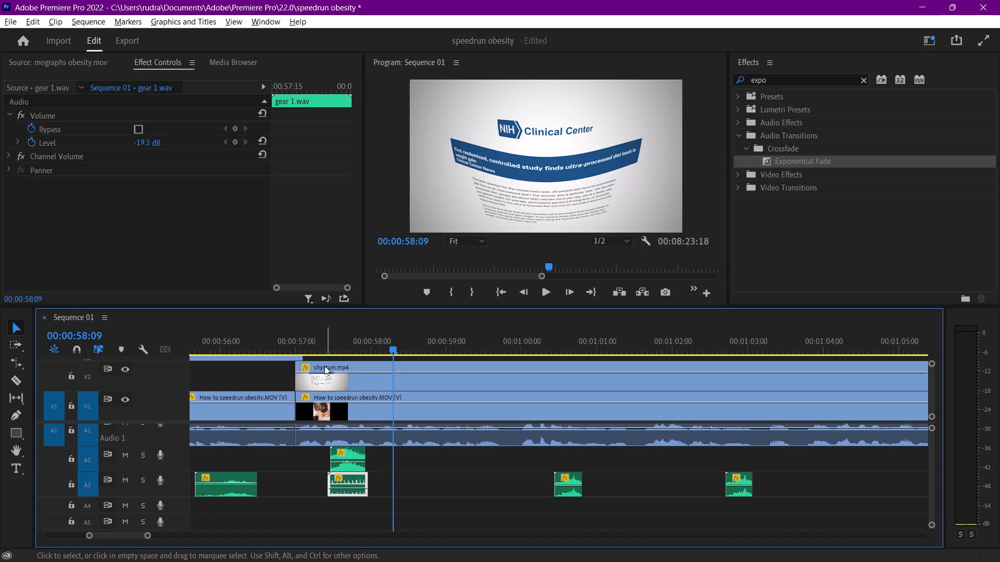
{"action": "left_click", "coordinate": [327, 339]}
{"action": "key", "text": "space"}
{"action": "key", "text": "space"}
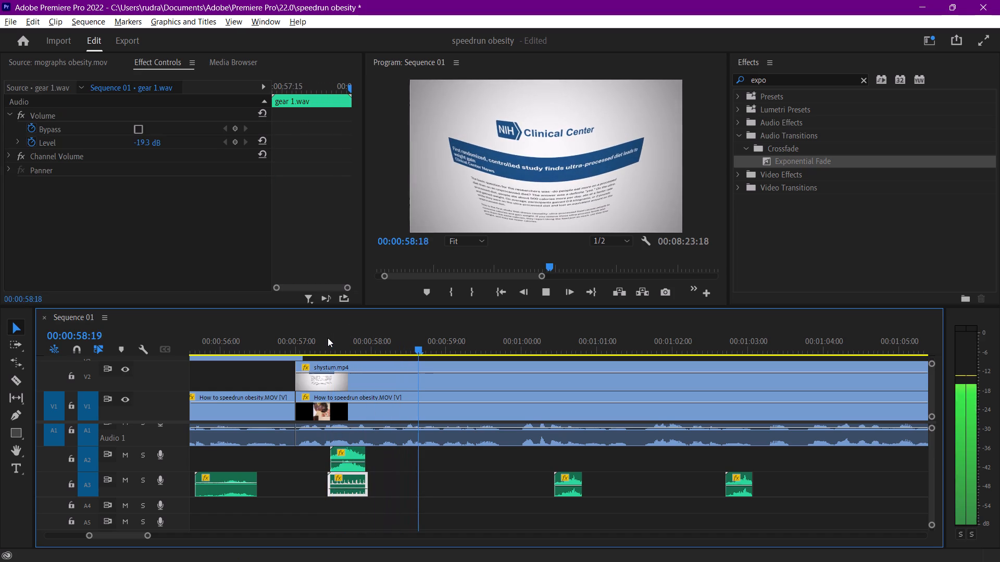
Duplicate the gear sound onto A2 at about 00:01:00:13, aligned with the start of the A3 sound, and play it.
{"action": "key", "text": "ctrl+c"}
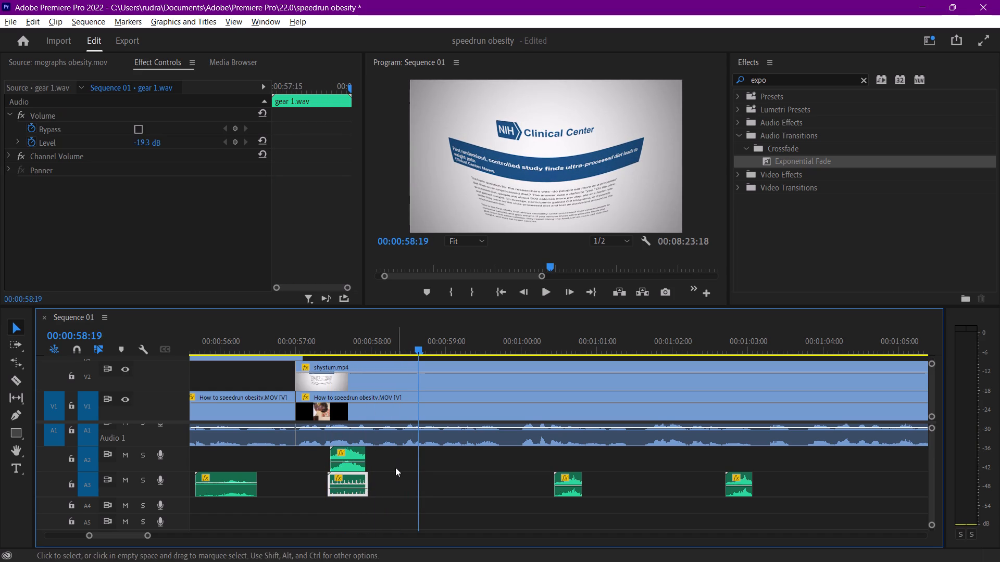
{"action": "left_click_drag", "start_coordinate": [353, 479], "coordinate": [556, 462], "text": "alt"}
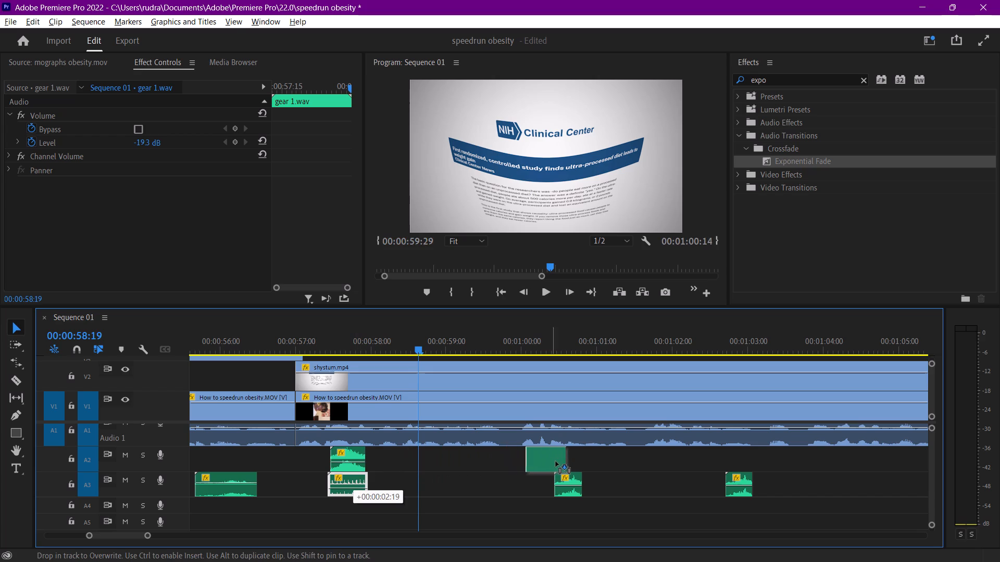
{"action": "left_click_drag", "start_coordinate": [556, 462], "coordinate": [579, 460], "text": "alt"}
{"action": "left_click", "coordinate": [547, 334]}
{"action": "key", "text": "space"}
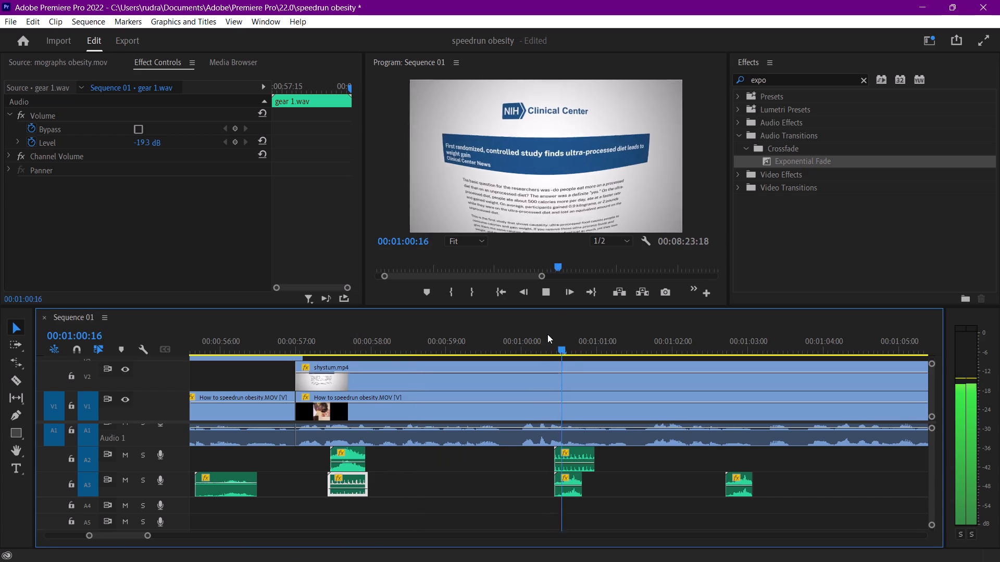
{"action": "key", "text": "space"}
Play ahead to the next article movement, then copy the A2 gear sound and paste it on A2 at 00:01:02:15.
{"action": "key", "text": "space"}
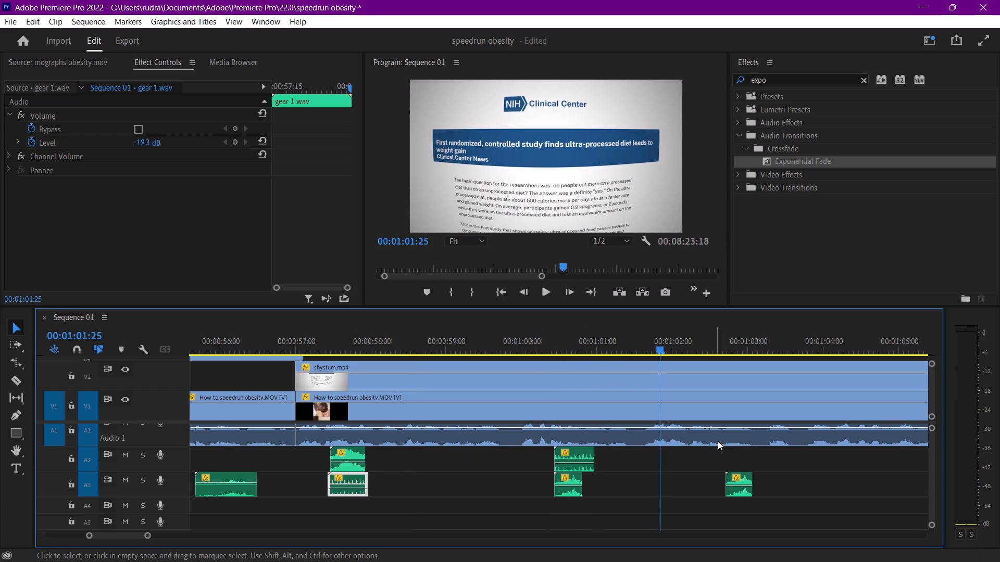
{"action": "key", "text": "space"}
{"action": "key", "text": "space"}
{"action": "key", "text": "space"}
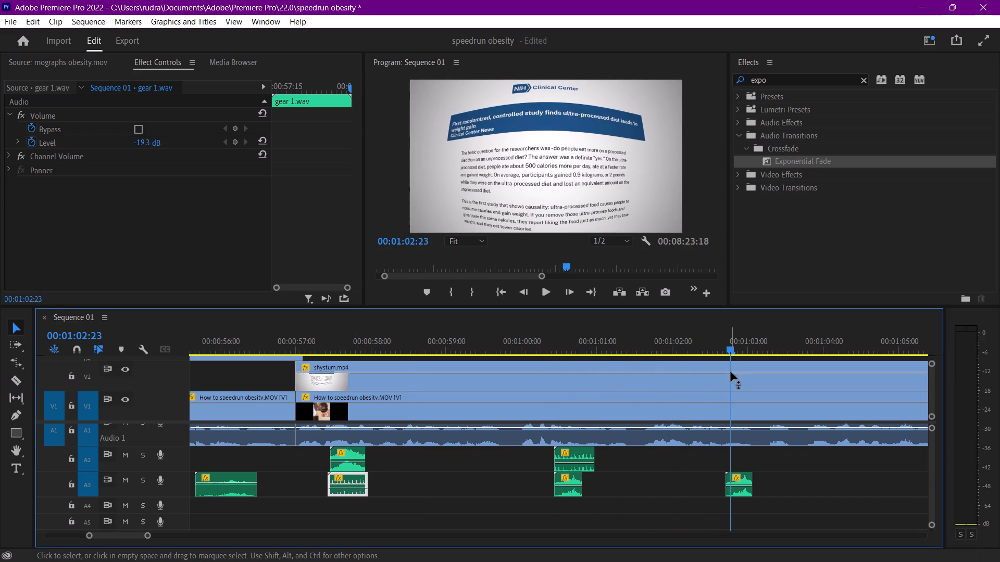
{"action": "left_click_drag", "start_coordinate": [717, 346], "coordinate": [711, 343]}
{"action": "left_click", "coordinate": [584, 457]}
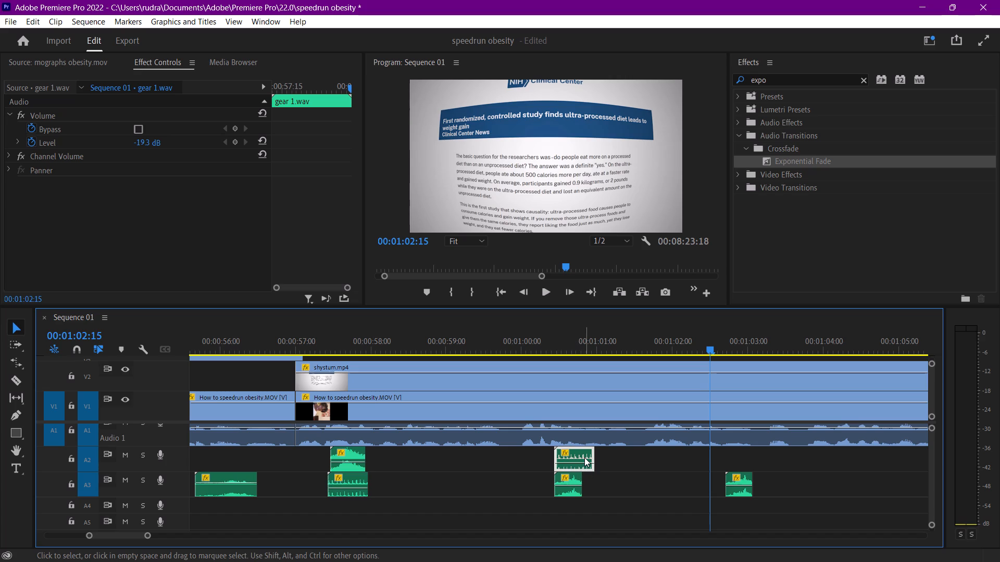
{"action": "key", "text": "ctrl+c"}
{"action": "key", "text": "ctrl+v"}
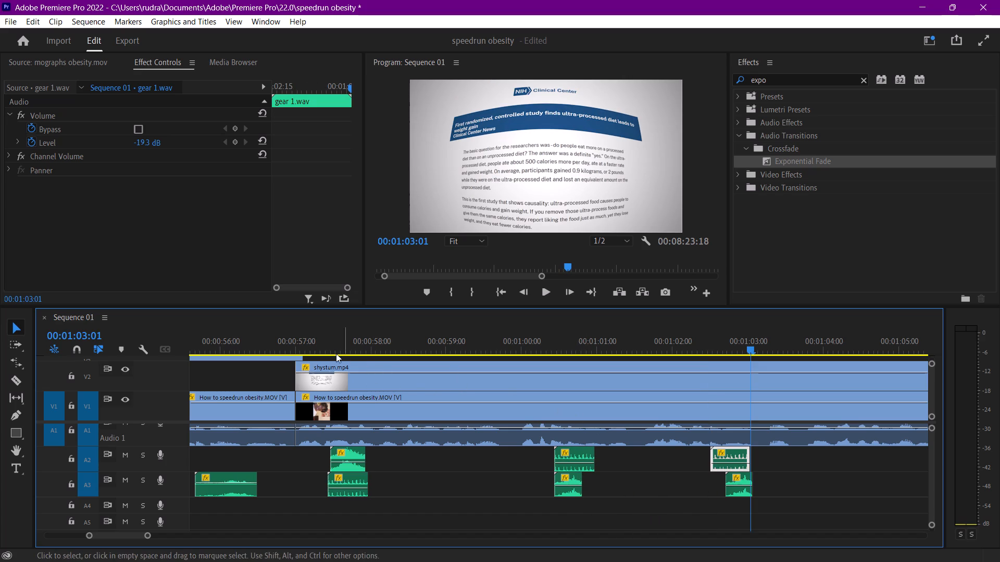
Shift the last gear sound and the A3 sound beneath it about 5 frames earlier, checking their timing by playback.
{"action": "left_click", "coordinate": [324, 347]}
{"action": "key", "text": "space"}
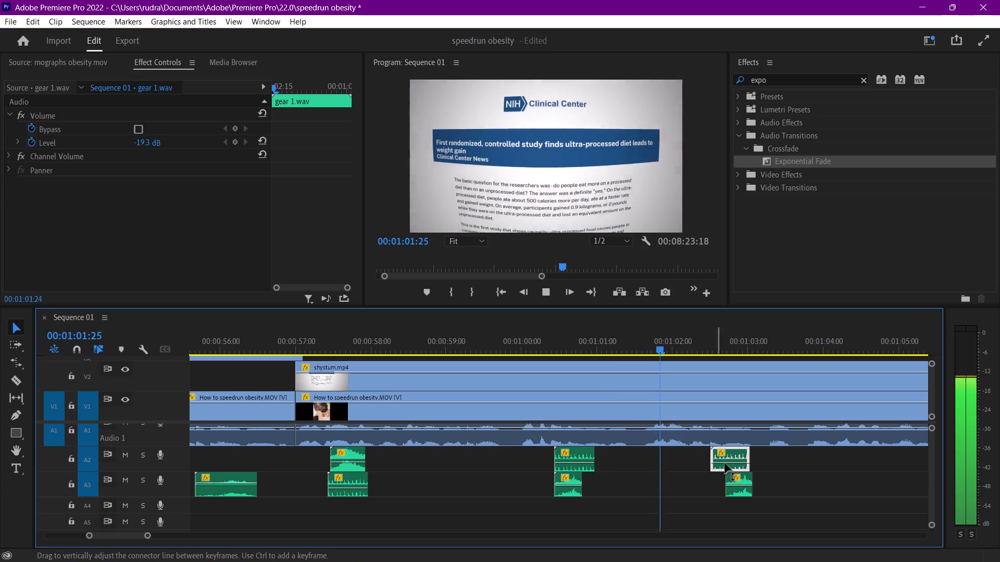
{"action": "key", "text": "space"}
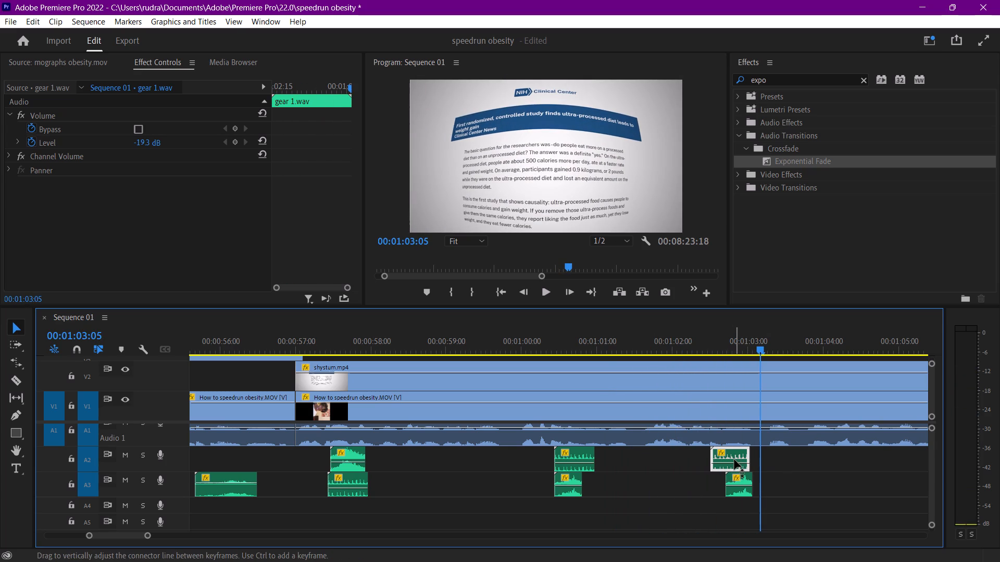
{"action": "left_click_drag", "start_coordinate": [799, 468], "coordinate": [709, 496]}
{"action": "left_click_drag", "start_coordinate": [737, 492], "coordinate": [726, 493]}
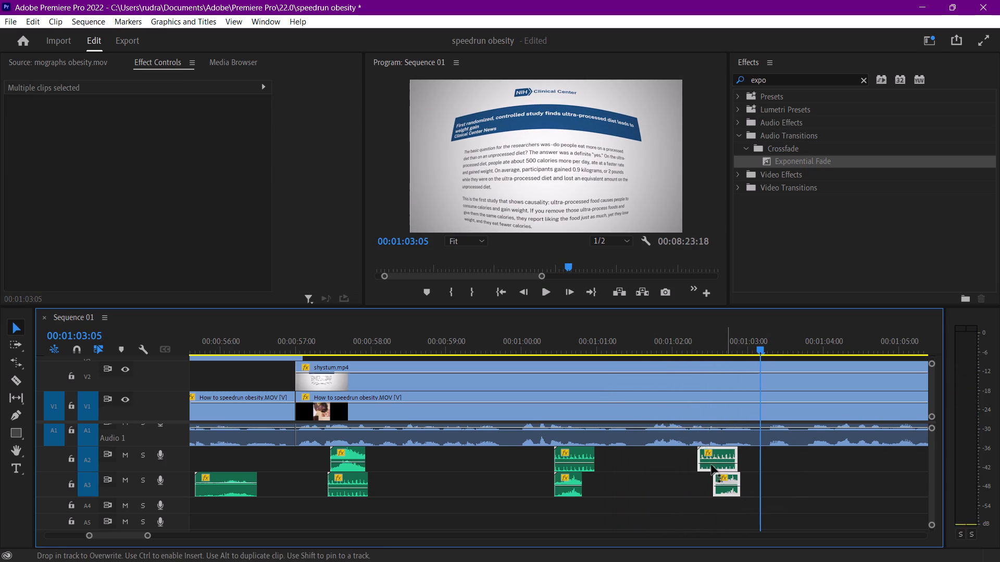
{"action": "left_click", "coordinate": [686, 322]}
{"action": "key", "text": "space"}
{"action": "left_click", "coordinate": [686, 337]}
{"action": "key", "text": "space"}
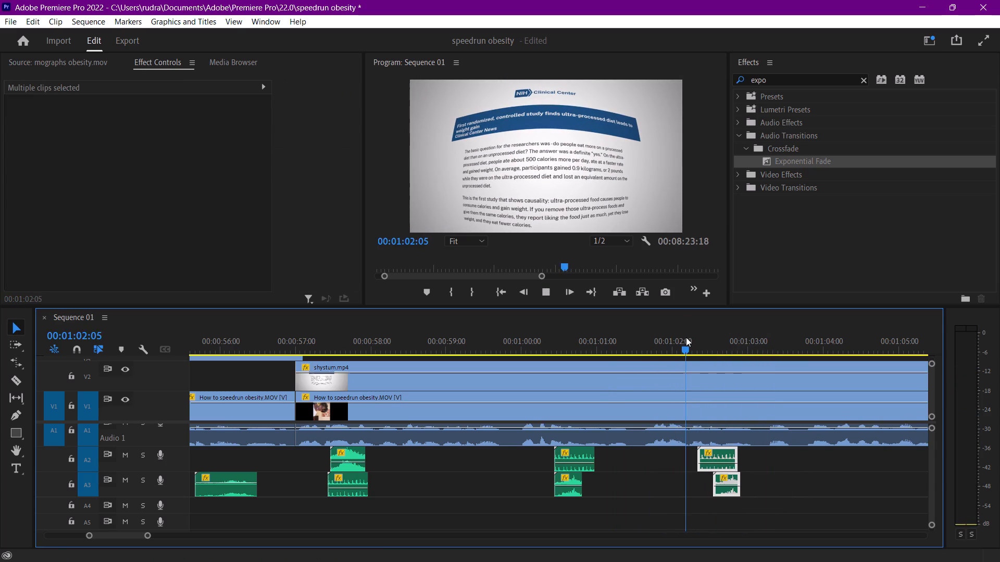
{"action": "key", "text": "space"}
{"action": "key", "text": "space"}
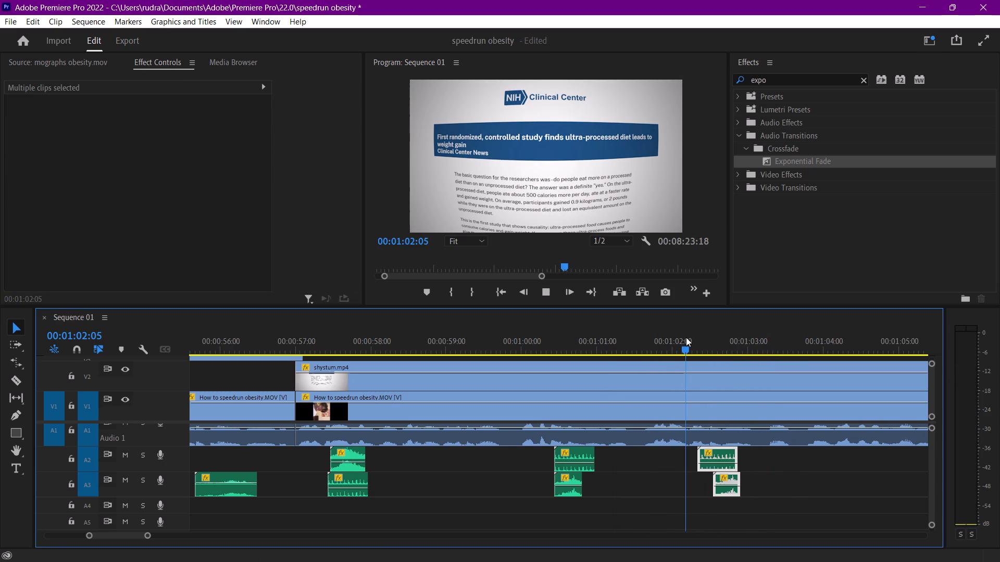
{"action": "key", "text": "space"}
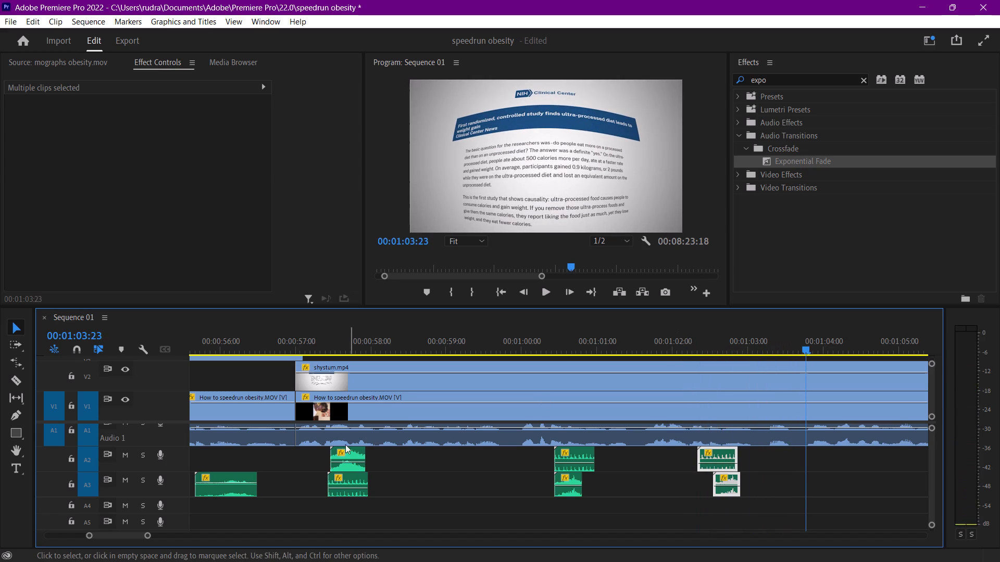
Adjust the gain of the gear sound on A3 and both gear sounds on A2 by -2 dB.
{"action": "left_click", "coordinate": [291, 461]}
{"action": "left_click_drag", "start_coordinate": [296, 500], "coordinate": [314, 501]}
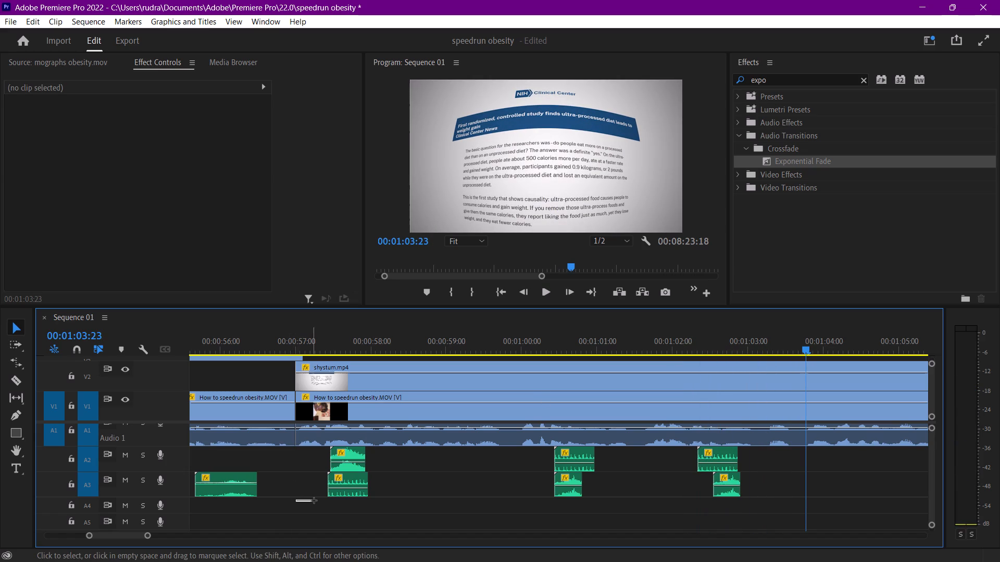
{"action": "left_click_drag", "start_coordinate": [314, 501], "coordinate": [371, 489]}
{"action": "key", "text": "g"}
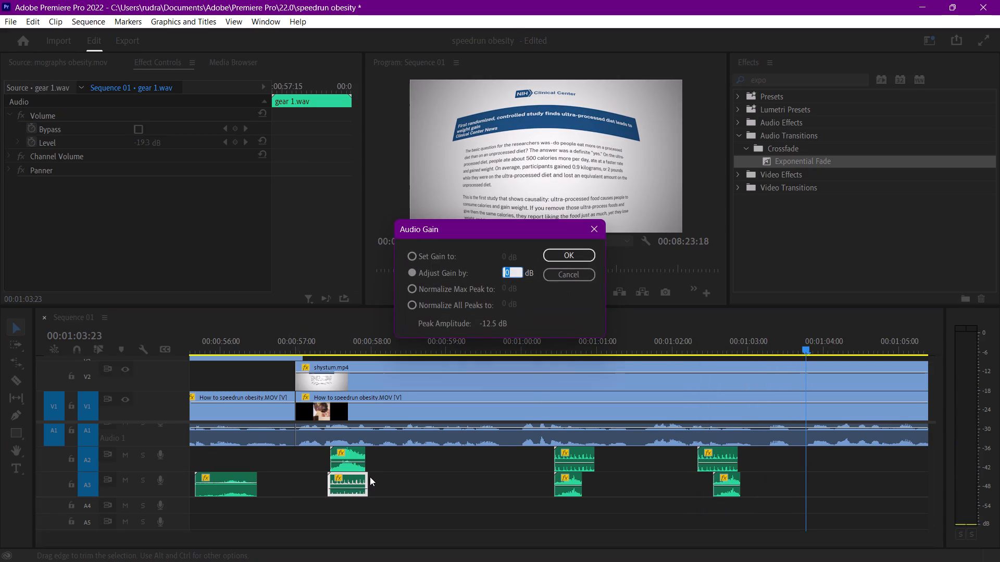
{"action": "type", "text": "-2"}
{"action": "key", "text": "Return"}
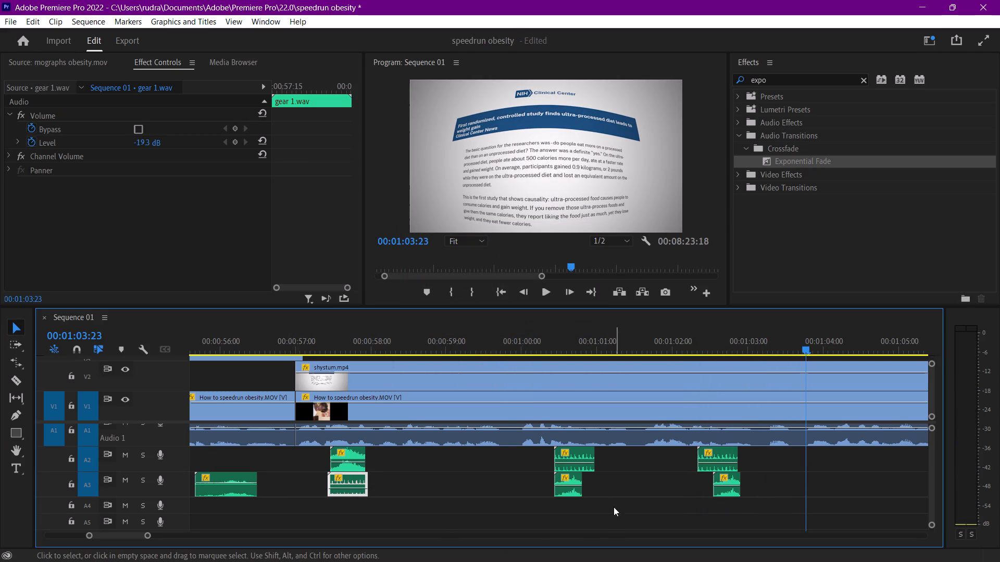
{"action": "left_click_drag", "start_coordinate": [514, 455], "coordinate": [733, 459]}
{"action": "type", "text": "g-2"}
{"action": "key", "text": "Return"}
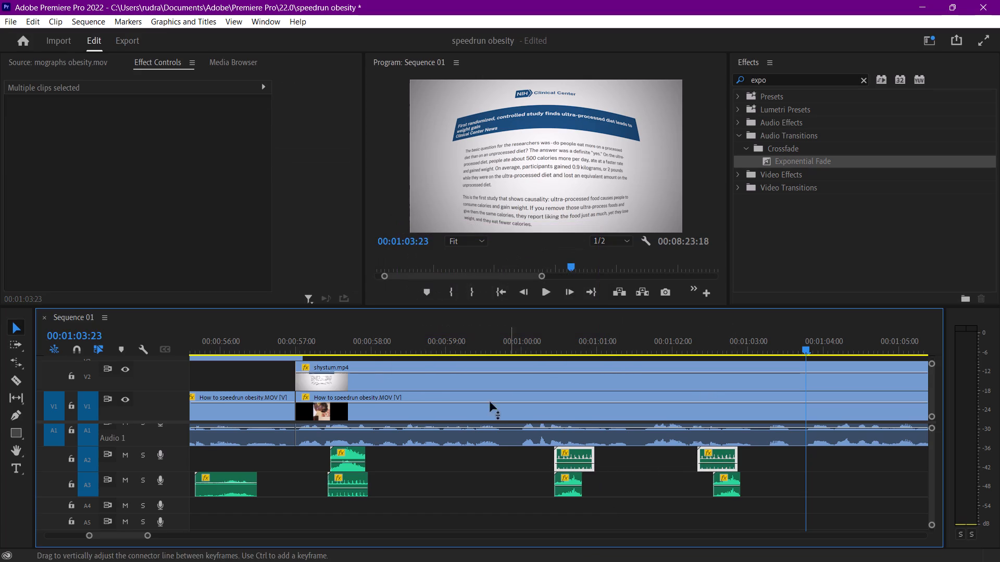
Set the volume level of the A2 swoosh at about 00:00:57:15 to -12.8 dB.
{"action": "left_click", "coordinate": [357, 454]}
{"action": "key", "text": "g"}
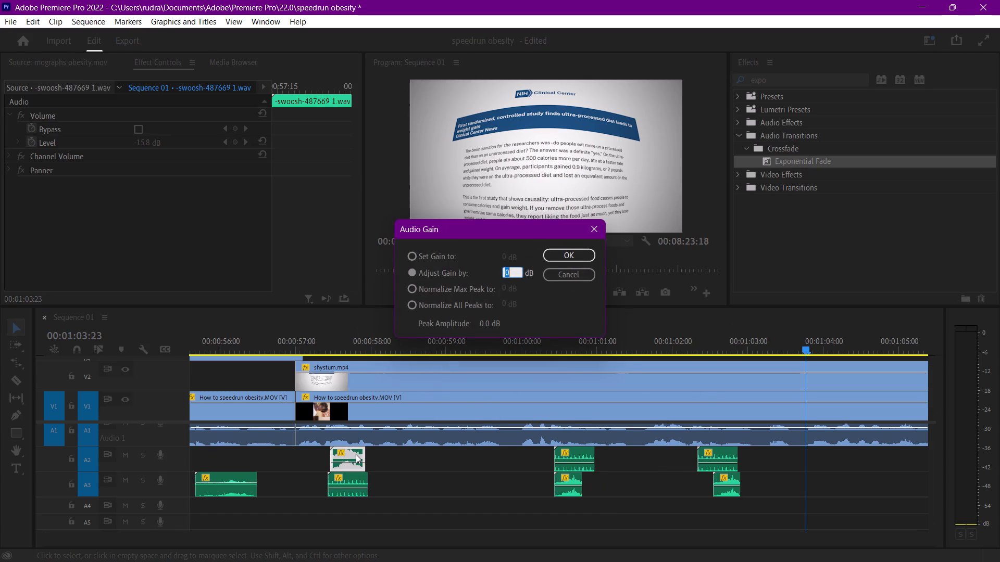
{"action": "left_click", "coordinate": [562, 276]}
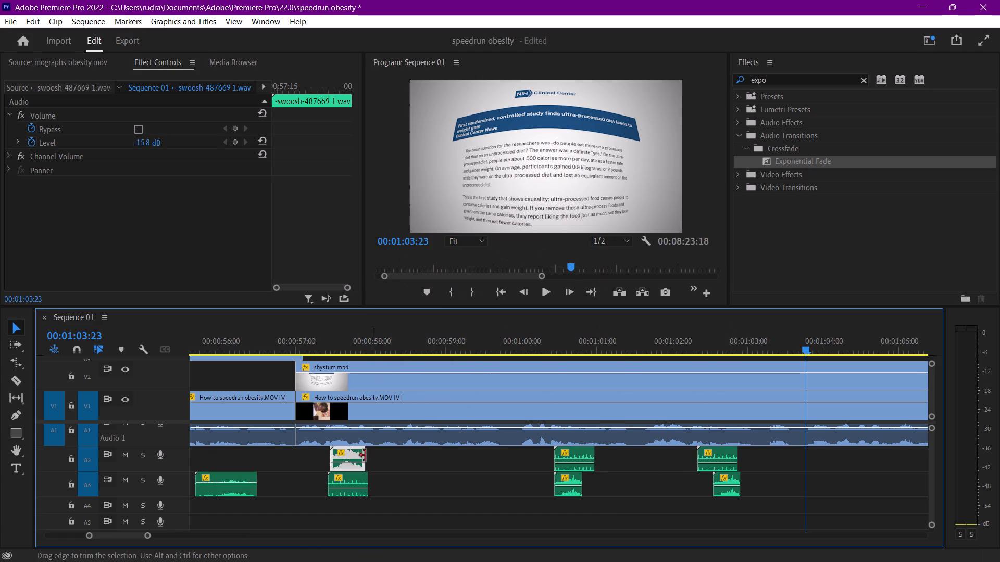
{"action": "left_click_drag", "start_coordinate": [350, 462], "coordinate": [355, 458]}
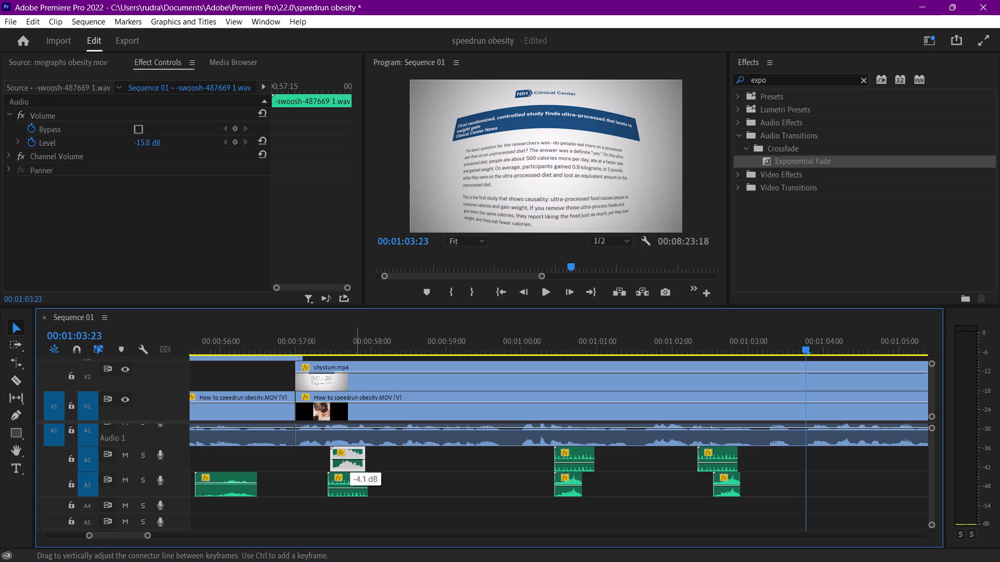
{"action": "left_click_drag", "start_coordinate": [355, 458], "coordinate": [357, 461]}
Play the A2 swoosh at about 00:00:57:15 and adjust its gain by -6 dB.
{"action": "left_click", "coordinate": [328, 325]}
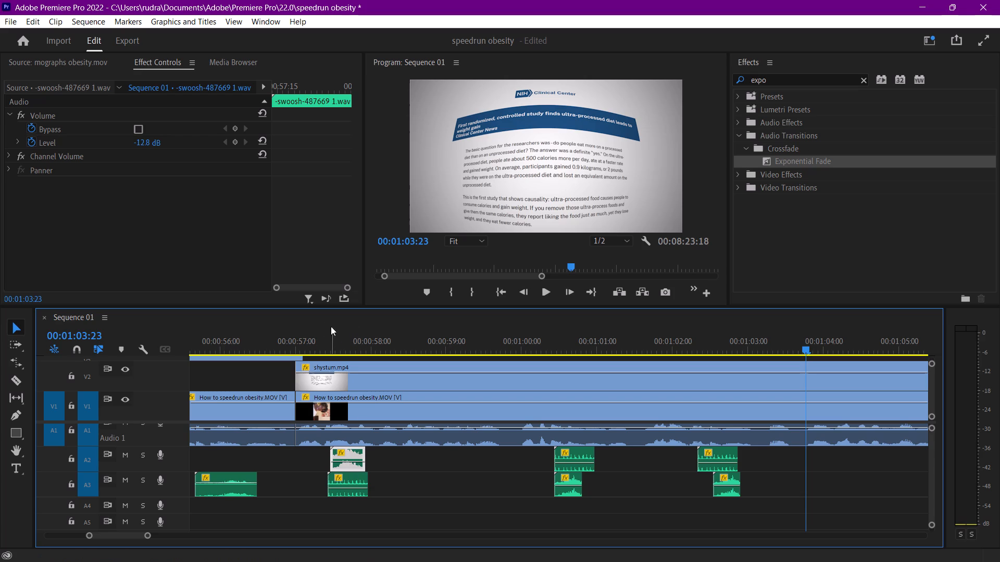
{"action": "left_click", "coordinate": [337, 343]}
{"action": "key", "text": "space"}
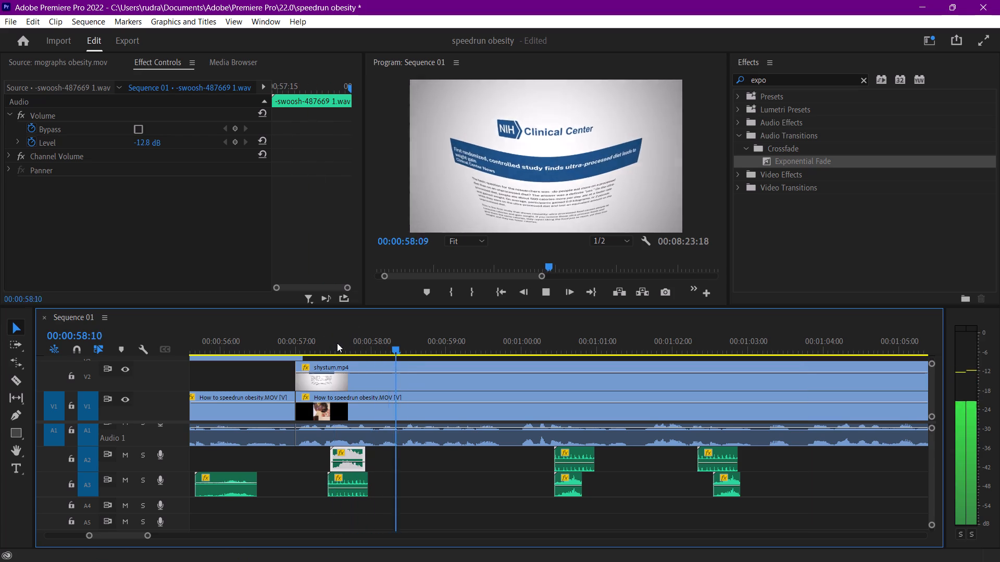
{"action": "key", "text": "space"}
{"action": "type", "text": "g-6"}
{"action": "key", "text": "Return"}
Adjust the gain of the last two A3 sounds, beneath the A2 gear sounds, by -6 dB, then check playback and save.
{"action": "left_click_drag", "start_coordinate": [802, 494], "coordinate": [779, 491]}
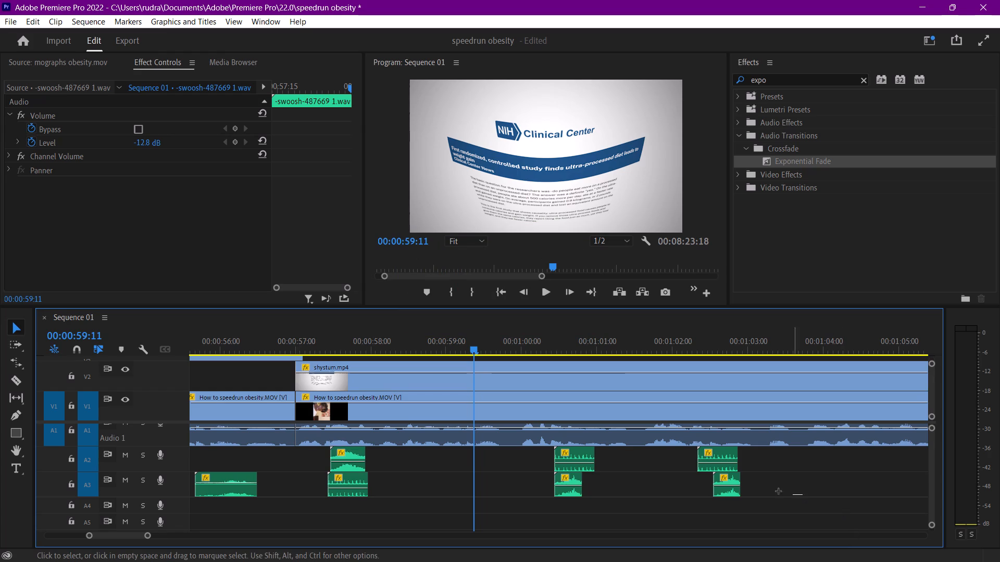
{"action": "left_click_drag", "start_coordinate": [779, 491], "coordinate": [566, 492]}
{"action": "type", "text": "g-6"}
{"action": "key", "text": "Return"}
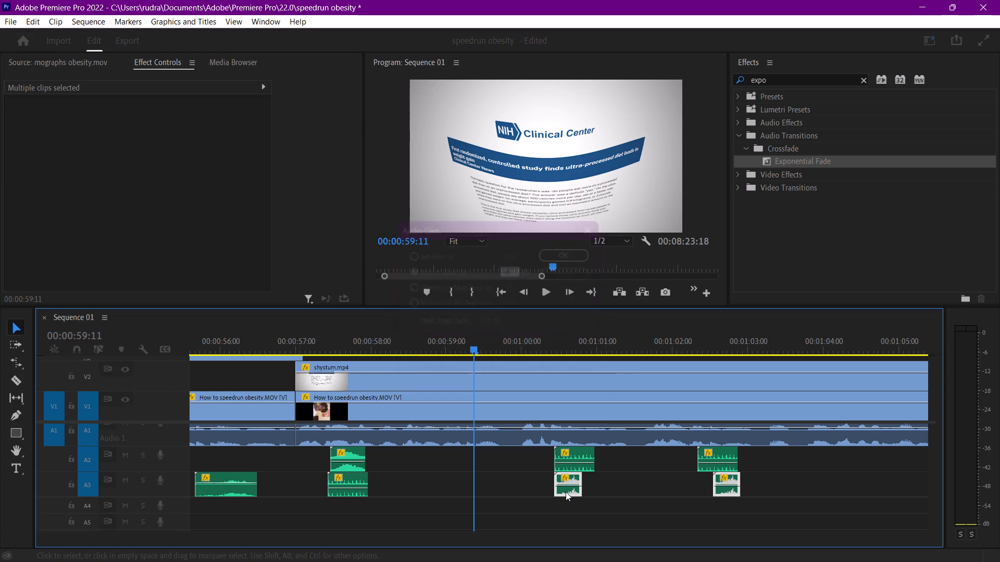
{"action": "left_click", "coordinate": [330, 329]}
{"action": "key", "text": "space"}
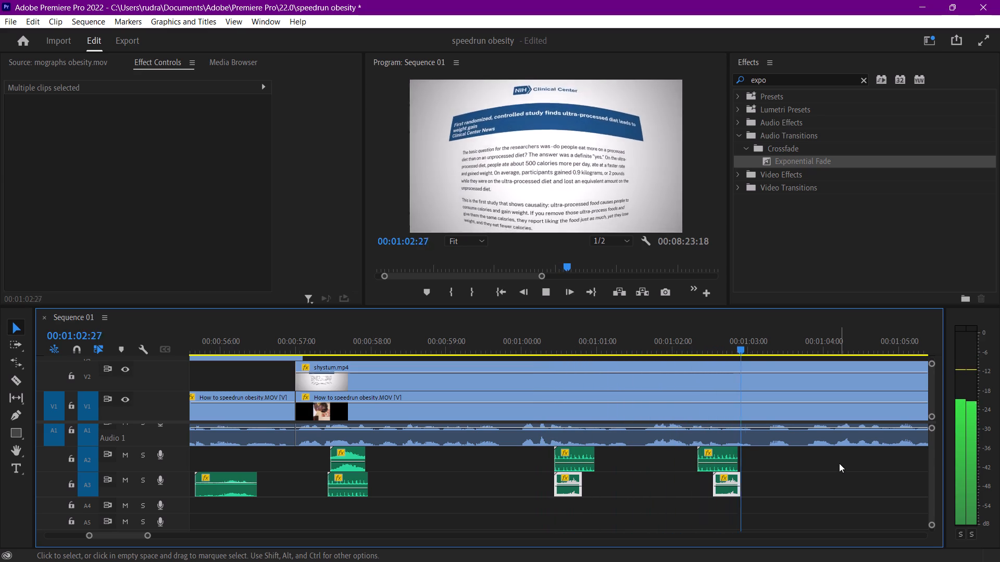
{"action": "key", "text": "ctrl+s"}
Review the sequence ahead to the mographs obesity.mov clip on V2 and play its "Amount of Calories" title animation.
{"action": "scroll", "coordinate": [844, 466], "scroll_direction": "down", "scroll_amount": 2}
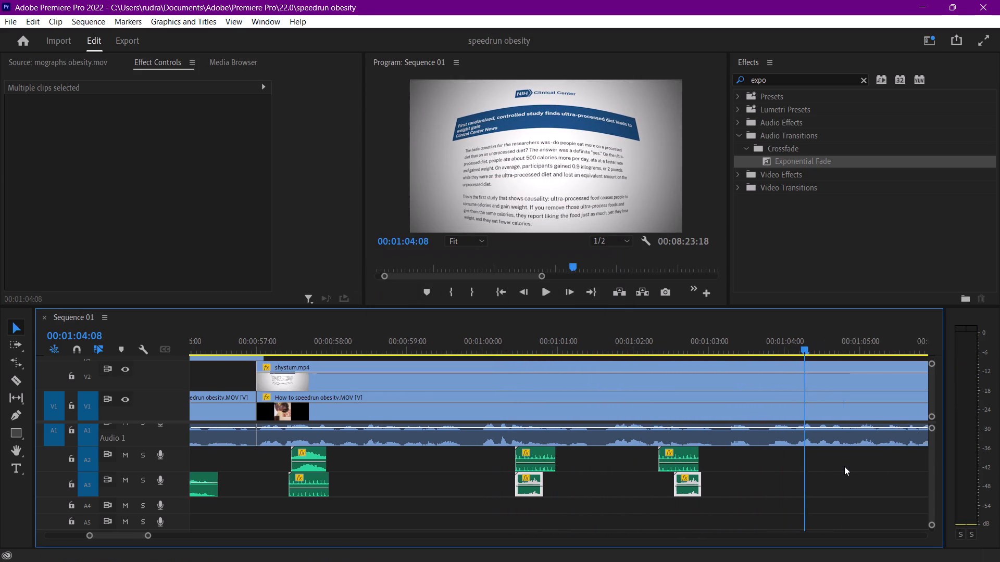
{"action": "scroll", "coordinate": [844, 466], "scroll_direction": "down", "scroll_amount": 20}
{"action": "scroll", "coordinate": [844, 466], "scroll_direction": "down", "scroll_amount": 18}
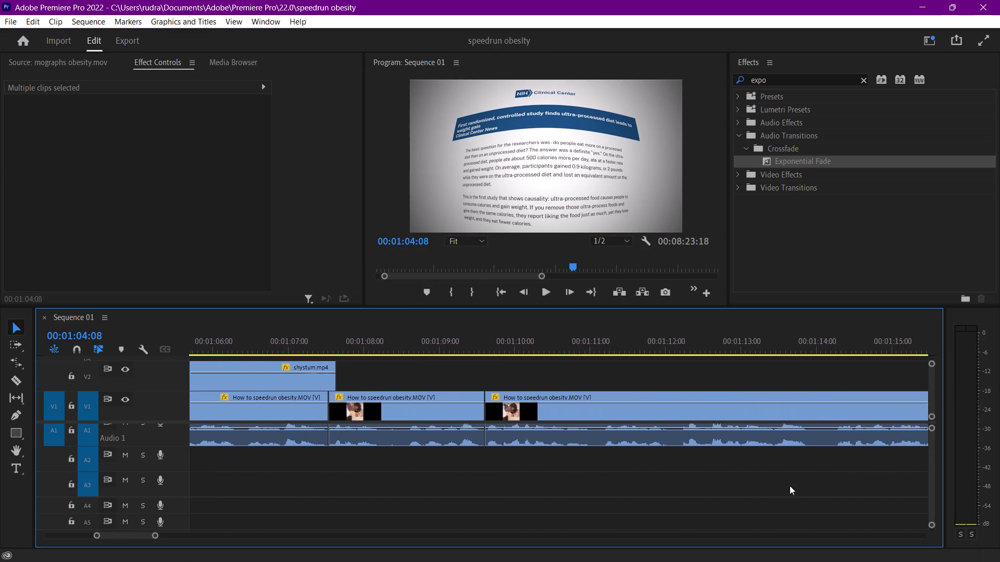
{"action": "scroll", "coordinate": [790, 486], "scroll_direction": "down", "scroll_amount": 19}
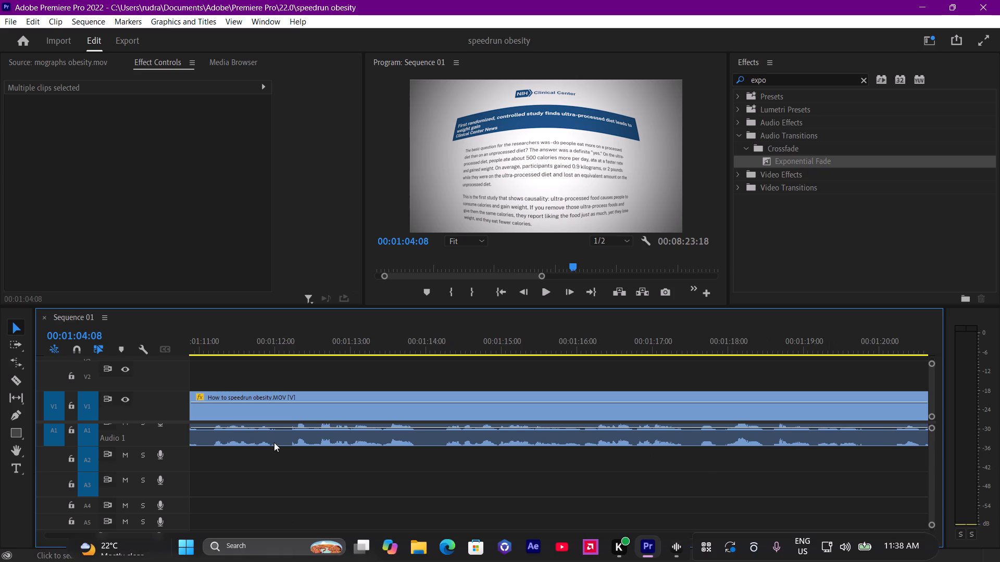
{"action": "scroll", "coordinate": [306, 468], "scroll_direction": "down", "scroll_amount": 4}
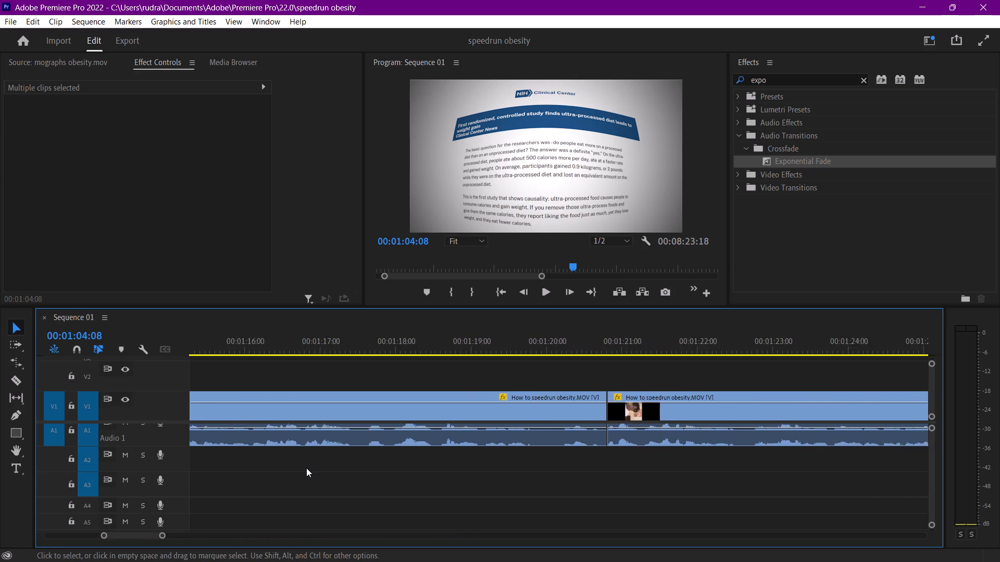
{"action": "scroll", "coordinate": [306, 468], "scroll_direction": "down", "scroll_amount": 3}
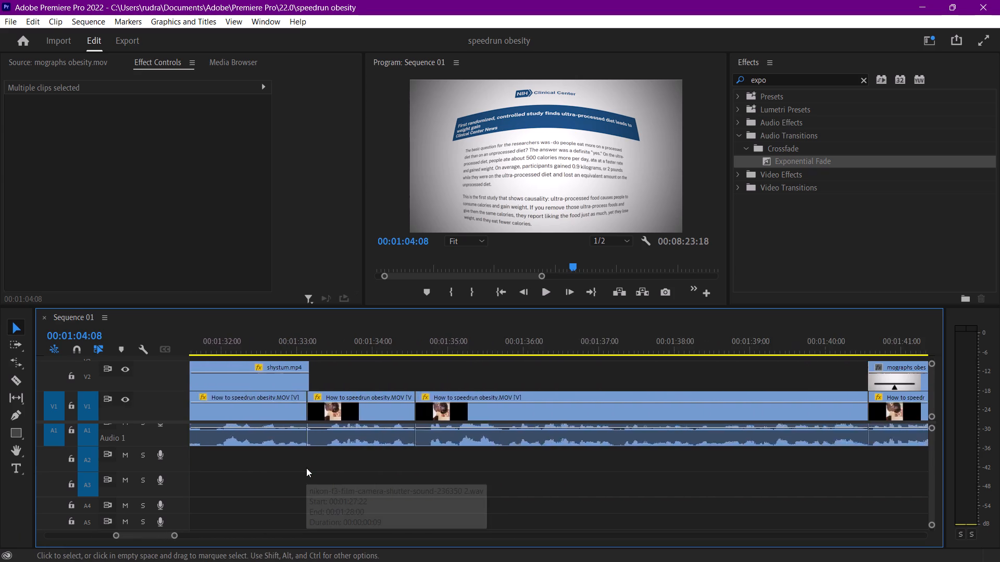
{"action": "scroll", "coordinate": [306, 468], "scroll_direction": "down", "scroll_amount": 3}
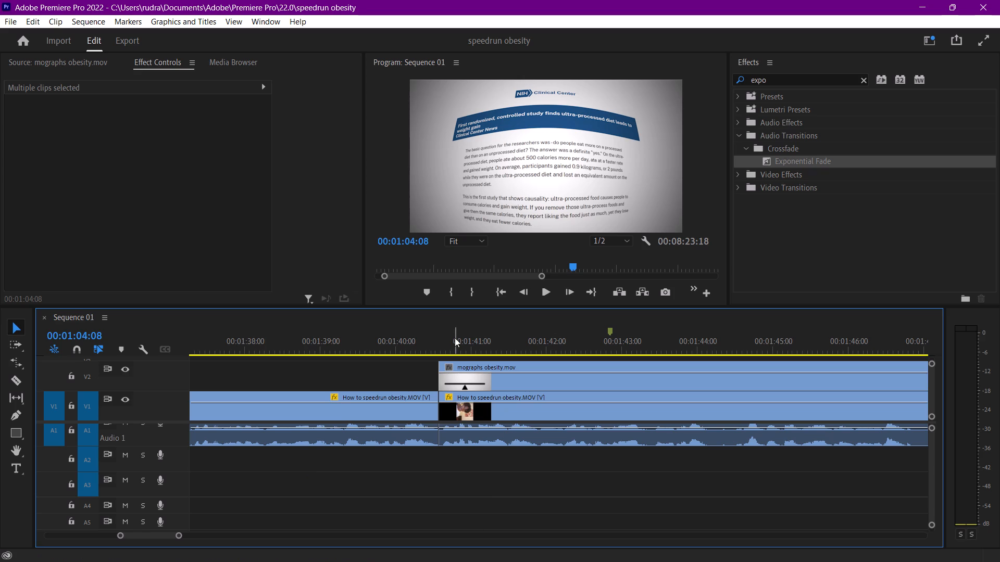
{"action": "left_click", "coordinate": [440, 339]}
{"action": "key", "text": "space"}
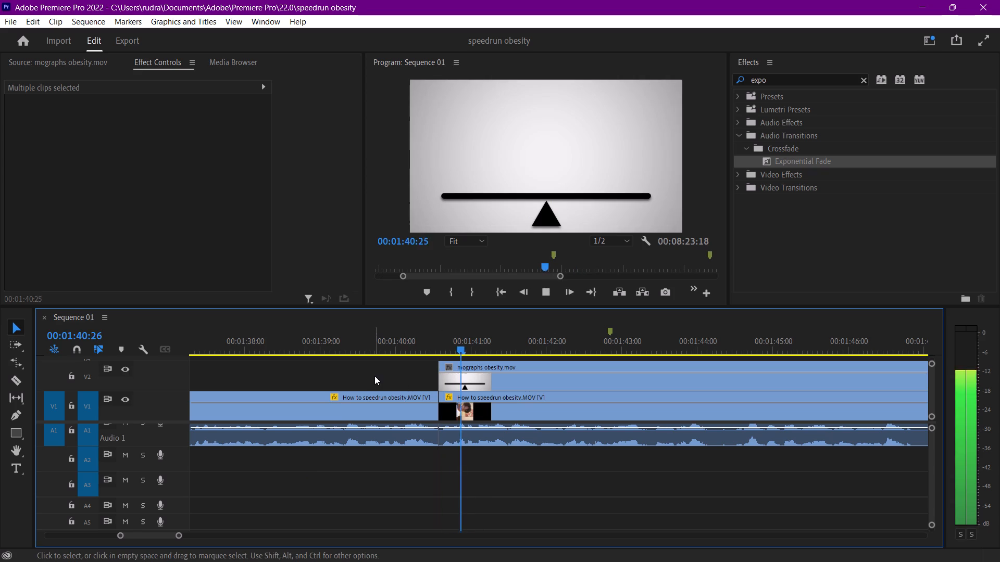
{"action": "key", "text": "space"}
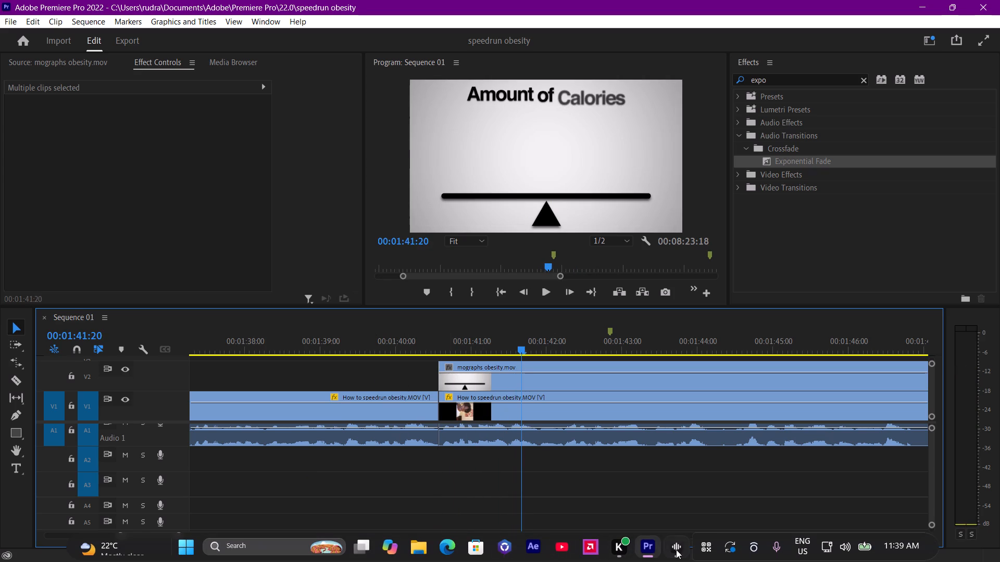
Switch to Soundly, search for "typing" and preview keyboard-typing-fast-371229.
{"action": "left_click", "coordinate": [680, 551]}
{"action": "left_click", "coordinate": [597, 104]}
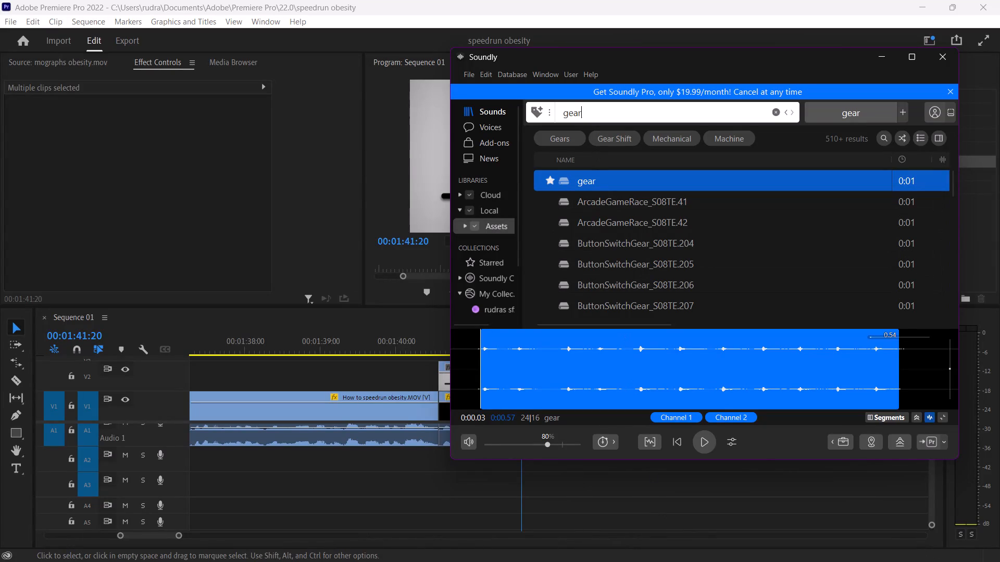
{"action": "left_click_drag", "start_coordinate": [597, 105], "coordinate": [543, 120]}
{"action": "left_click_drag", "start_coordinate": [606, 120], "coordinate": [523, 120]}
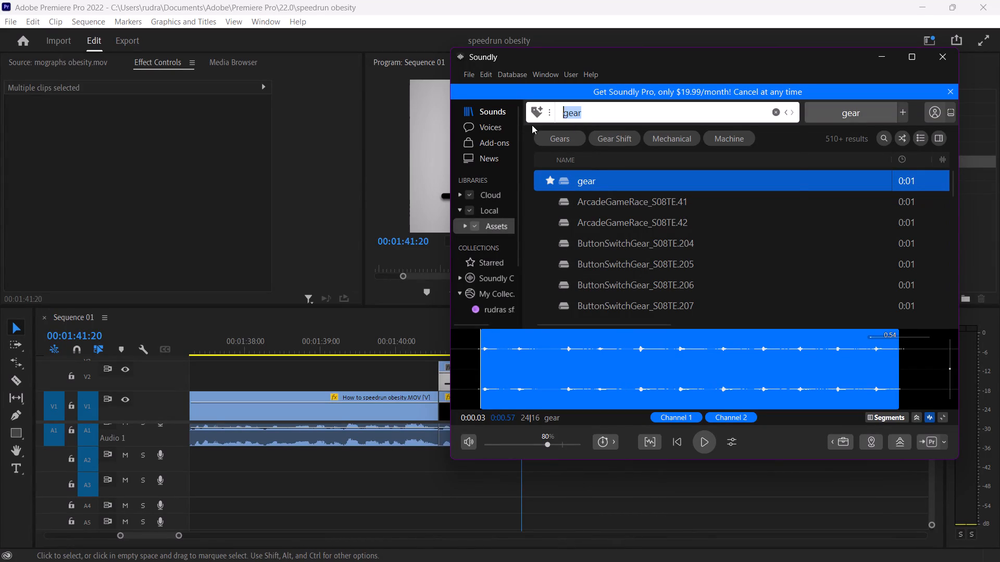
{"action": "type", "text": "typing"}
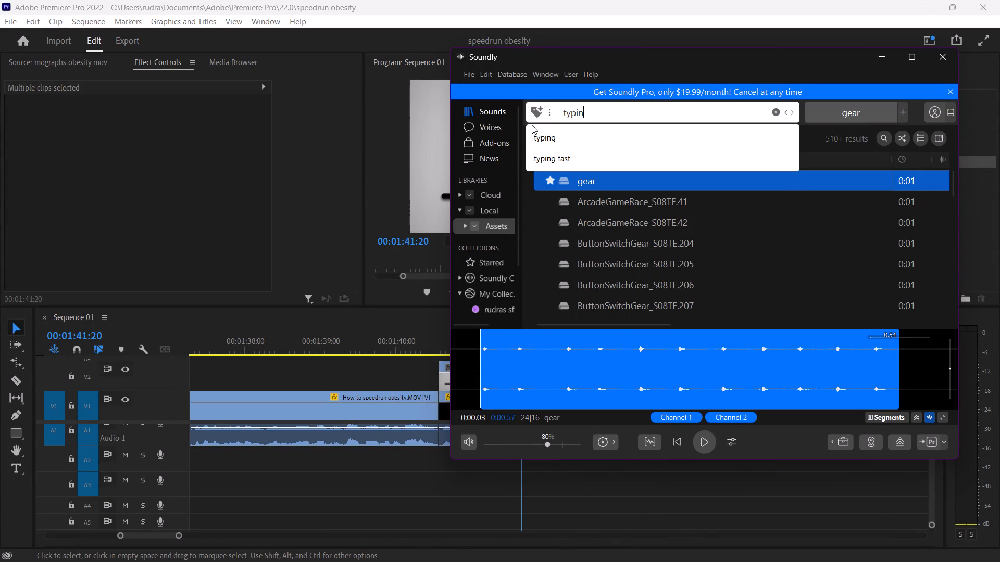
{"action": "key", "text": "Return"}
{"action": "left_click", "coordinate": [663, 202]}
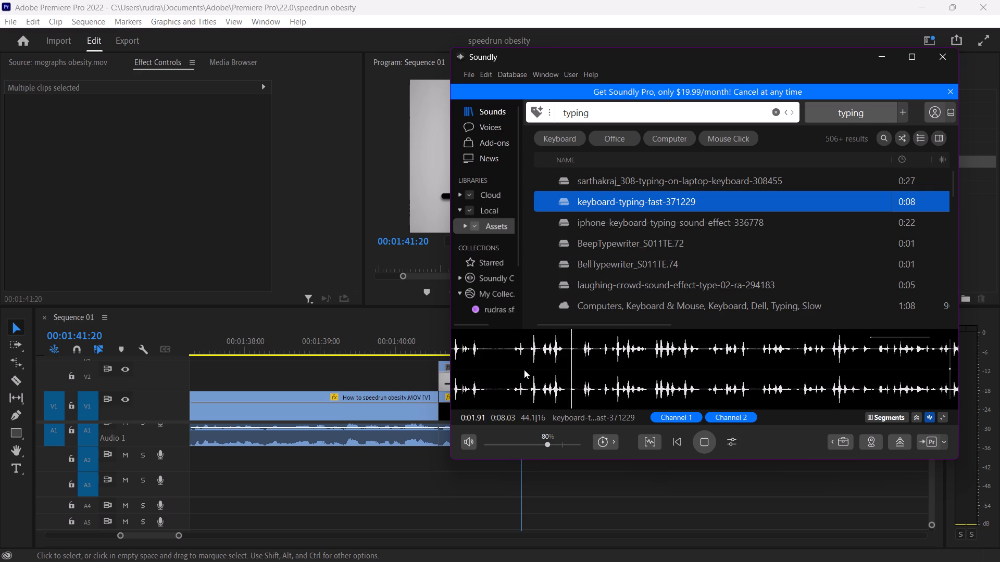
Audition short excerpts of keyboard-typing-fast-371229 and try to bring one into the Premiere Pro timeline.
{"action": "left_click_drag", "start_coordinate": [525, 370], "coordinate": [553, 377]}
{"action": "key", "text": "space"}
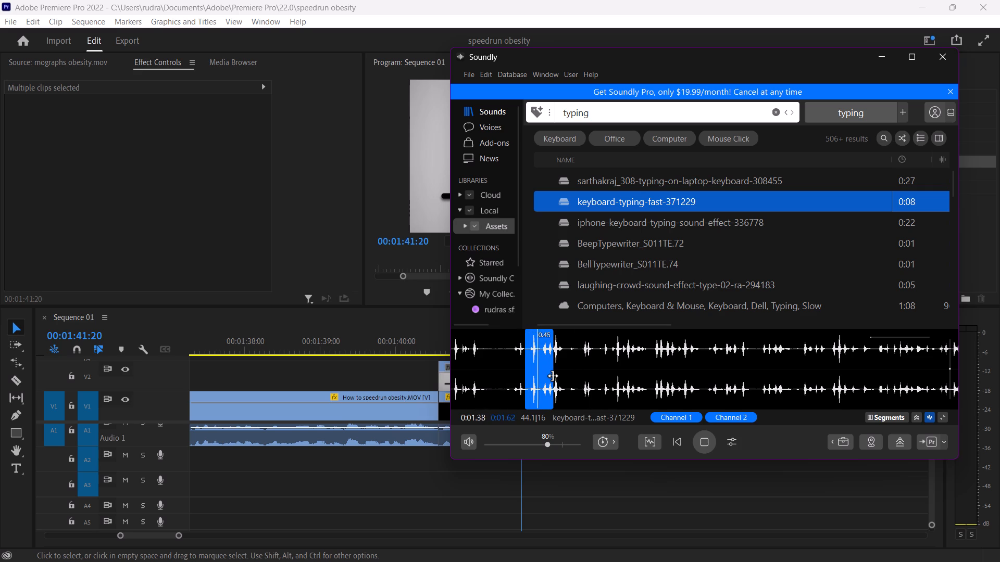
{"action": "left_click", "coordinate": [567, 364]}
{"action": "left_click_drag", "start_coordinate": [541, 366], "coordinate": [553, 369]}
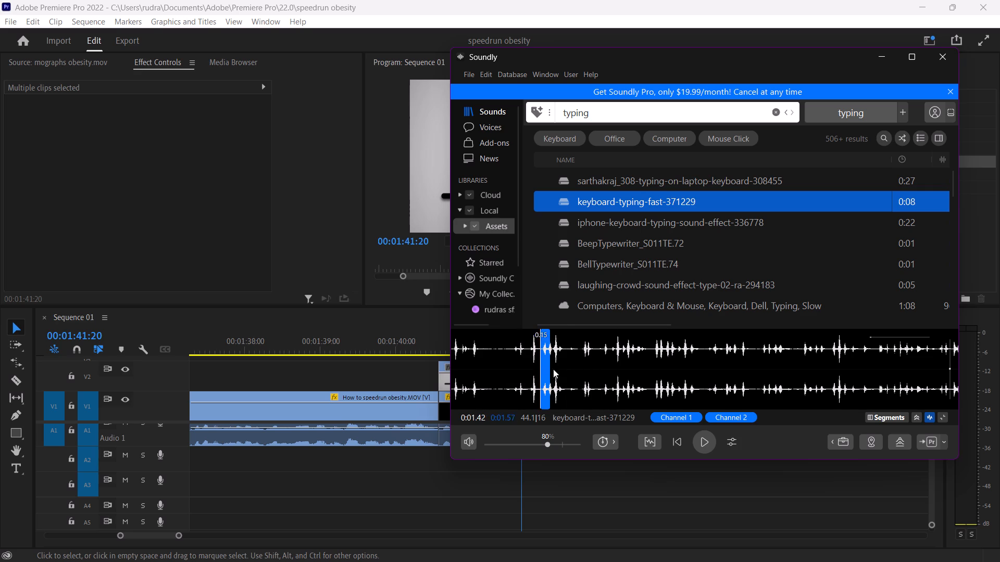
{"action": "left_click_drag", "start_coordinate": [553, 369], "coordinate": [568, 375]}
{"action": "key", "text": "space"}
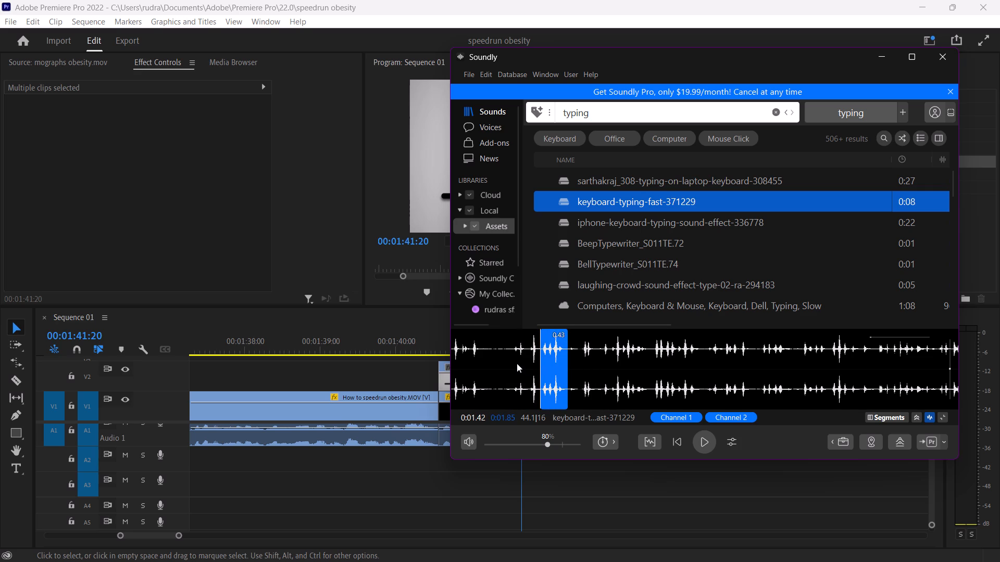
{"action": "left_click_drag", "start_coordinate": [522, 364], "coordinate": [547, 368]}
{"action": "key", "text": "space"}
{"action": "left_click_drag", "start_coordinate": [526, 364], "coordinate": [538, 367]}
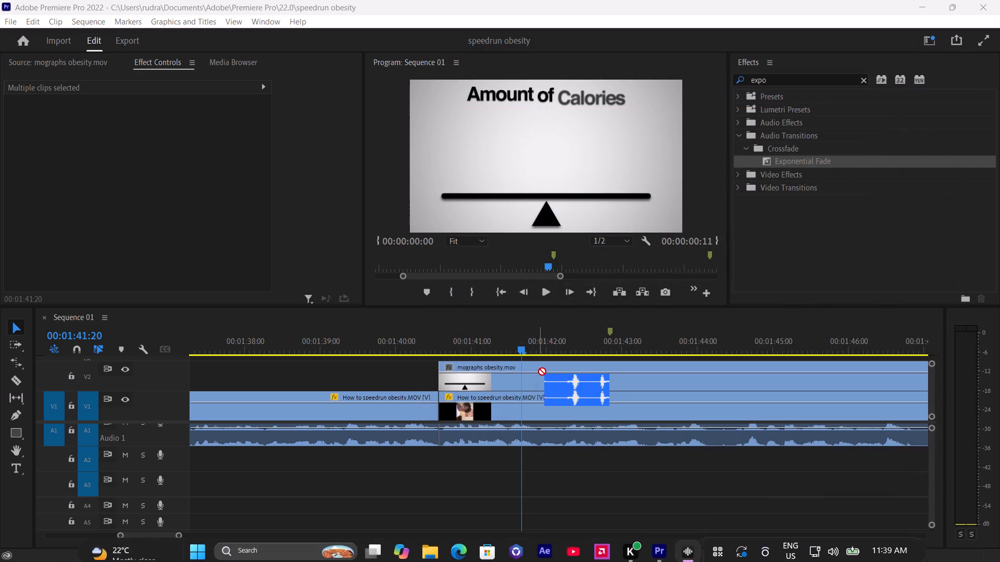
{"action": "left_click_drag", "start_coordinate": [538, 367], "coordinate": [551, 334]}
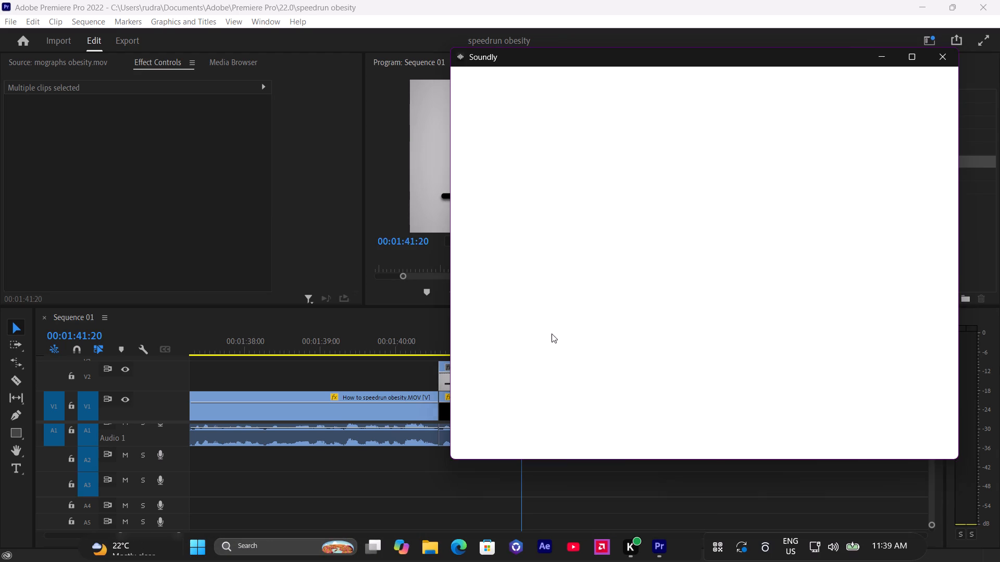
Select an excerpt of about 0.56 s from keyboard-typing-fast-371229 and place it on A2 at about 00:01:41:09 in Premiere Pro.
{"action": "left_click", "coordinate": [554, 361]}
{"action": "left_click_drag", "start_coordinate": [529, 362], "coordinate": [543, 365]}
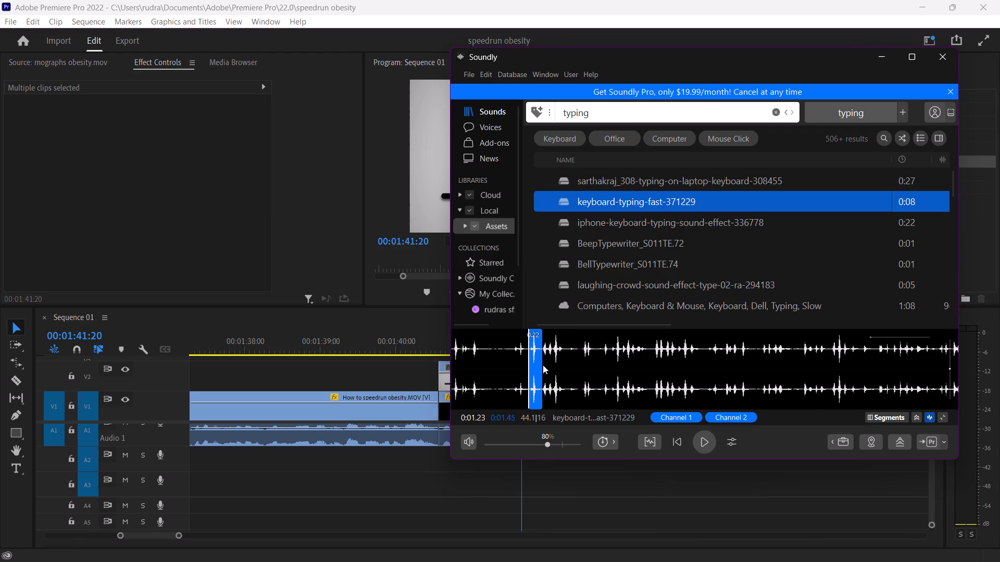
{"action": "left_click_drag", "start_coordinate": [543, 365], "coordinate": [552, 368]}
{"action": "key", "text": "space"}
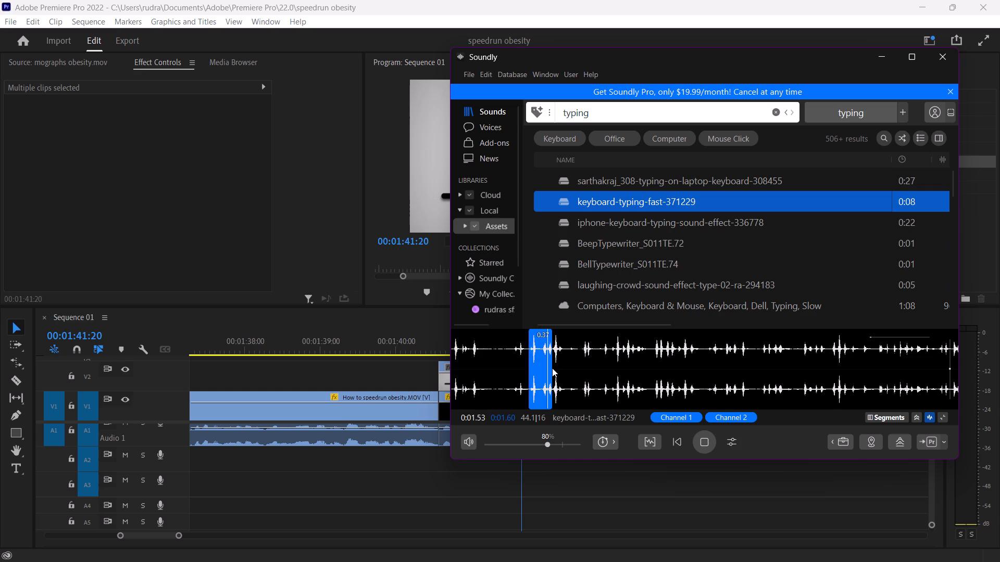
{"action": "key", "text": "space"}
{"action": "left_click_drag", "start_coordinate": [515, 363], "coordinate": [550, 365]}
{"action": "key", "text": "space"}
{"action": "left_click_drag", "start_coordinate": [533, 363], "coordinate": [531, 369]}
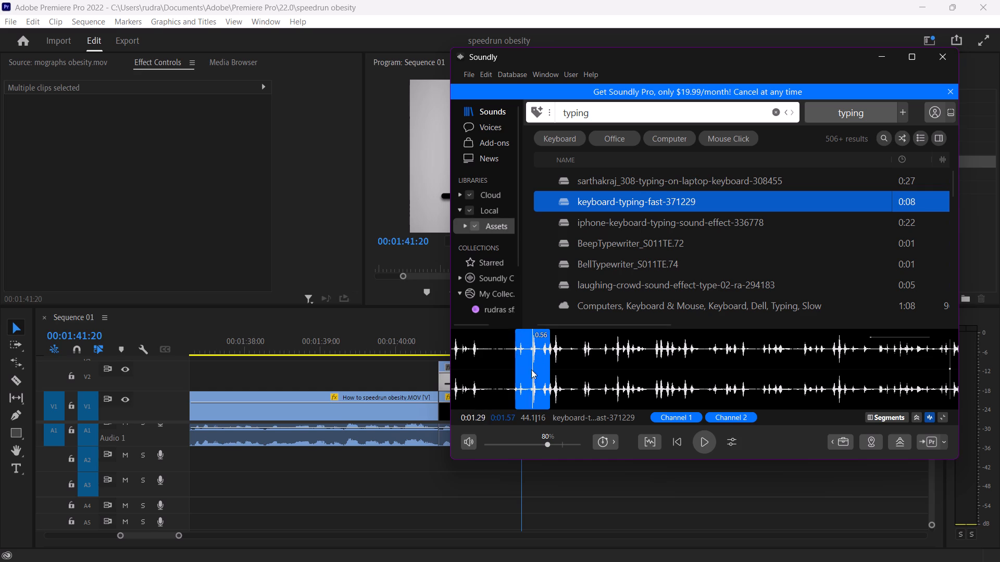
{"action": "left_click_drag", "start_coordinate": [531, 369], "coordinate": [494, 467]}
{"action": "left_click", "coordinate": [497, 492]}
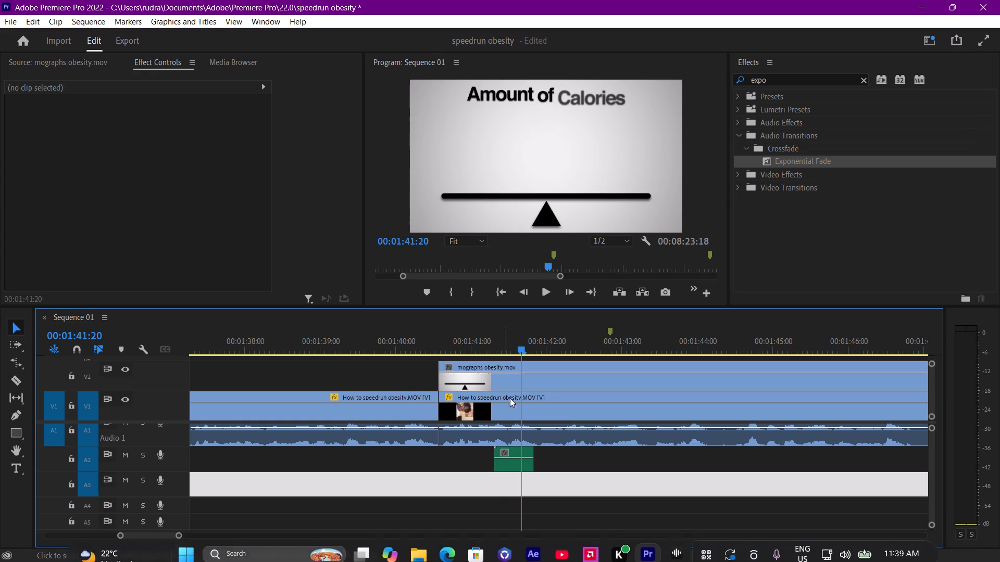
Move the A2 typing sound about 9 frames earlier to match the "Amount of Calories" title, checking its timing by playback.
{"action": "left_click_drag", "start_coordinate": [497, 340], "coordinate": [482, 338]}
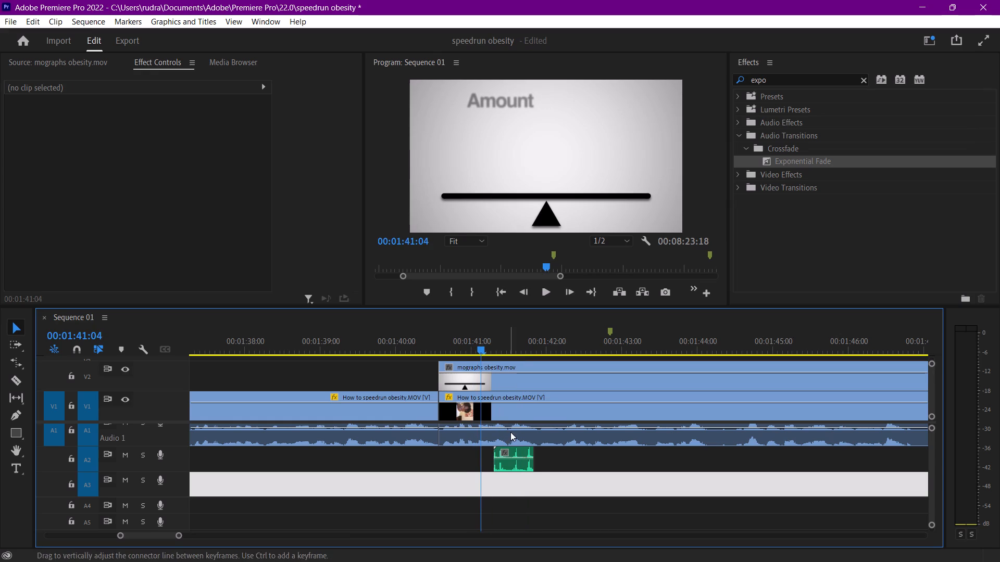
{"action": "key", "text": "space"}
{"action": "key", "text": "space"}
{"action": "left_click_drag", "start_coordinate": [520, 466], "coordinate": [499, 466]}
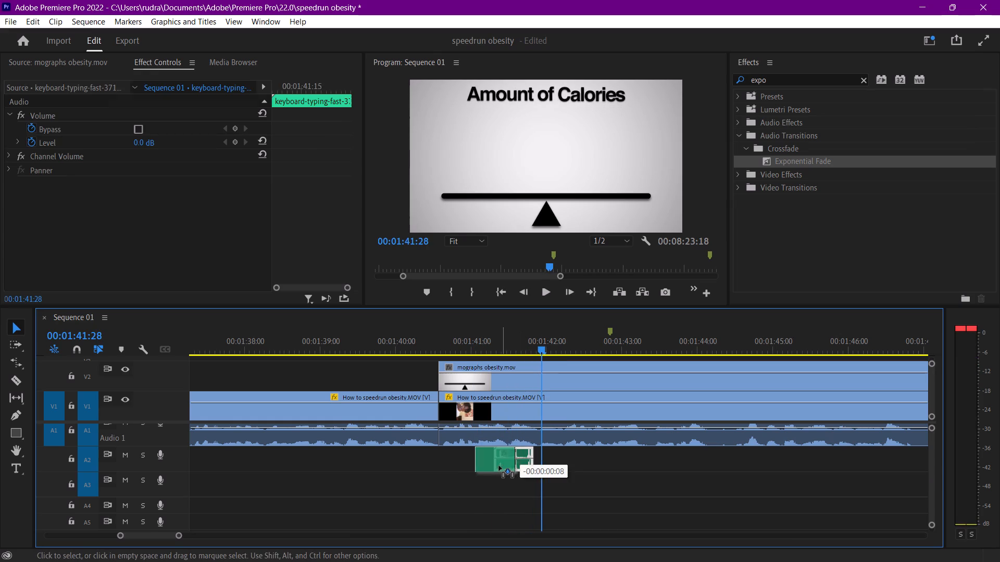
{"action": "left_click_drag", "start_coordinate": [499, 466], "coordinate": [498, 465]}
{"action": "left_click", "coordinate": [463, 335]}
{"action": "key", "text": "space"}
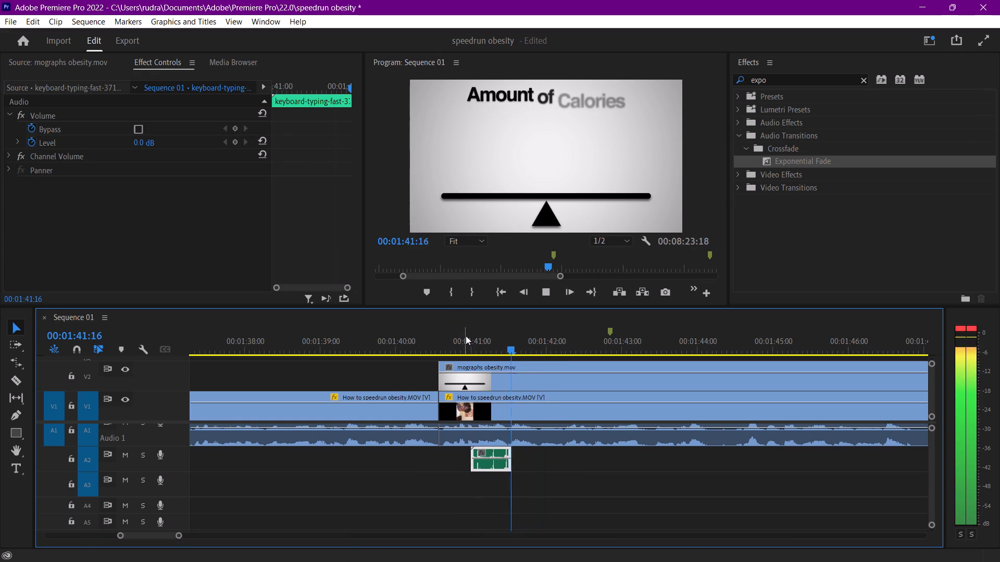
{"action": "key", "text": "space"}
Adjust the gain of the A2 typing sound by -15 dB, play the section back and save the project.
{"action": "type", "text": "g-15"}
{"action": "key", "text": "Return"}
{"action": "left_click", "coordinate": [468, 340]}
{"action": "key", "text": "space"}
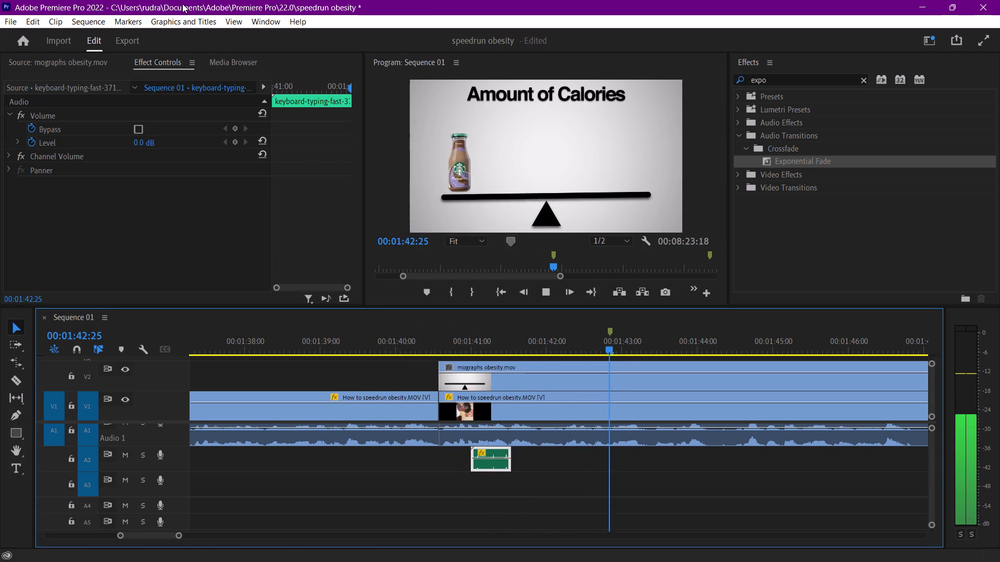
{"action": "key", "text": "space"}
{"action": "key", "text": "ctrl+s"}
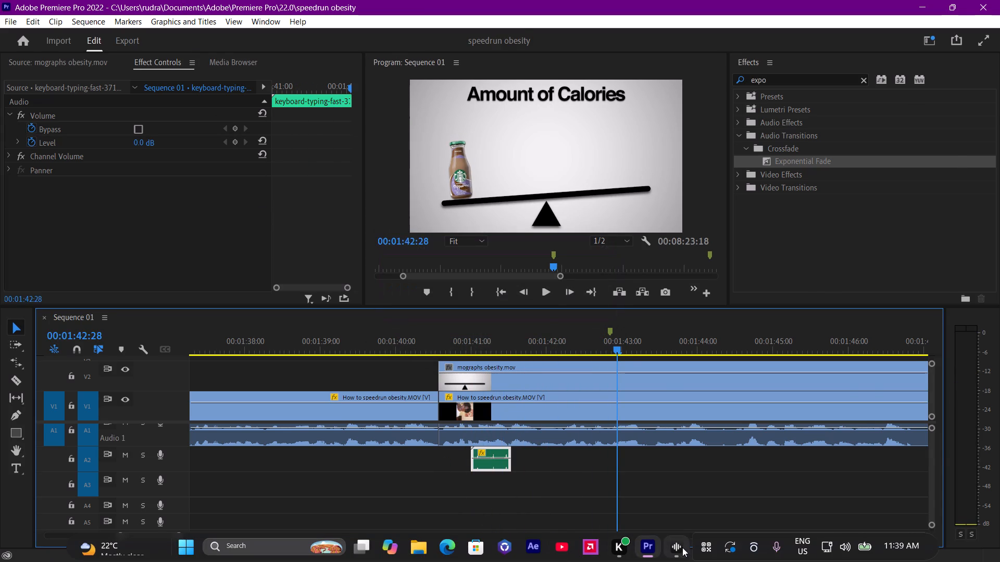
Audition glass impacts in Soundly and place the first 0.20 s of ImpactGlassBottle_S08IM.299 on A3 at about 00:01:42:23 in Premiere Pro.
{"action": "left_click", "coordinate": [682, 551]}
{"action": "left_click_drag", "start_coordinate": [604, 110], "coordinate": [507, 104]}
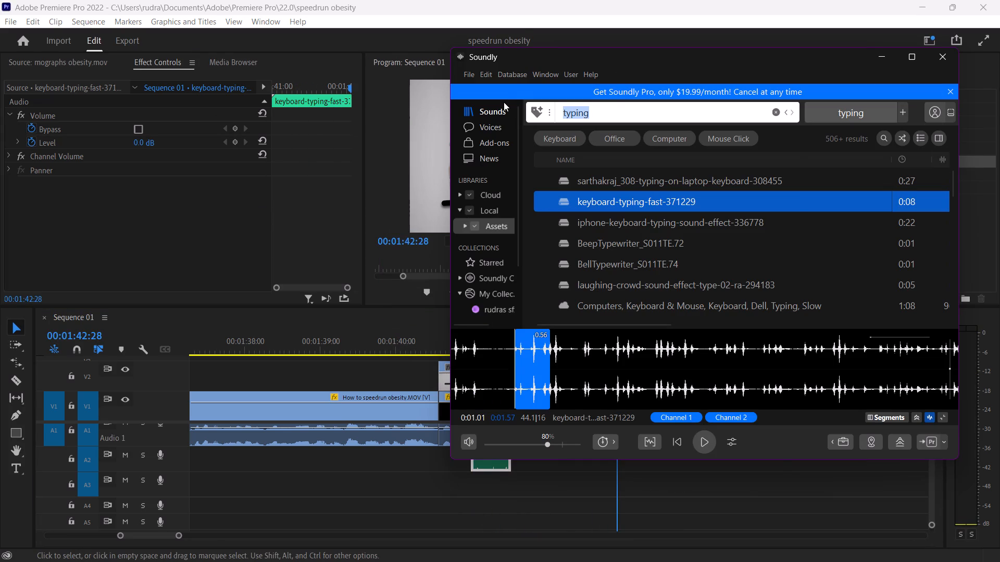
{"action": "type", "text": "glass"}
{"action": "key", "text": "Return"}
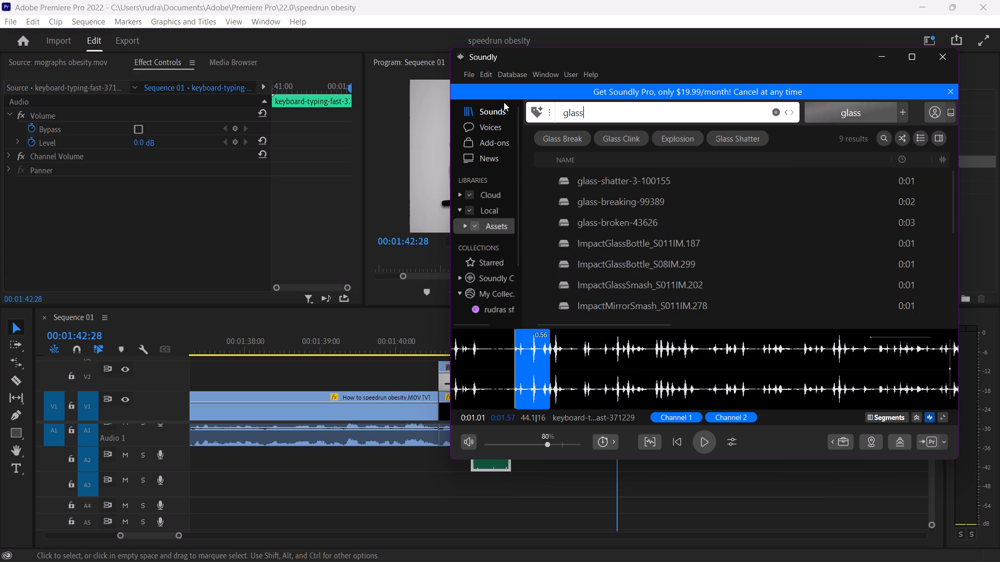
{"action": "left_click", "coordinate": [645, 238]}
{"action": "left_click", "coordinate": [642, 254]}
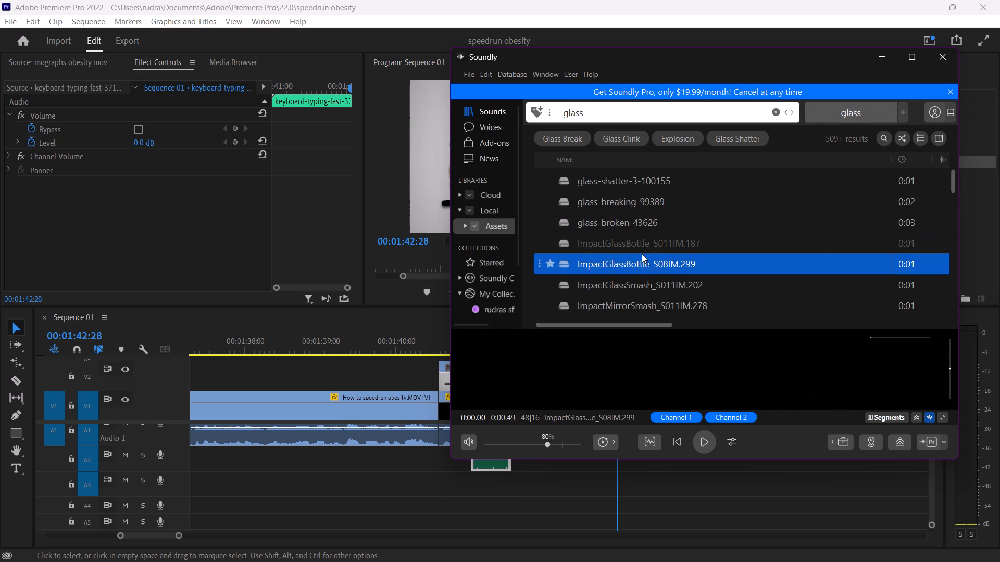
{"action": "left_click", "coordinate": [637, 277]}
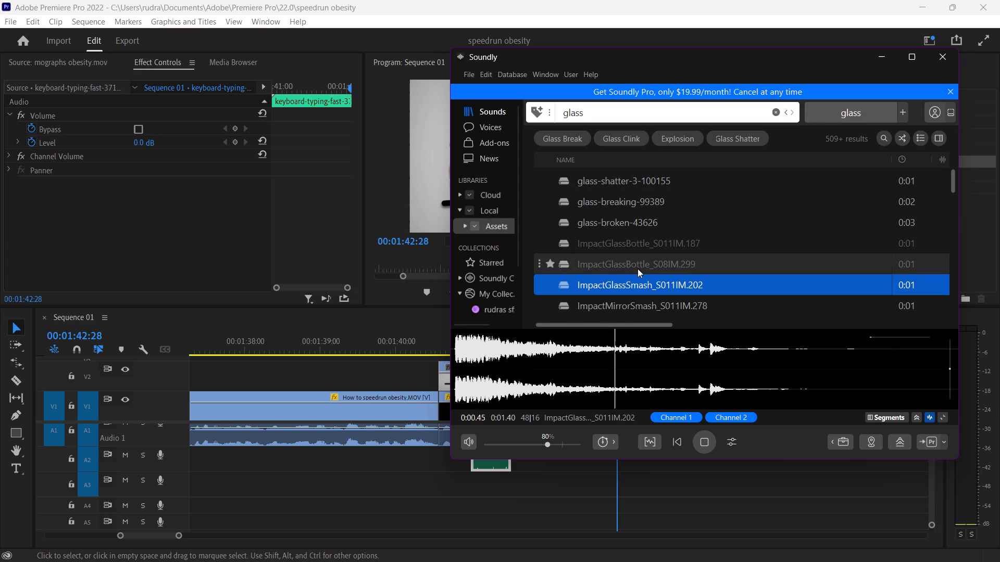
{"action": "left_click", "coordinate": [637, 269]}
{"action": "left_click_drag", "start_coordinate": [674, 373], "coordinate": [461, 403]}
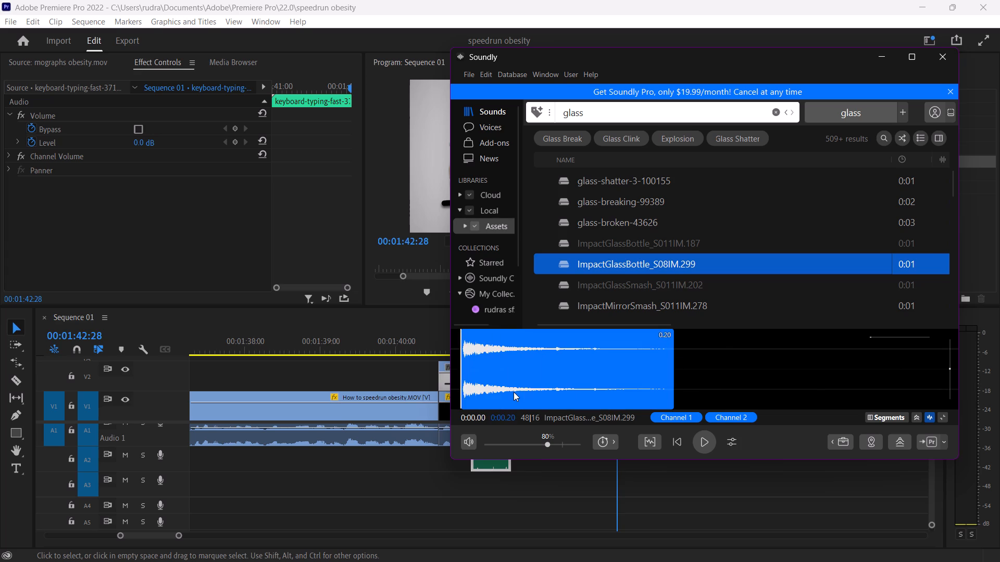
{"action": "left_click_drag", "start_coordinate": [514, 392], "coordinate": [604, 481]}
{"action": "left_click", "coordinate": [585, 507]}
Check the A3 glass sound against the bottle's landing, adjust its gain by -15 dB, play it back and save the project.
{"action": "left_click_drag", "start_coordinate": [582, 338], "coordinate": [593, 338]}
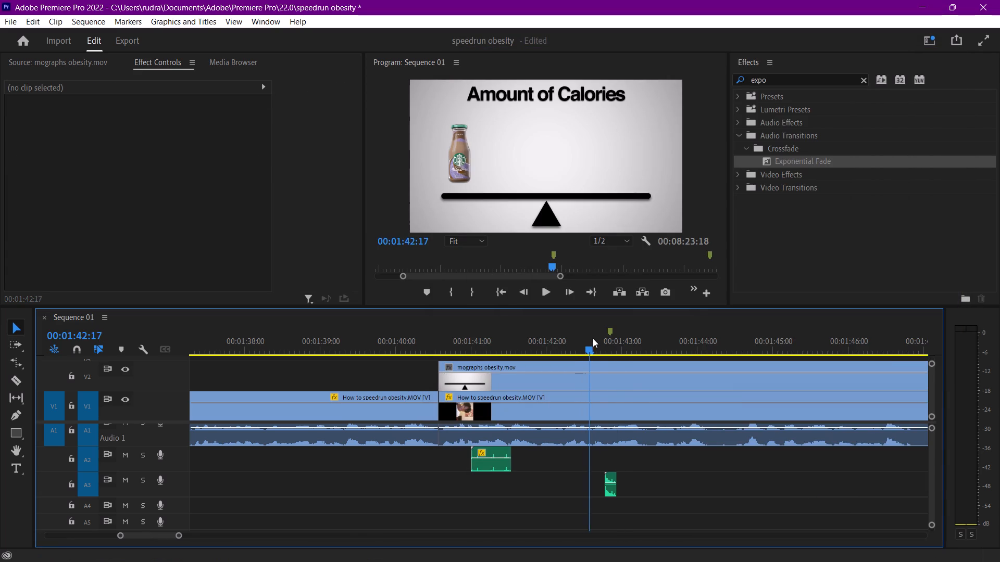
{"action": "left_click_drag", "start_coordinate": [593, 338], "coordinate": [616, 347]}
{"action": "left_click", "coordinate": [595, 346]}
{"action": "key", "text": "space"}
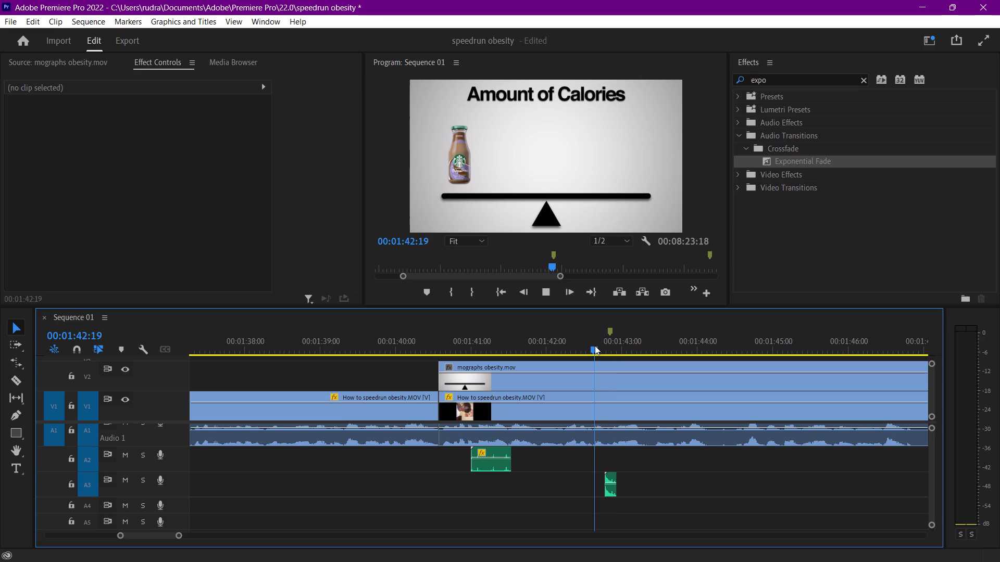
{"action": "key", "text": "space"}
{"action": "left_click_drag", "start_coordinate": [642, 481], "coordinate": [611, 487]}
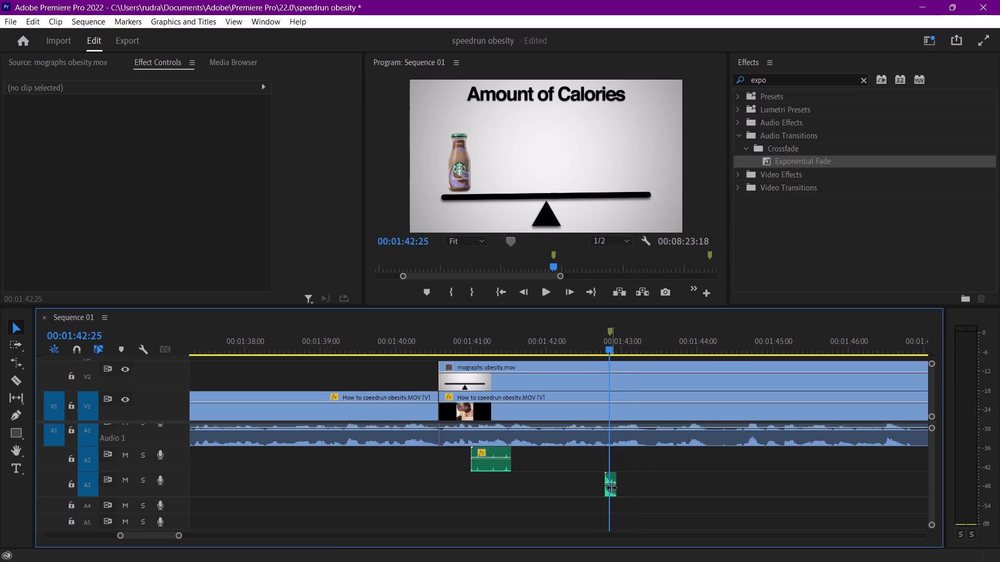
{"action": "left_click_drag", "start_coordinate": [611, 487], "coordinate": [596, 486]}
{"action": "left_click_drag", "start_coordinate": [661, 481], "coordinate": [600, 484]}
{"action": "key", "text": "g"}
{"action": "type", "text": "-15"}
{"action": "key", "text": "Return"}
{"action": "key", "text": "space"}
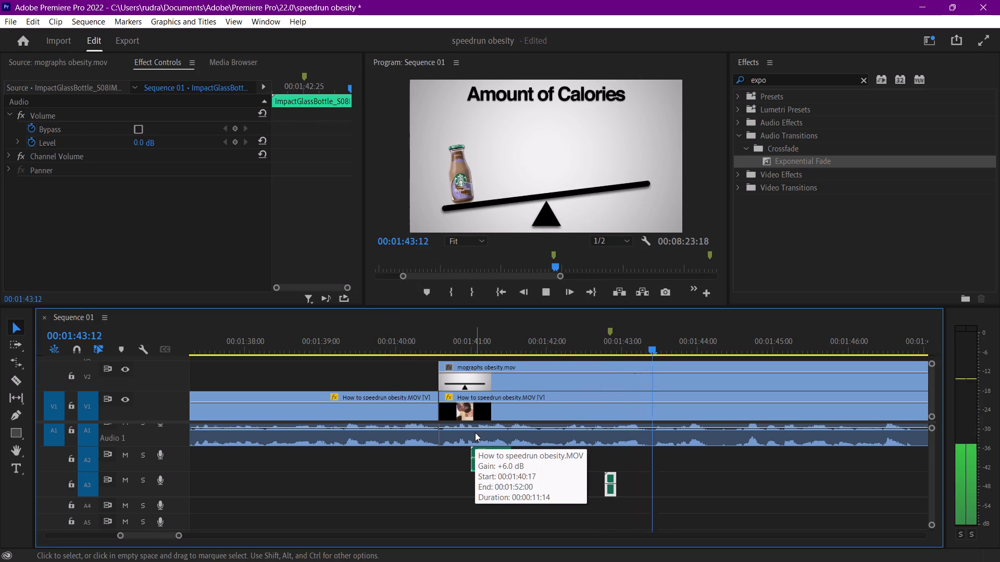
{"action": "key", "text": "space"}
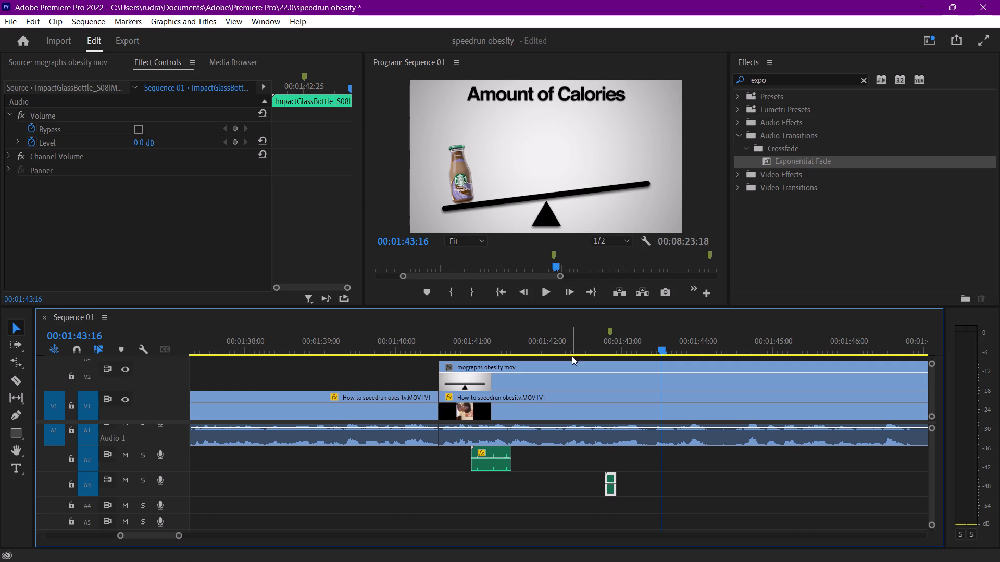
{"action": "key", "text": "ctrl+s"}
Search Soundly for "wood" and audition the wood, axe, door, pickaxe and button-lever sounds for the tilting seesaw.
{"action": "left_click", "coordinate": [684, 546]}
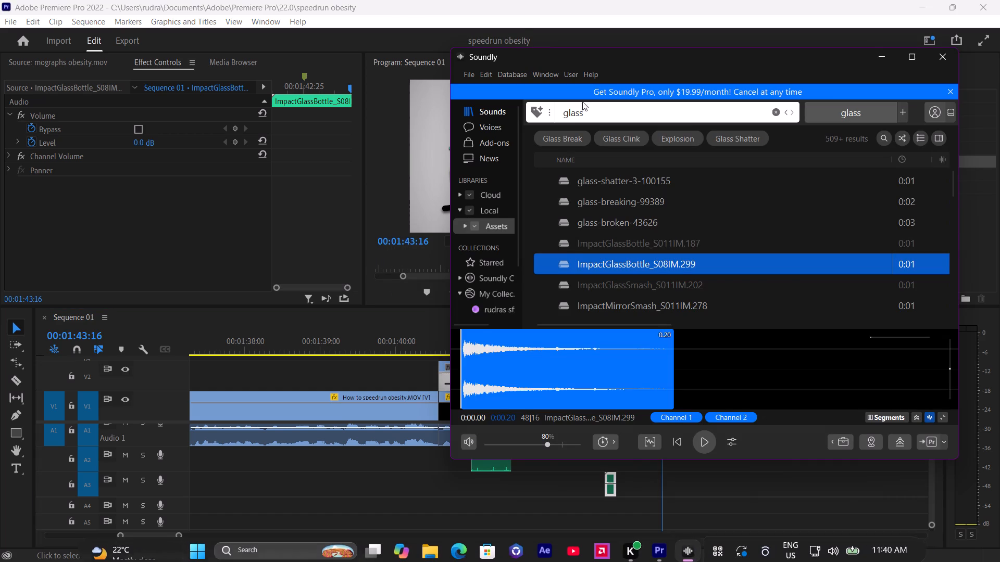
{"action": "left_click_drag", "start_coordinate": [591, 104], "coordinate": [553, 111]}
{"action": "left_click_drag", "start_coordinate": [600, 117], "coordinate": [531, 108]}
{"action": "type", "text": "wood"}
{"action": "key", "text": "Return"}
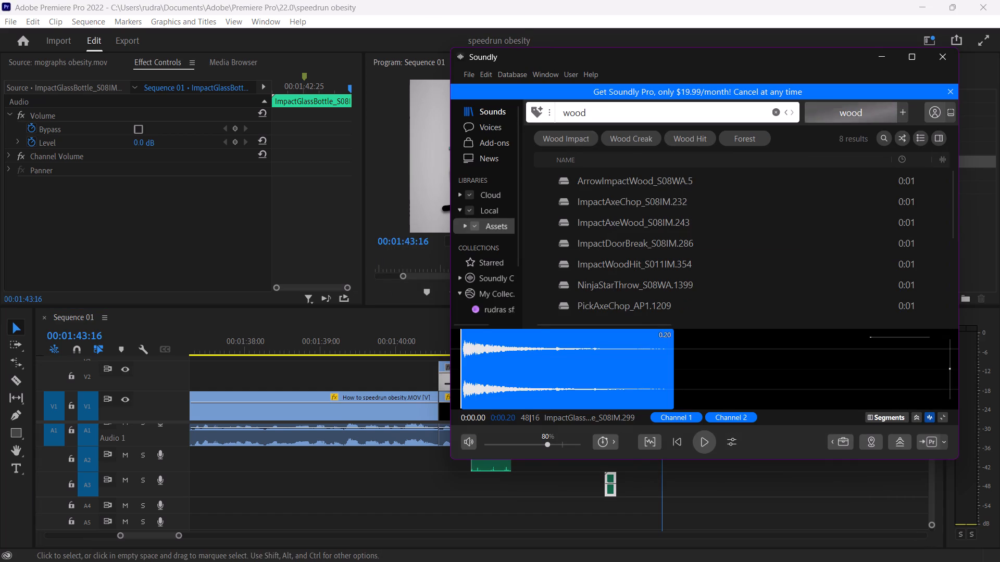
{"action": "left_click", "coordinate": [607, 199]}
{"action": "left_click", "coordinate": [617, 178]}
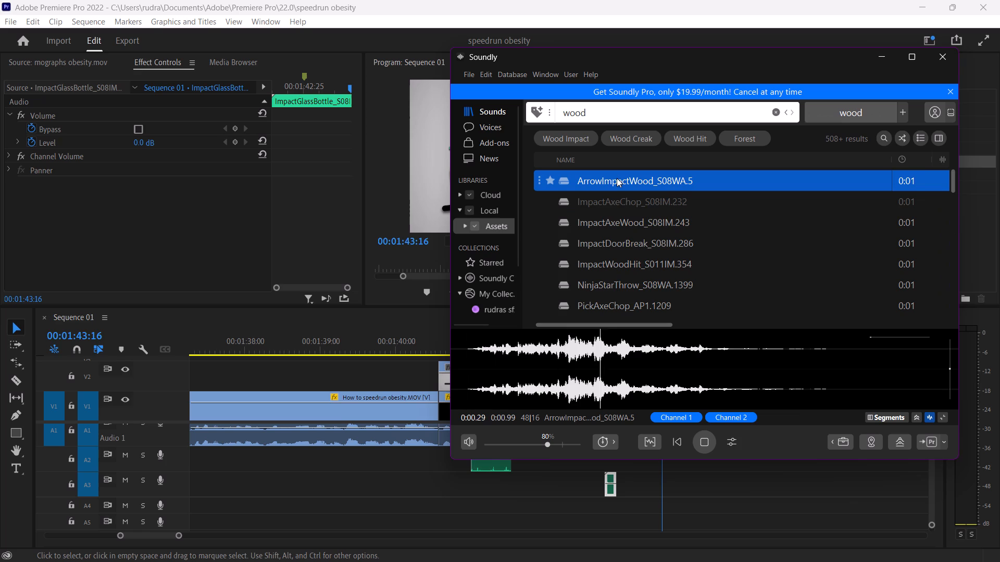
{"action": "left_click", "coordinate": [621, 237]}
{"action": "left_click", "coordinate": [627, 260]}
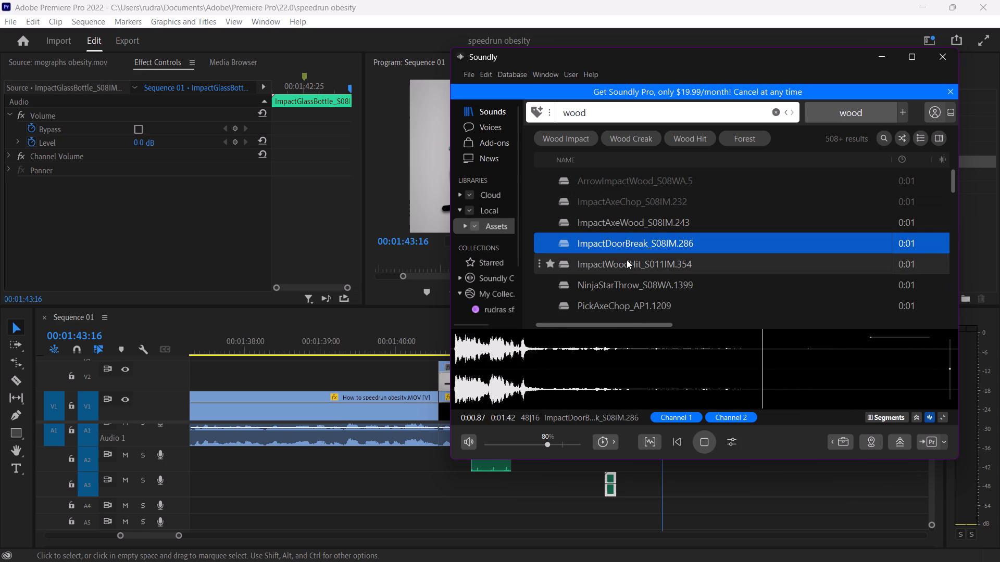
{"action": "scroll", "coordinate": [641, 283], "scroll_direction": "down", "scroll_amount": 1}
{"action": "left_click", "coordinate": [635, 245]}
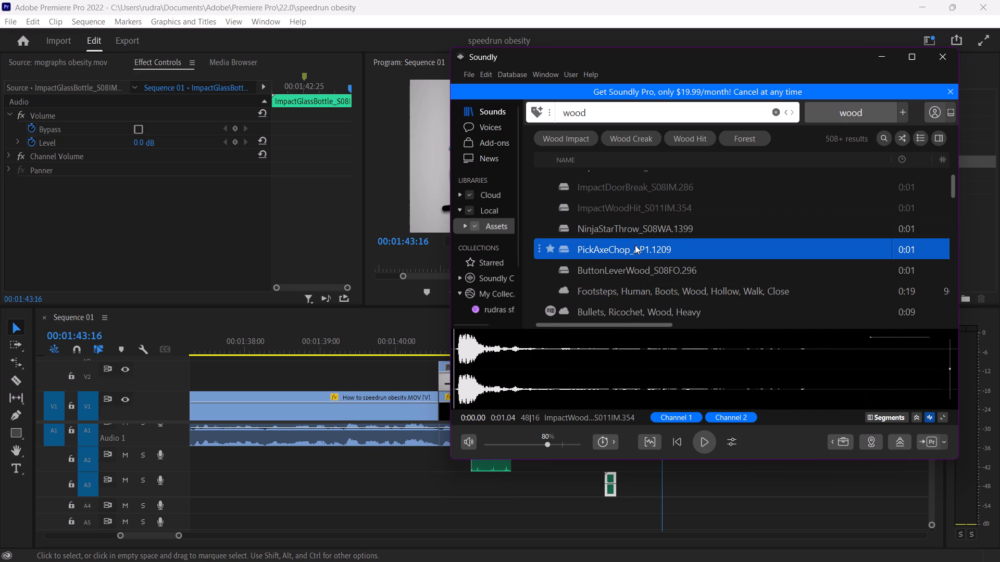
{"action": "left_click", "coordinate": [630, 270]}
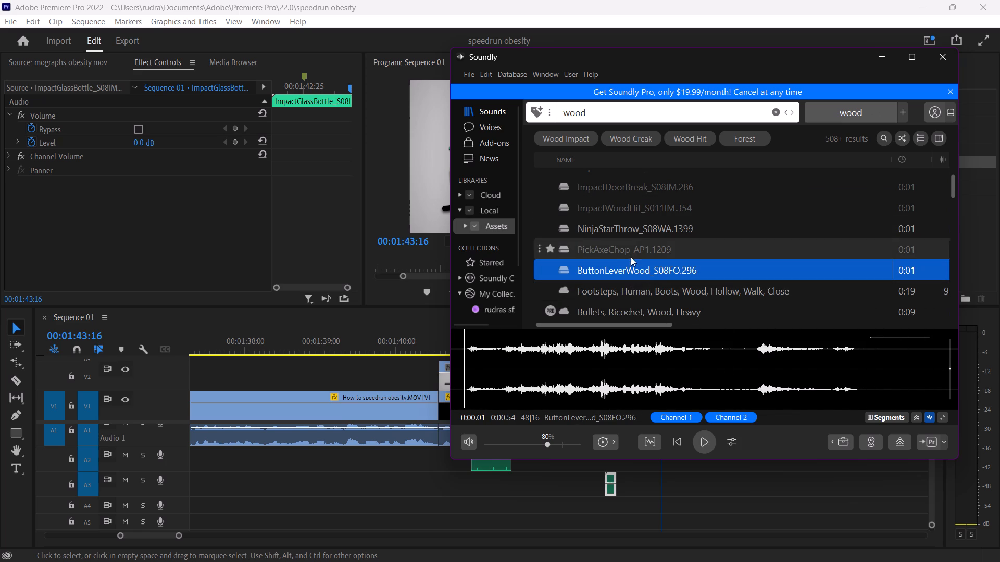
Search the sound library for "lever" and audition the two ArcadeGameLever sounds.
{"action": "left_click_drag", "start_coordinate": [620, 110], "coordinate": [508, 106]}
{"action": "type", "text": "lever"}
{"action": "key", "text": "Return"}
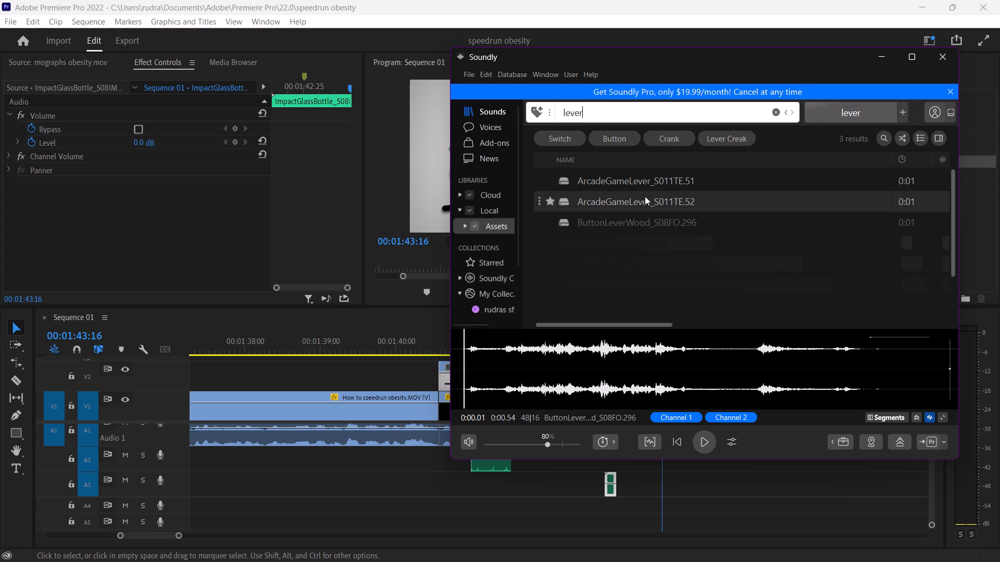
{"action": "left_click", "coordinate": [646, 191]}
{"action": "left_click", "coordinate": [649, 175]}
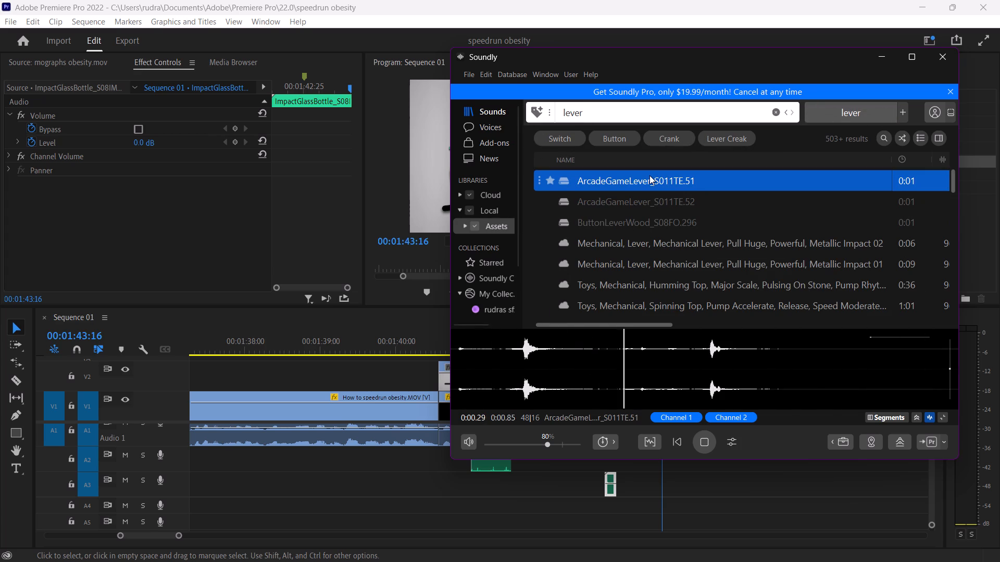
Search for "rotate", audition the stopwatch and spinning-mechanism sounds, and look through the related "spin" and "whirl" searches.
{"action": "left_click_drag", "start_coordinate": [616, 112], "coordinate": [538, 108]}
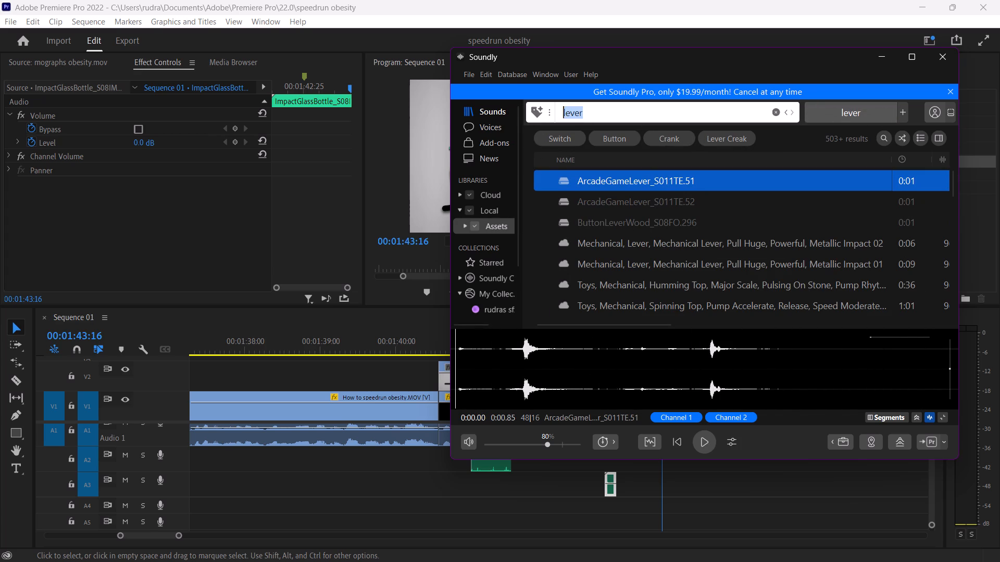
{"action": "left_click_drag", "start_coordinate": [538, 108], "coordinate": [535, 107]}
{"action": "key", "text": "BackSpace"}
{"action": "type", "text": "rotate"}
{"action": "key", "text": "Return"}
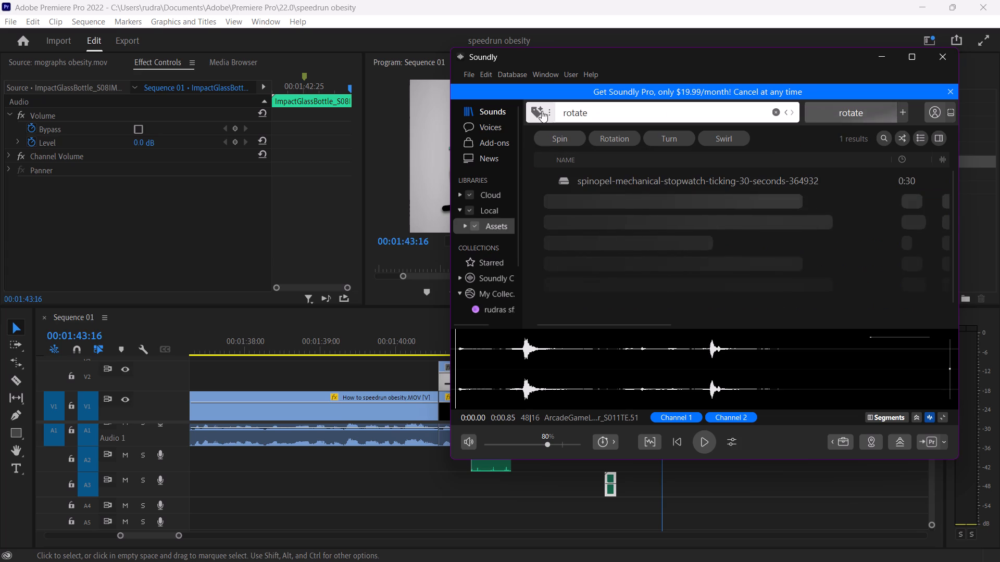
{"action": "left_click", "coordinate": [606, 176]}
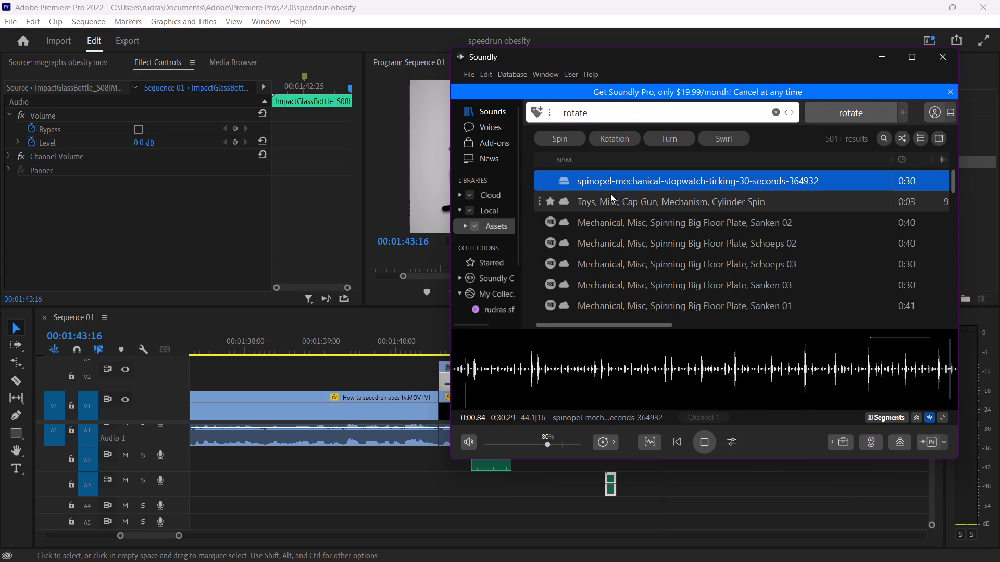
{"action": "left_click", "coordinate": [612, 200]}
{"action": "left_click", "coordinate": [624, 174]}
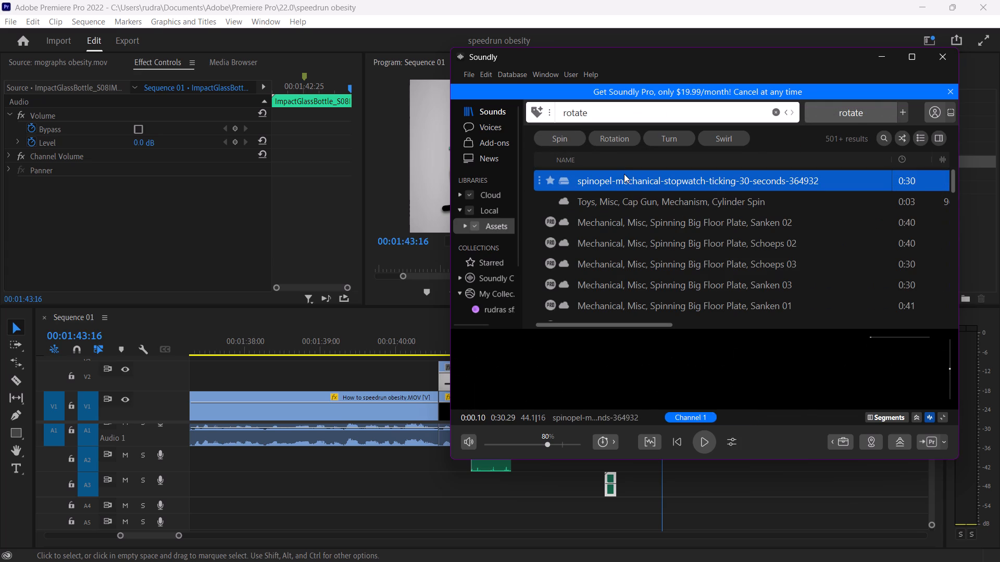
{"action": "left_click", "coordinate": [640, 229]}
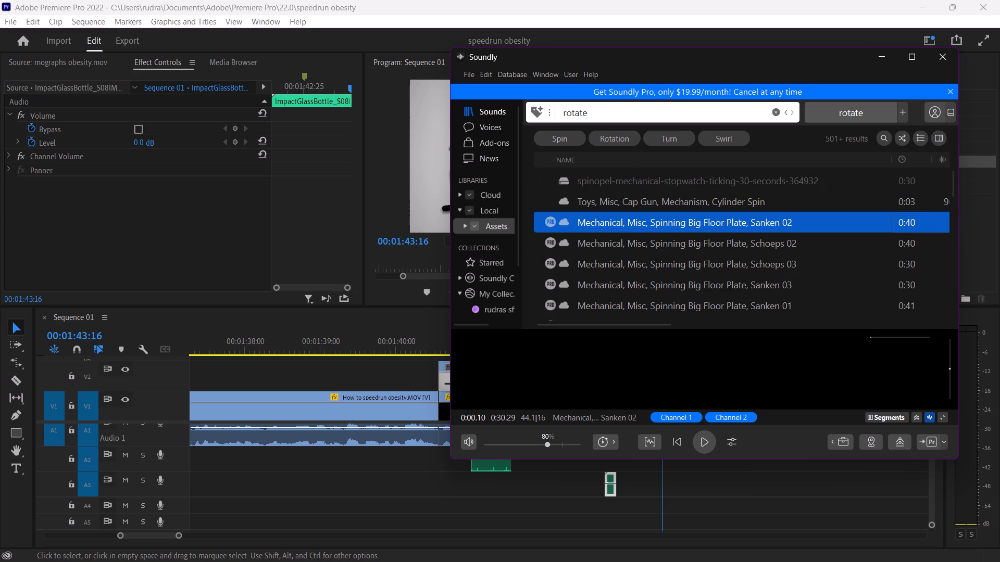
{"action": "left_click", "coordinate": [555, 142]}
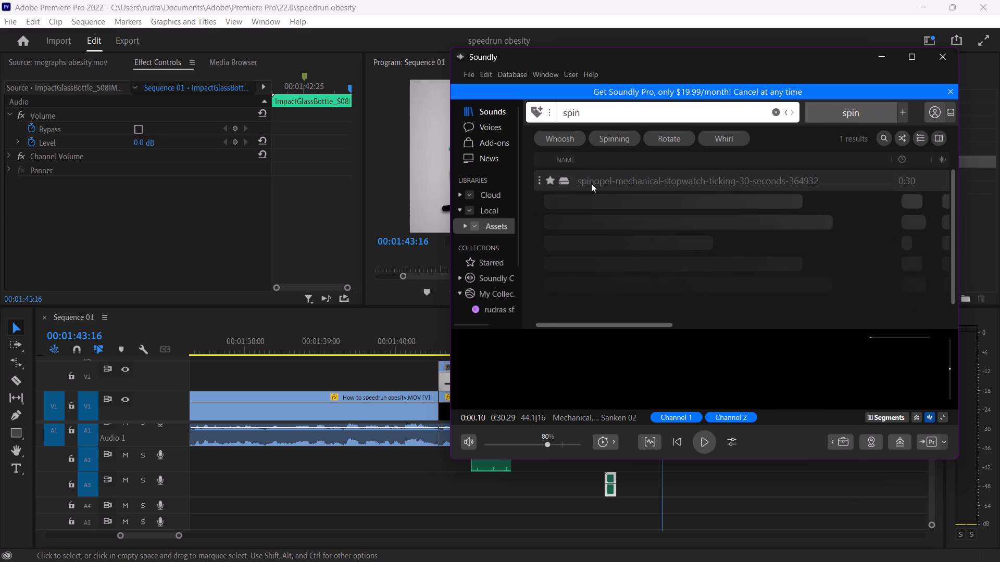
{"action": "left_click", "coordinate": [729, 135]}
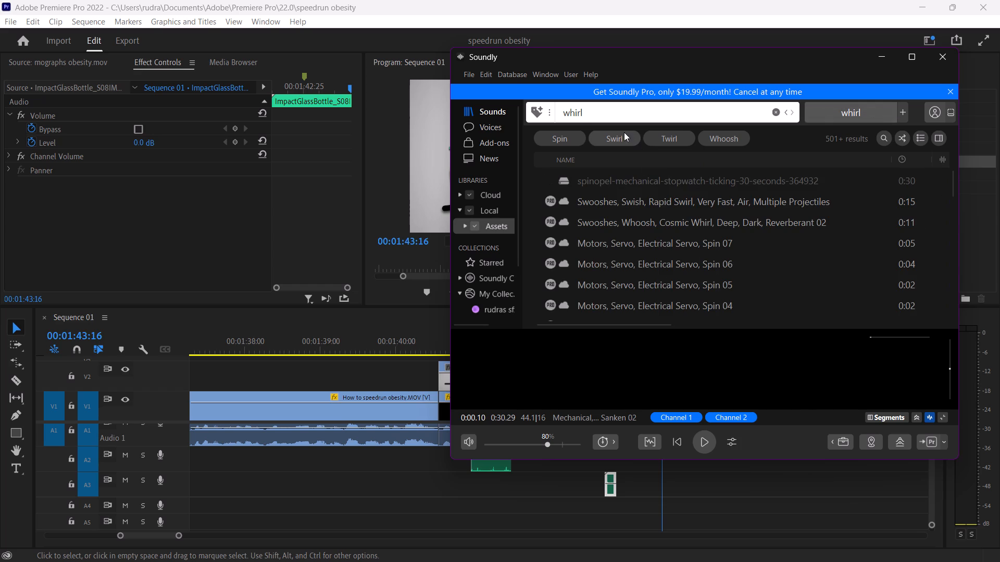
Search the sound library for "metal".
{"action": "left_click_drag", "start_coordinate": [605, 109], "coordinate": [524, 106]}
{"action": "type", "text": "metal"}
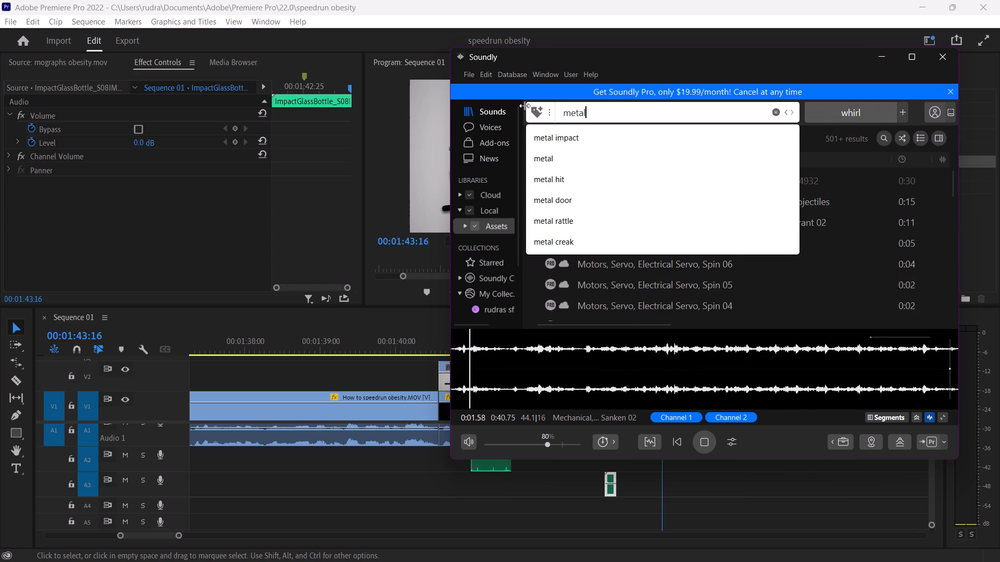
{"action": "key", "text": "Return"}
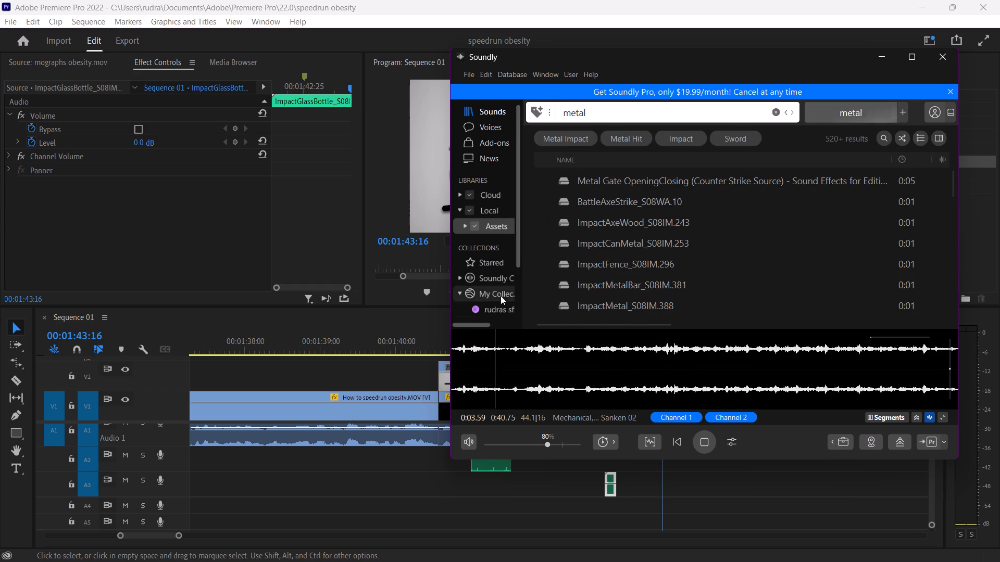
Select and audition an excerpt of about 0.94 s from Mechanical, Misc, Spinning Big Floor Plate, Sanken 02.
{"action": "left_click_drag", "start_coordinate": [466, 362], "coordinate": [455, 363]}
{"action": "key", "text": "space"}
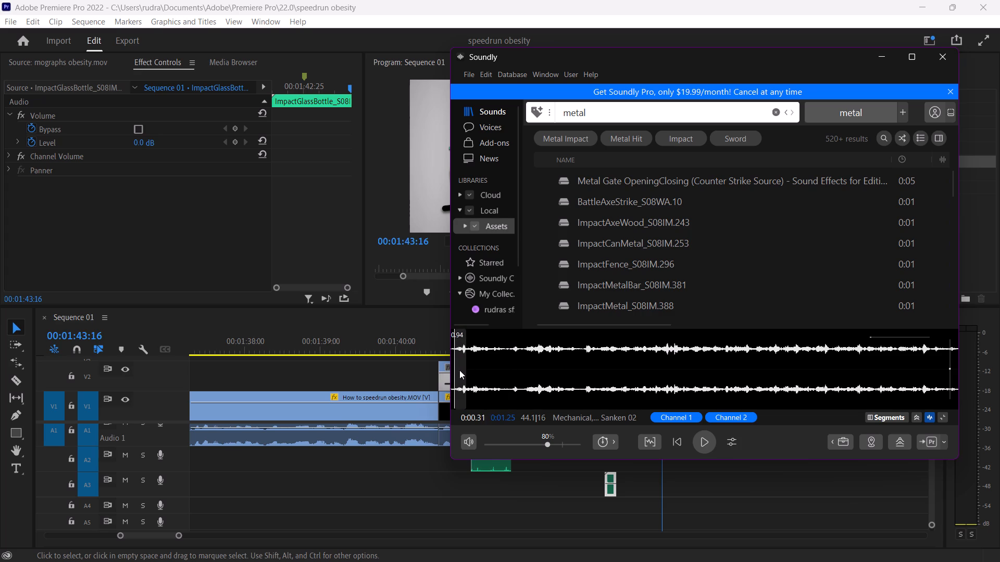
{"action": "left_click_drag", "start_coordinate": [459, 370], "coordinate": [490, 415]}
Audition the gate, axe, can, knife-scrape, MultimediaChime and 13 Metal Slam sounds among the "metal" results, ending back on the metal gate.
{"action": "left_click", "coordinate": [633, 181]}
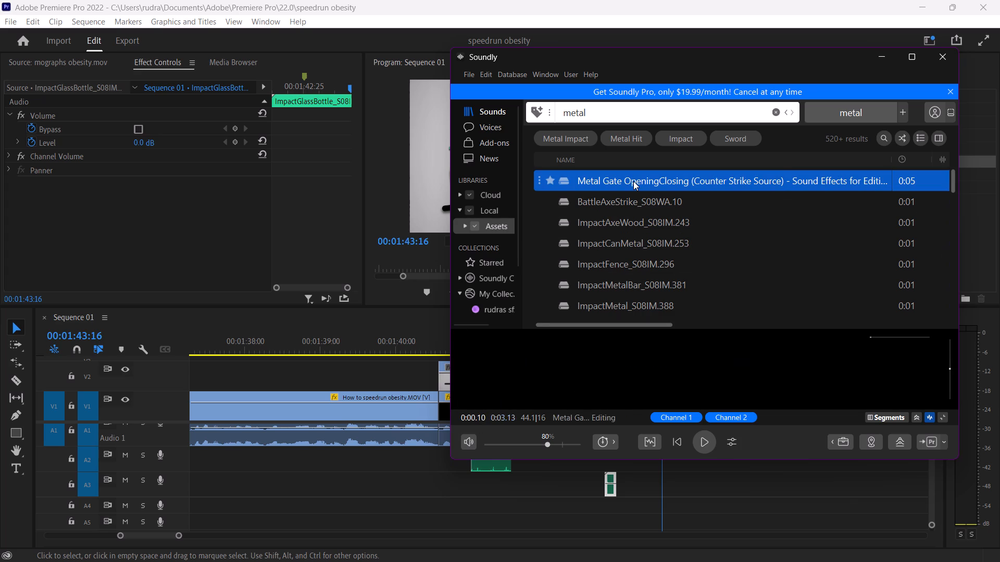
{"action": "left_click", "coordinate": [635, 206]}
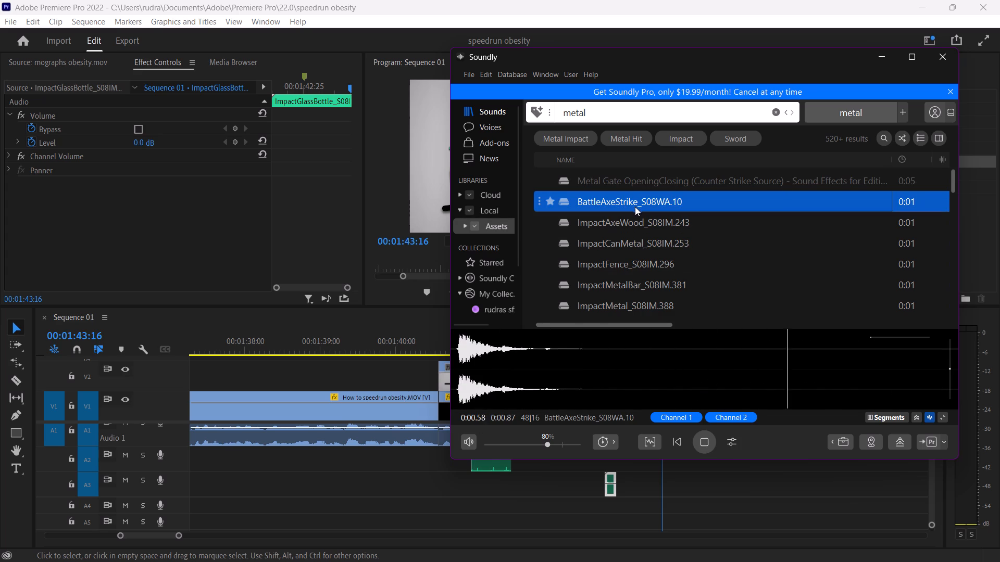
{"action": "left_click", "coordinate": [622, 220]}
{"action": "left_click", "coordinate": [619, 240]}
{"action": "scroll", "coordinate": [671, 259], "scroll_direction": "down", "scroll_amount": 1}
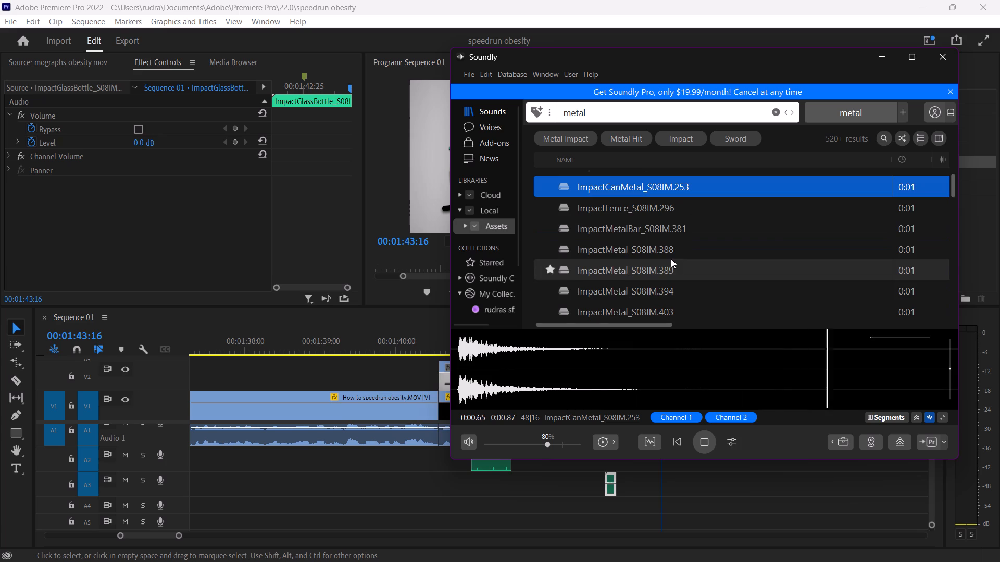
{"action": "scroll", "coordinate": [627, 276], "scroll_direction": "down", "scroll_amount": 2}
{"action": "left_click", "coordinate": [620, 301]}
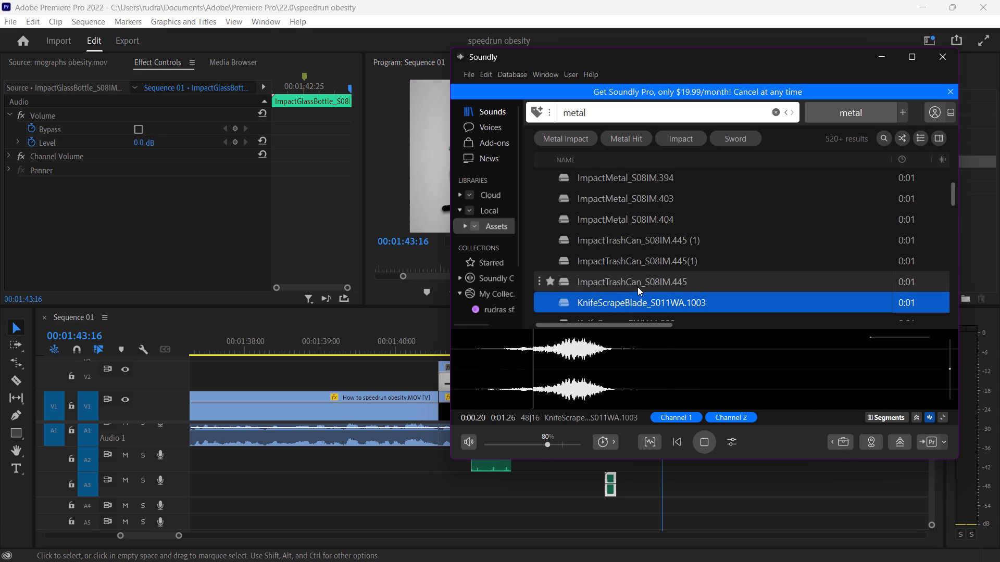
{"action": "scroll", "coordinate": [640, 285], "scroll_direction": "down", "scroll_amount": 2}
{"action": "left_click", "coordinate": [649, 213]}
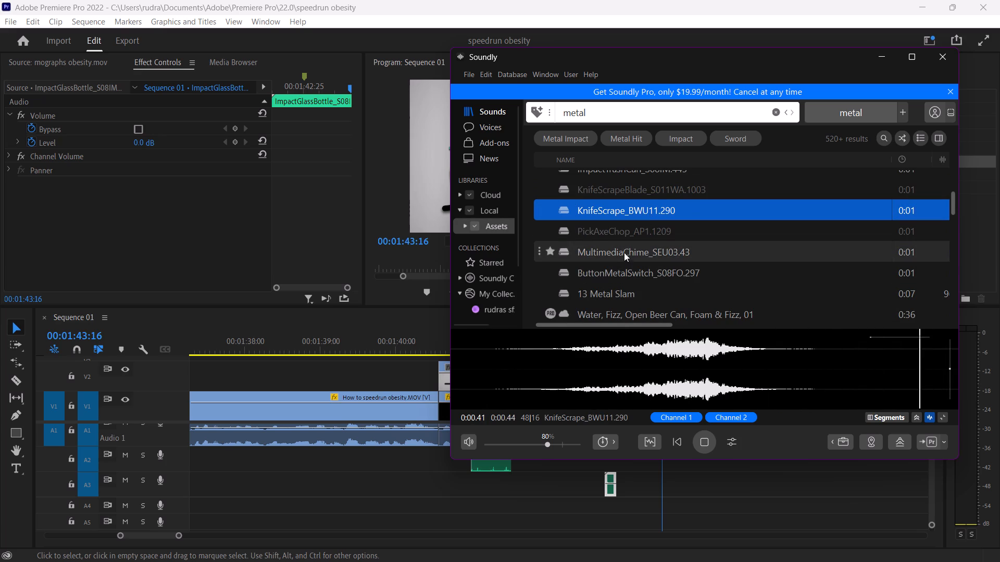
{"action": "left_click", "coordinate": [624, 254]}
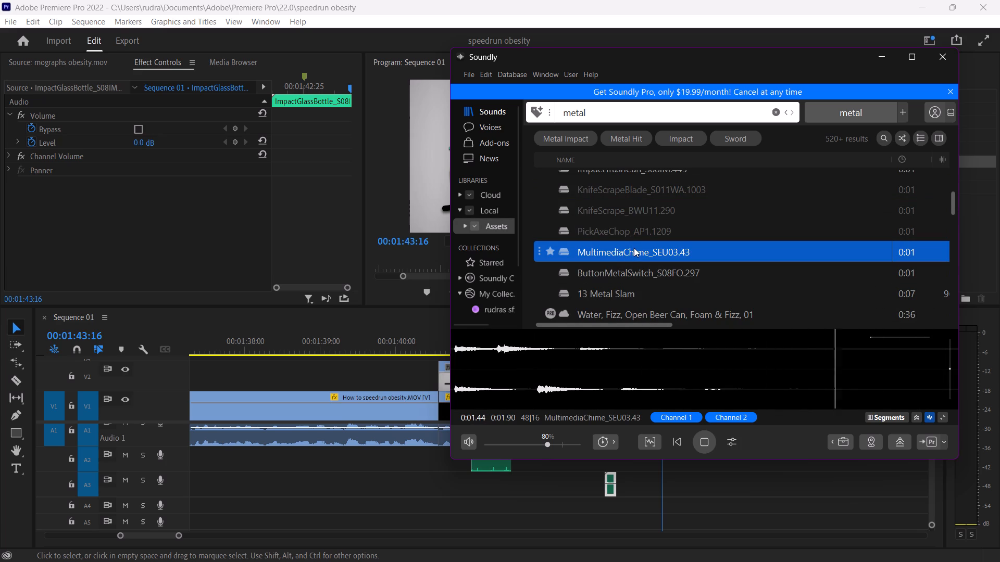
{"action": "left_click", "coordinate": [610, 264]}
{"action": "left_click", "coordinate": [605, 300]}
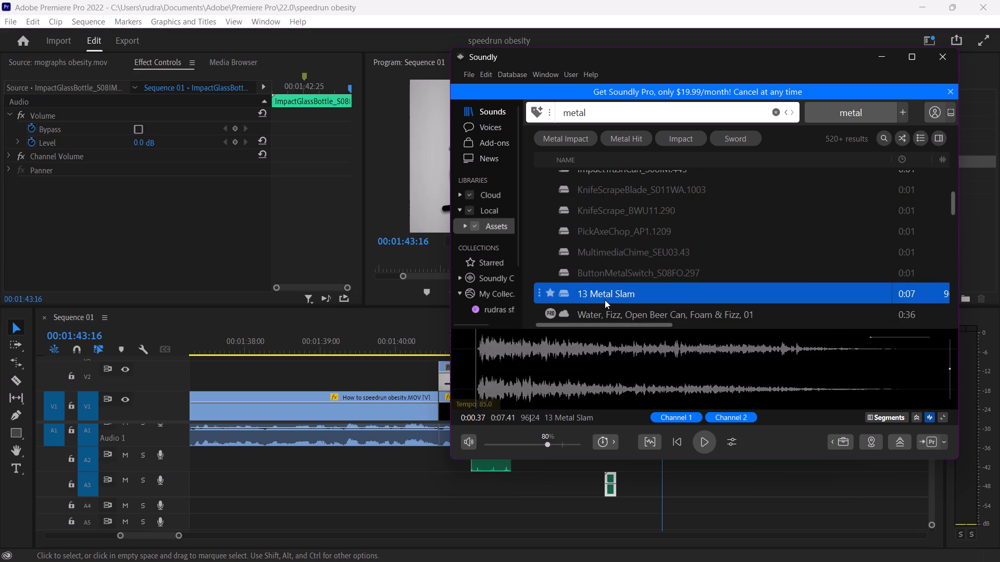
{"action": "scroll", "coordinate": [648, 268], "scroll_direction": "up", "scroll_amount": 8}
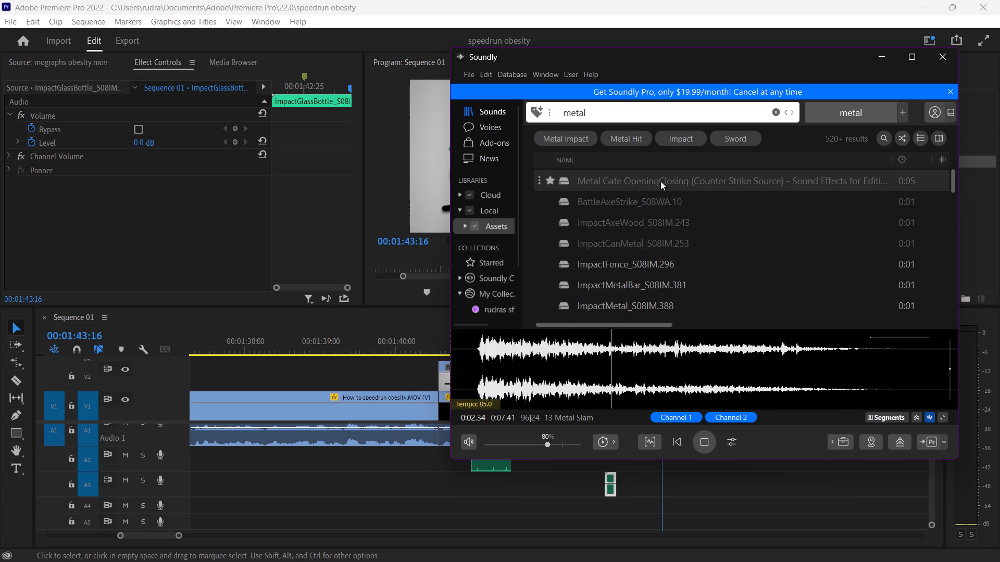
{"action": "key", "text": "space"}
{"action": "left_click", "coordinate": [660, 181]}
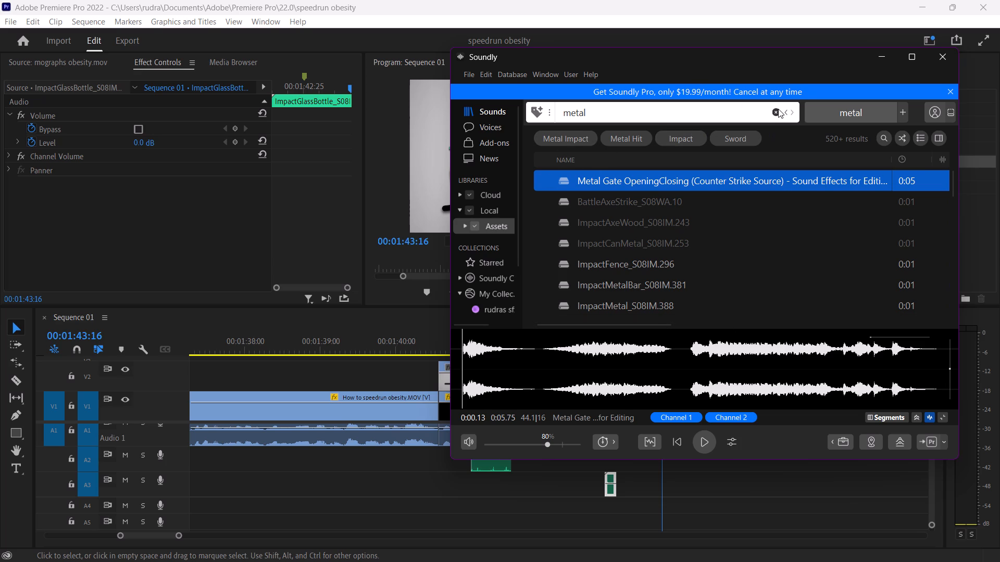
Search the related term "sword", audition the heavy sword and axe whoosh sound including its second hit, and clear the search.
{"action": "left_click", "coordinate": [747, 137]}
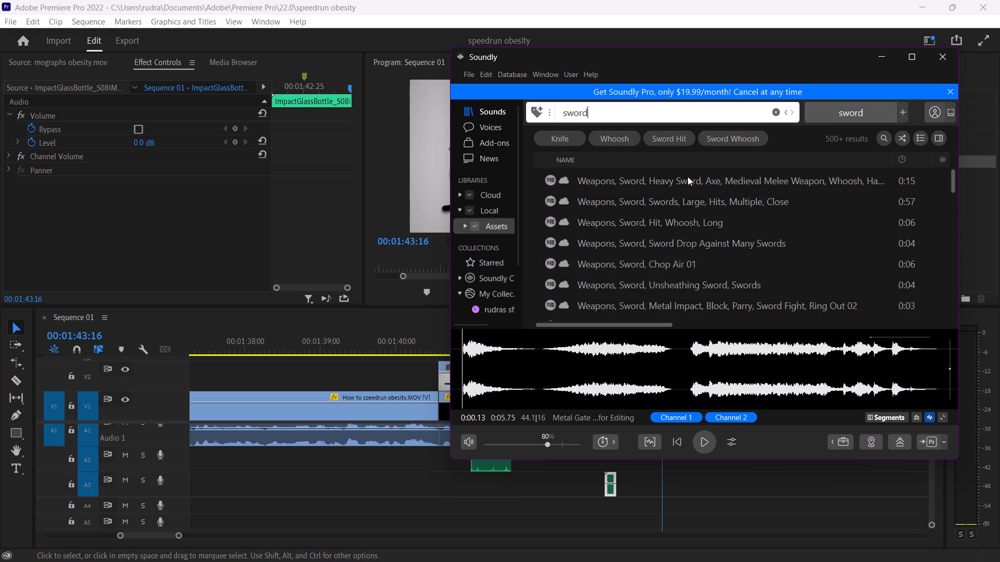
{"action": "left_click", "coordinate": [687, 176]}
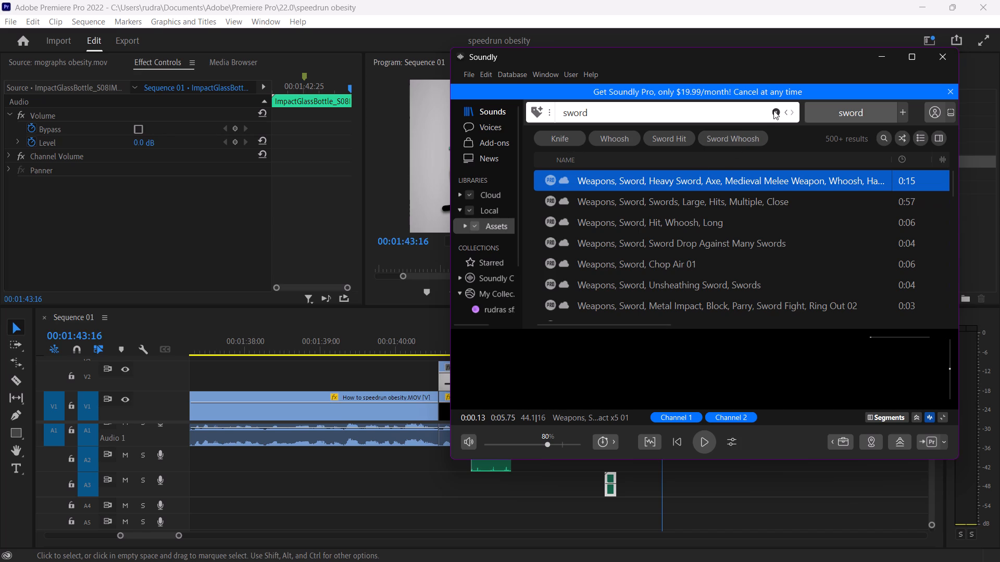
{"action": "key", "text": "space"}
{"action": "left_click", "coordinate": [776, 110]}
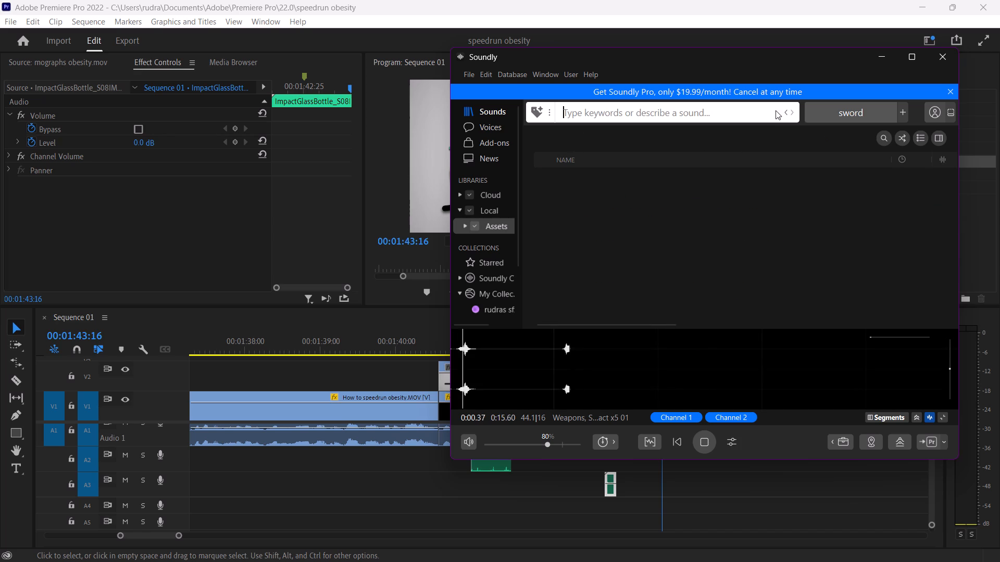
{"action": "left_click", "coordinate": [562, 365]}
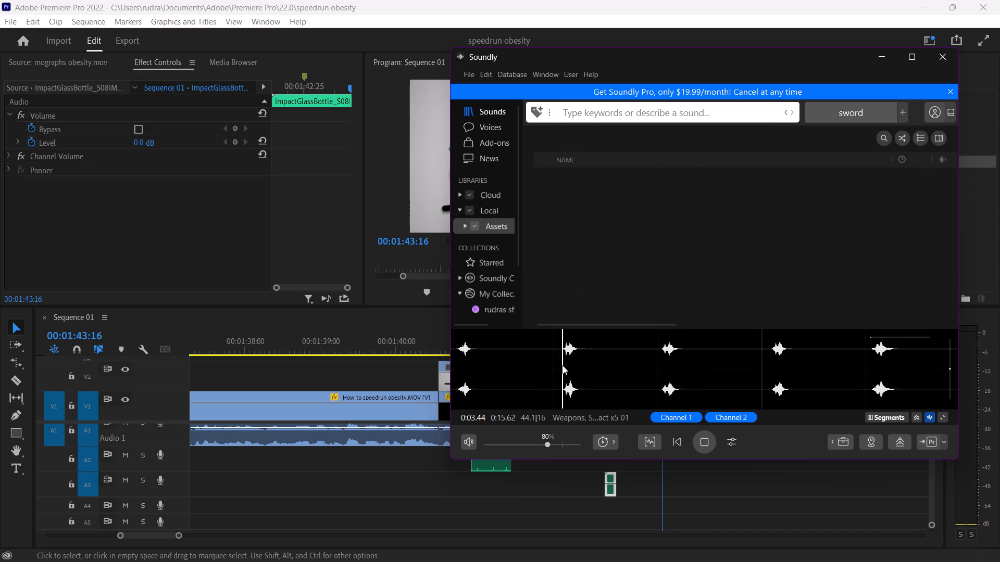
{"action": "key", "text": "space"}
Switch to Premiere Pro, move the playhead back to 00:01:42:22 just before the short A3 sound clip, and save the project.
{"action": "left_click", "coordinate": [566, 503]}
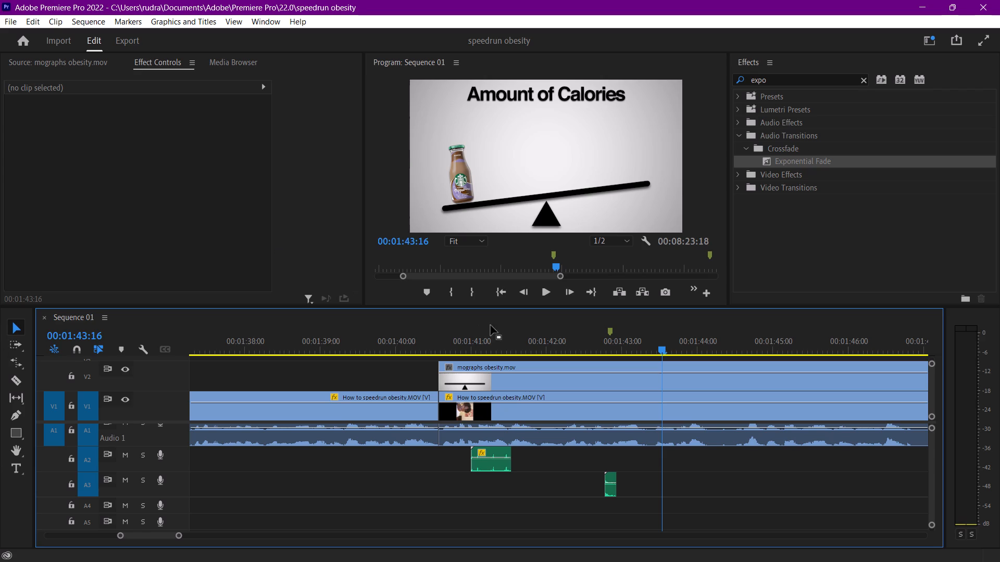
{"action": "left_click_drag", "start_coordinate": [577, 341], "coordinate": [621, 351]}
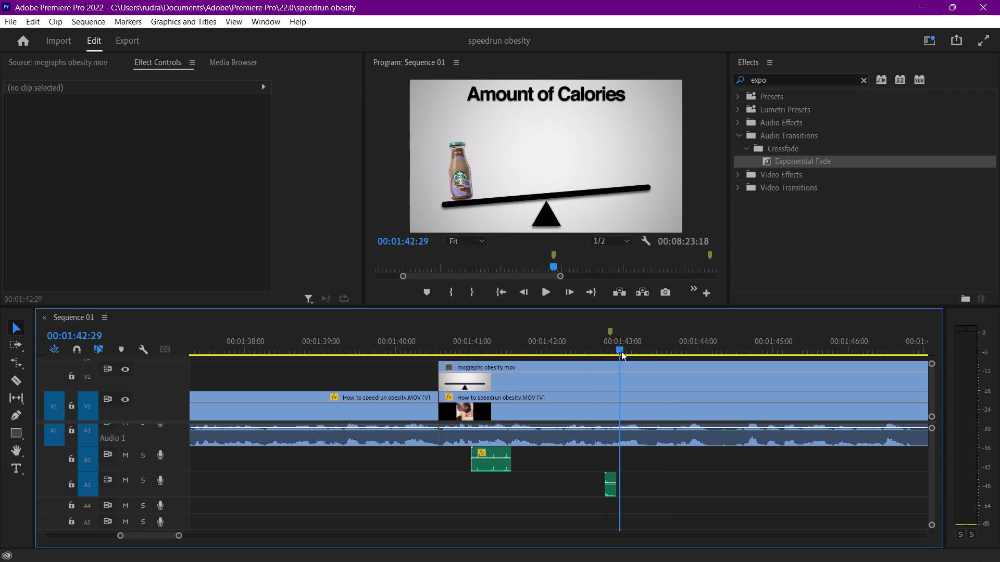
{"action": "left_click_drag", "start_coordinate": [621, 351], "coordinate": [604, 343]}
{"action": "key", "text": "ctrl+s"}
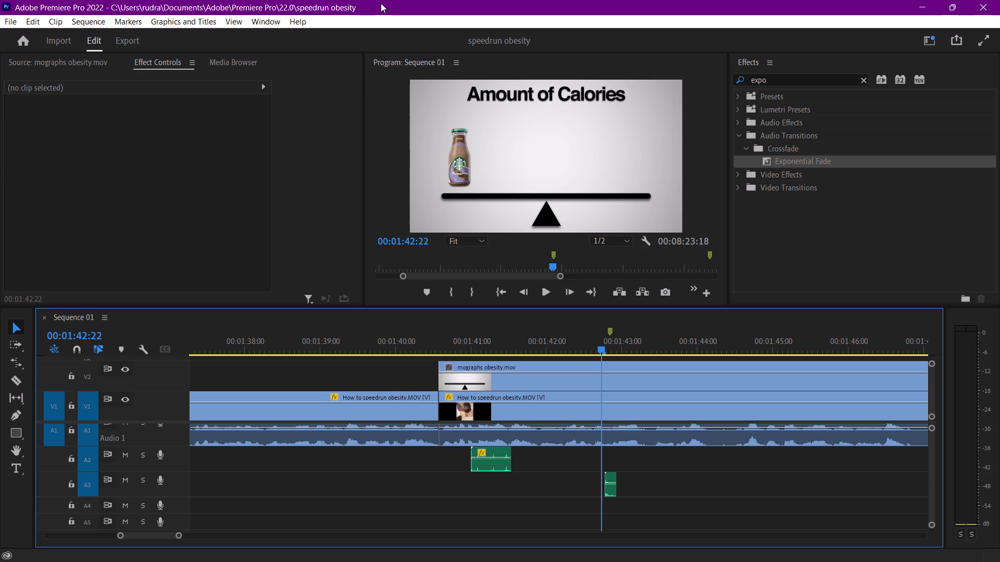
Play back the Amount of Calories seesaw tilt from 00:01:42:22 to check its sound.
{"action": "key", "text": "space"}
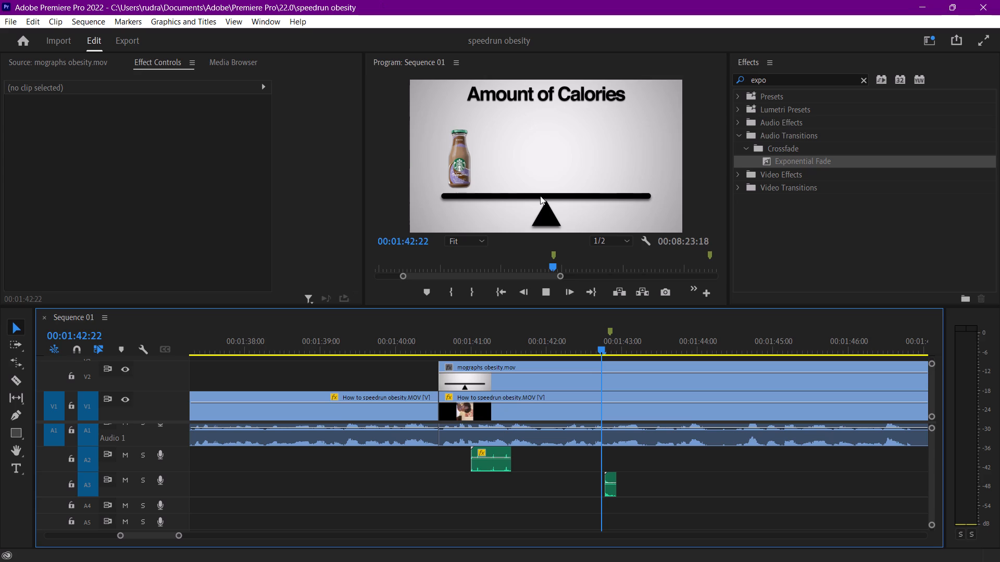
{"action": "key", "text": "space"}
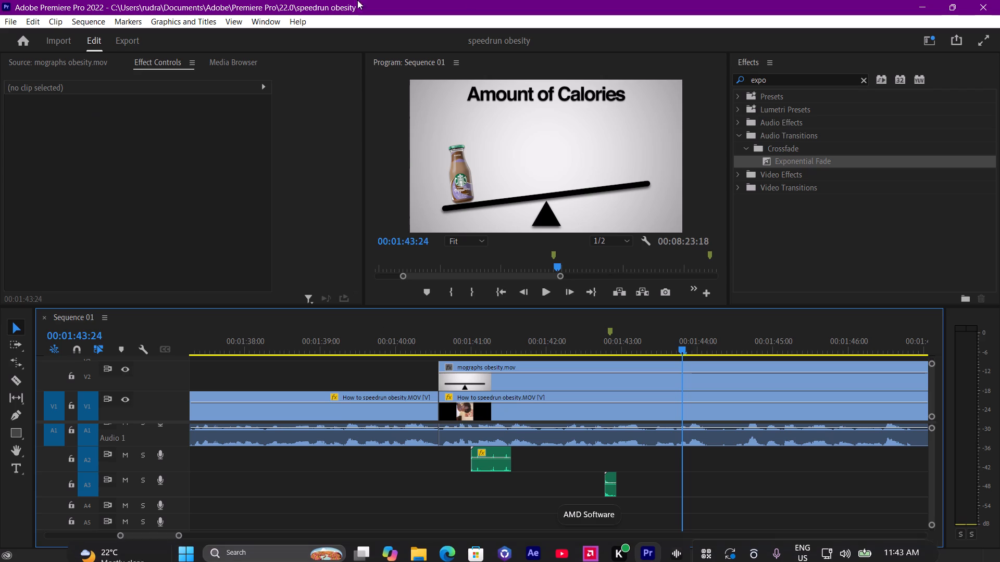
Close Premiere Pro.
{"action": "left_click", "coordinate": [999, 0]}
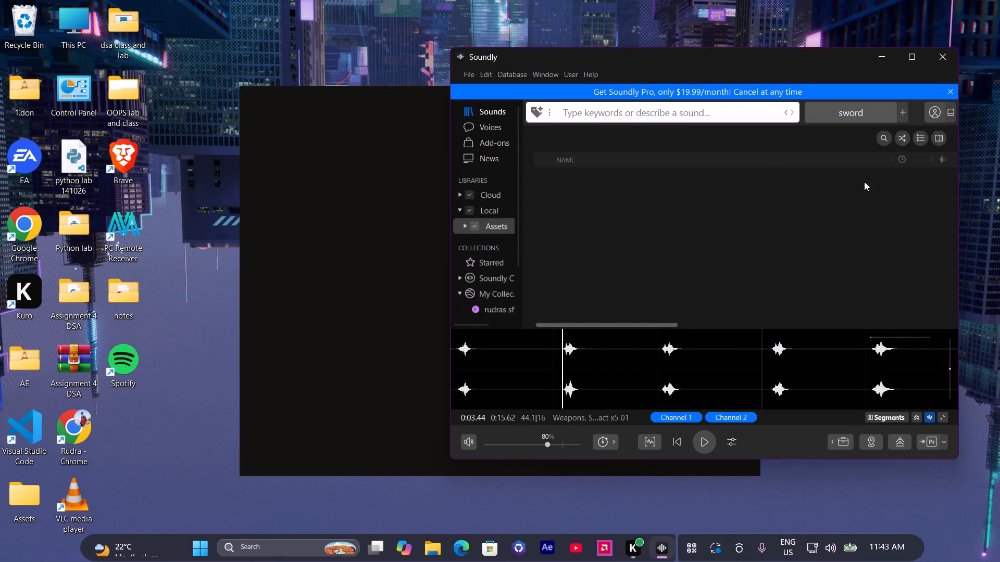